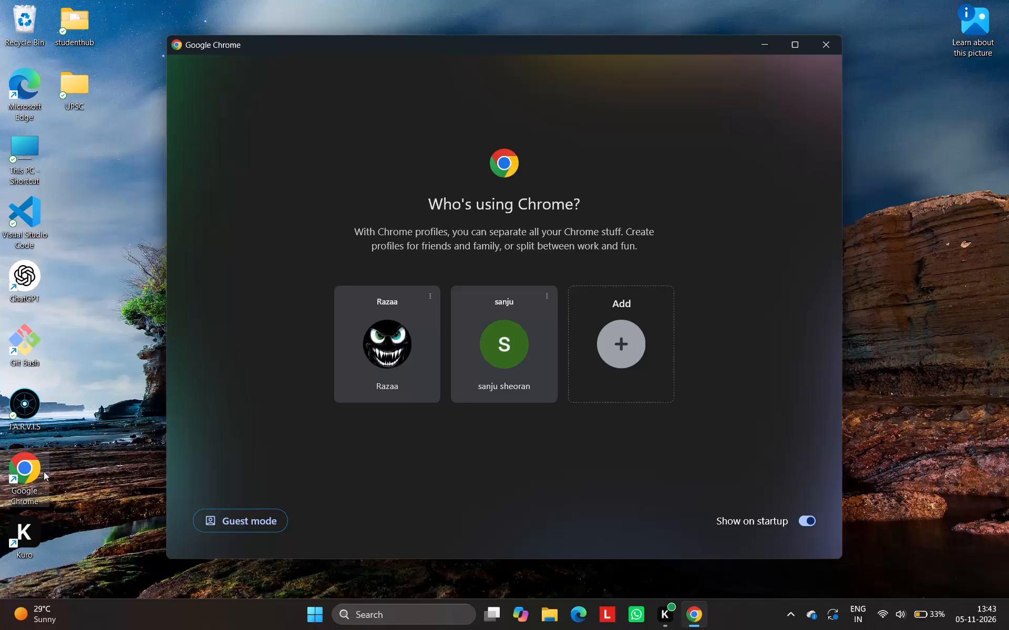
Open the Razaa browser profile and load the TradingView India home page.
click(379, 349)
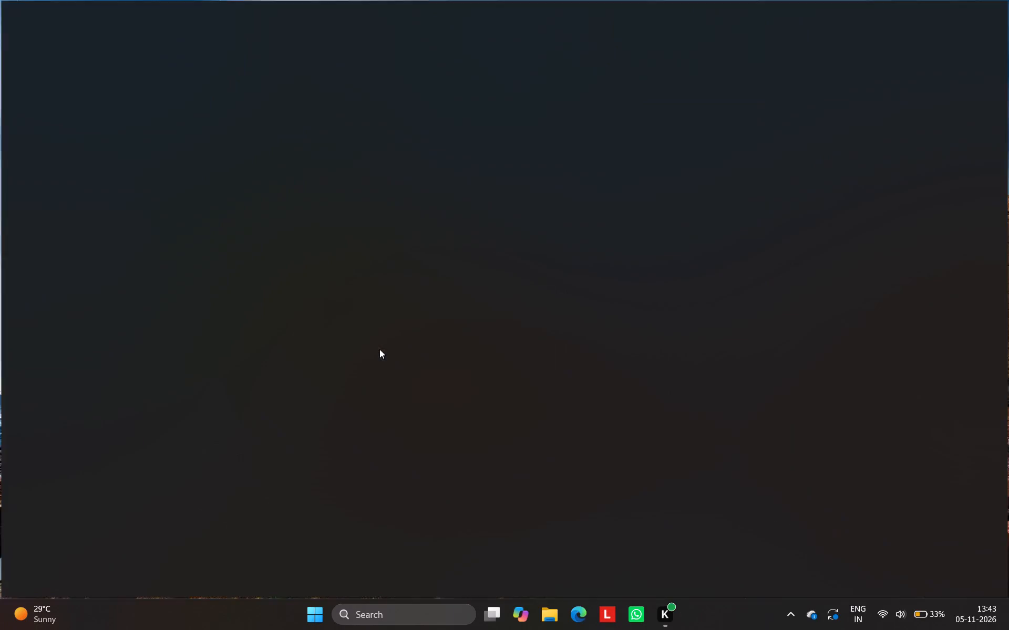
text(tr)
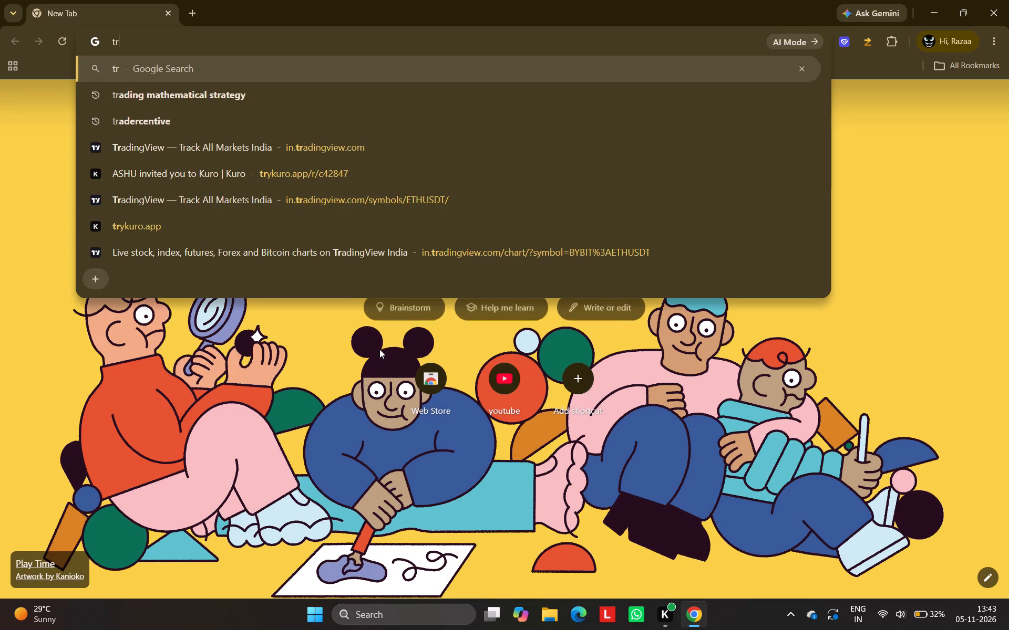
click(142, 150)
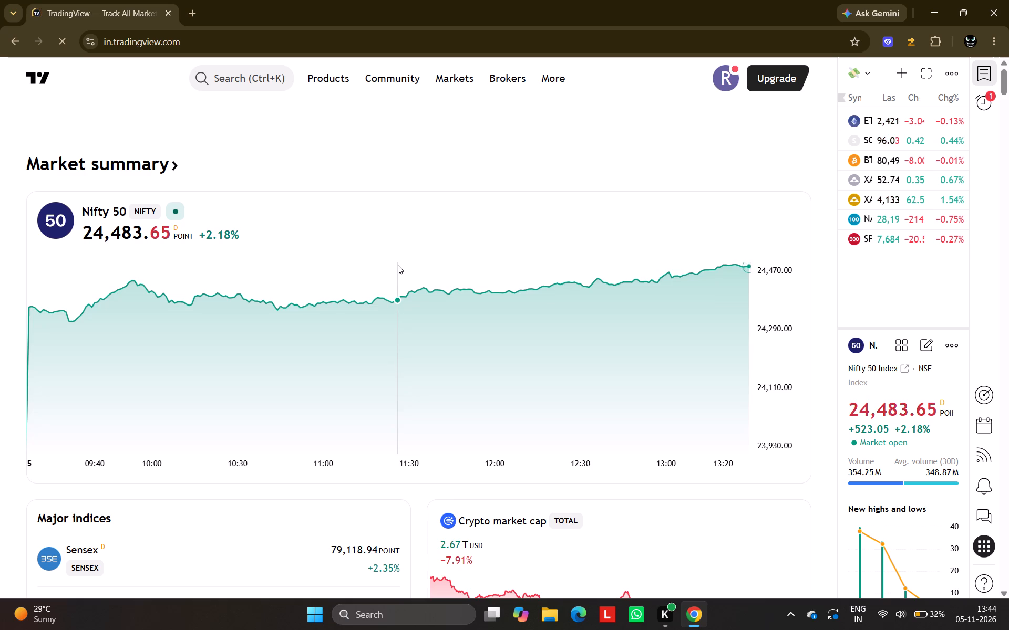
Open the full chart of the watchlist's NASDAQ symbol (US Tech 100 Cash) and dismiss the McAfee offer.
scroll(398, 265, down, 4)
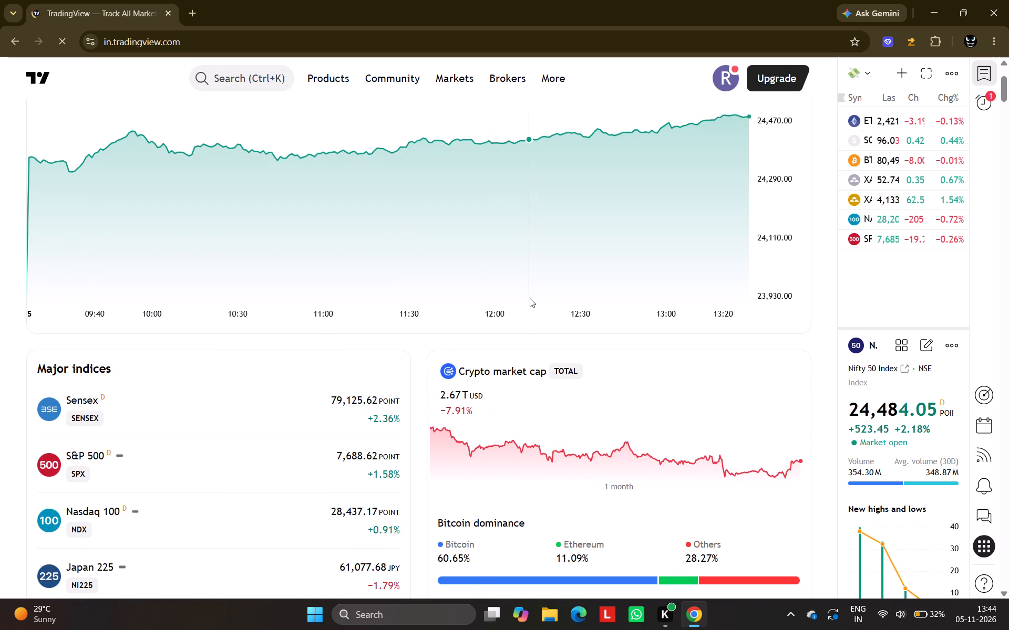
scroll(530, 298, down, 1)
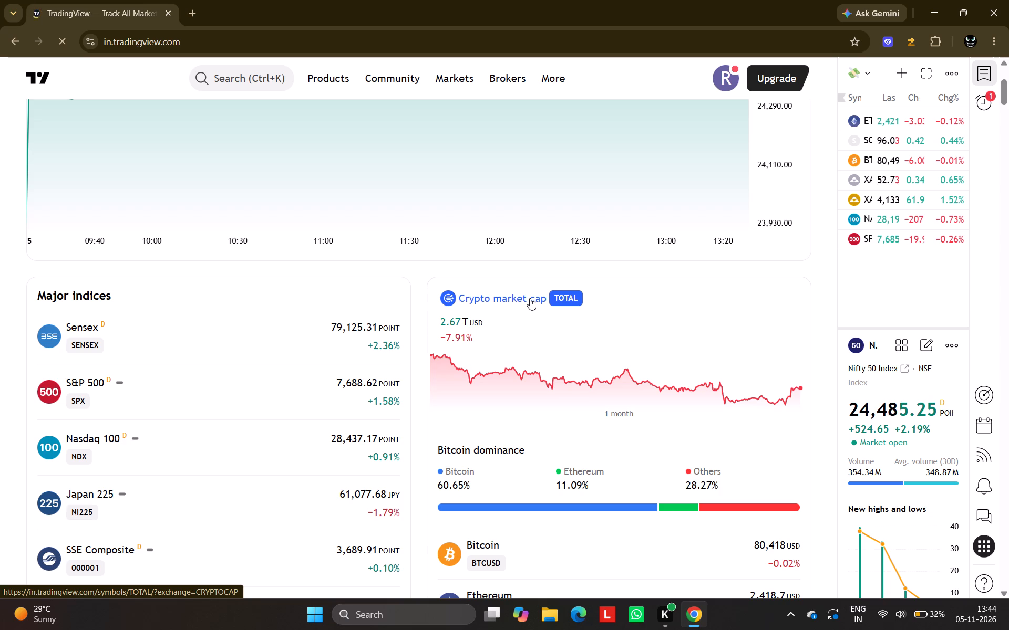
scroll(530, 298, left, 1)
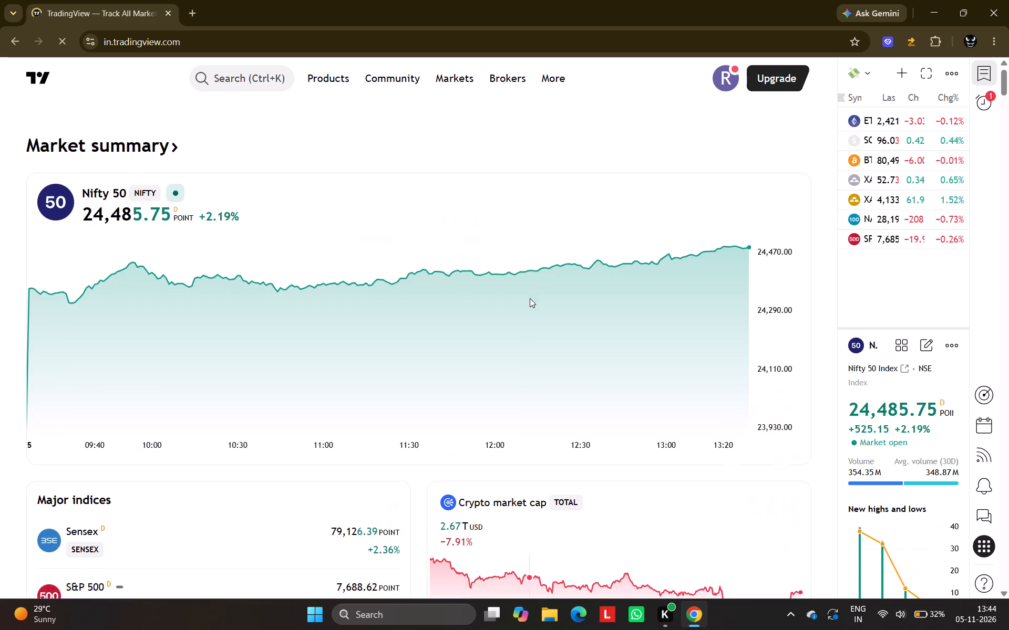
click(854, 227)
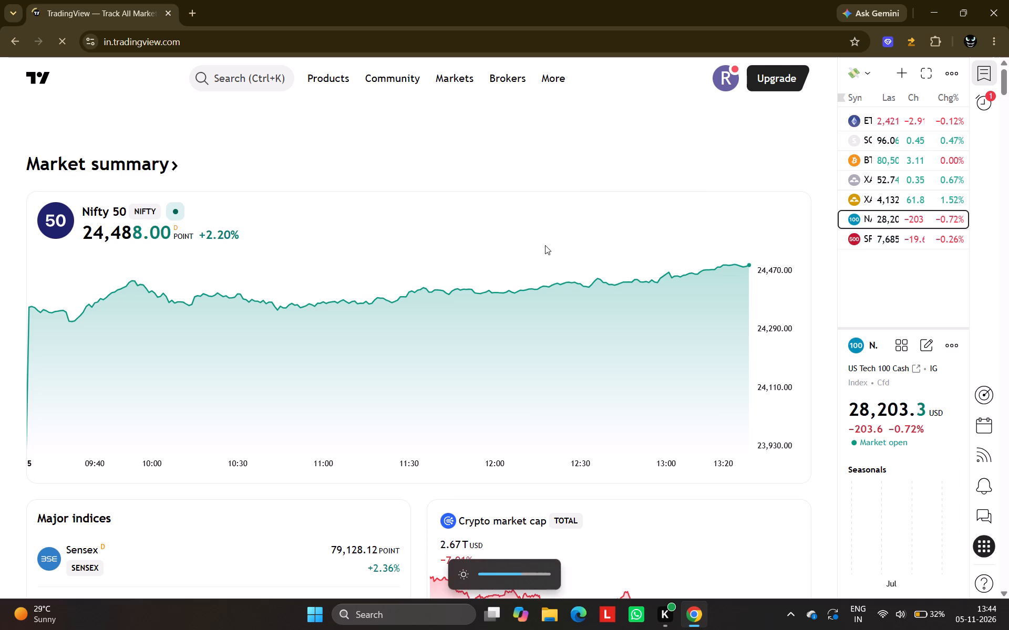
click(869, 219)
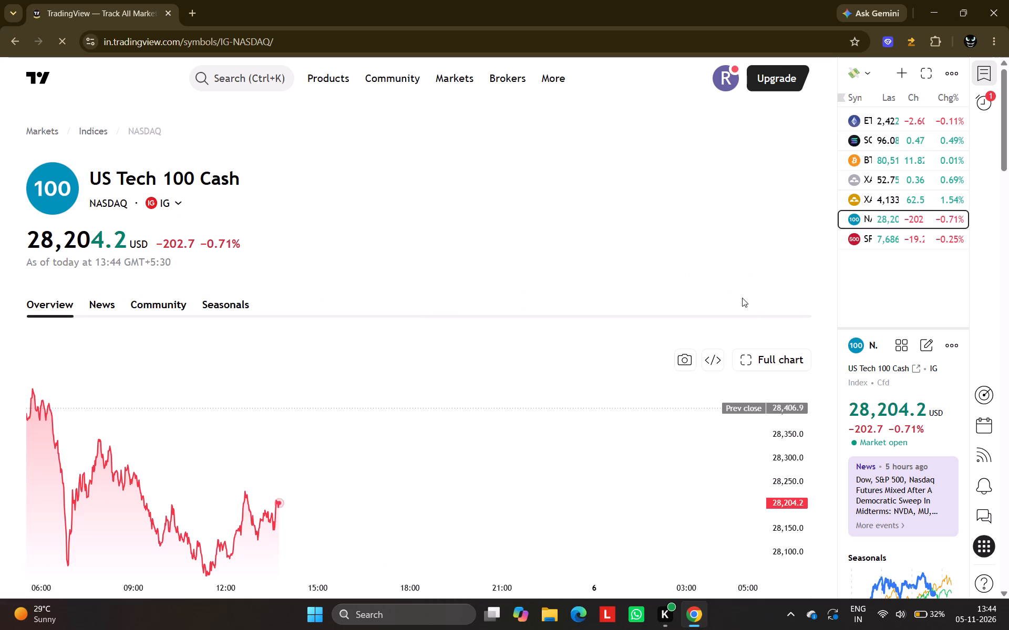
click(765, 353)
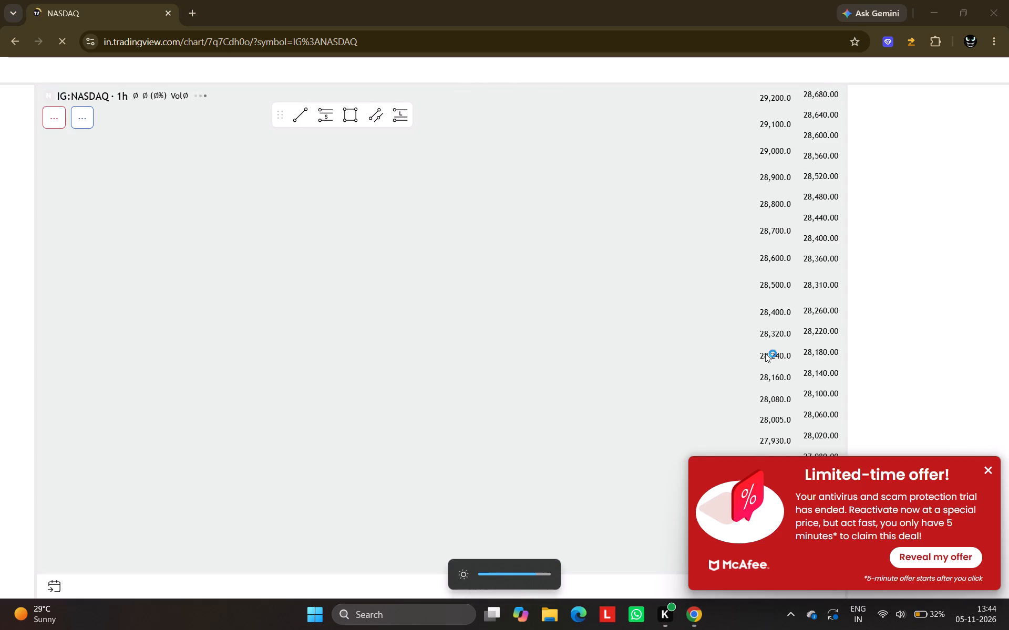
click(989, 468)
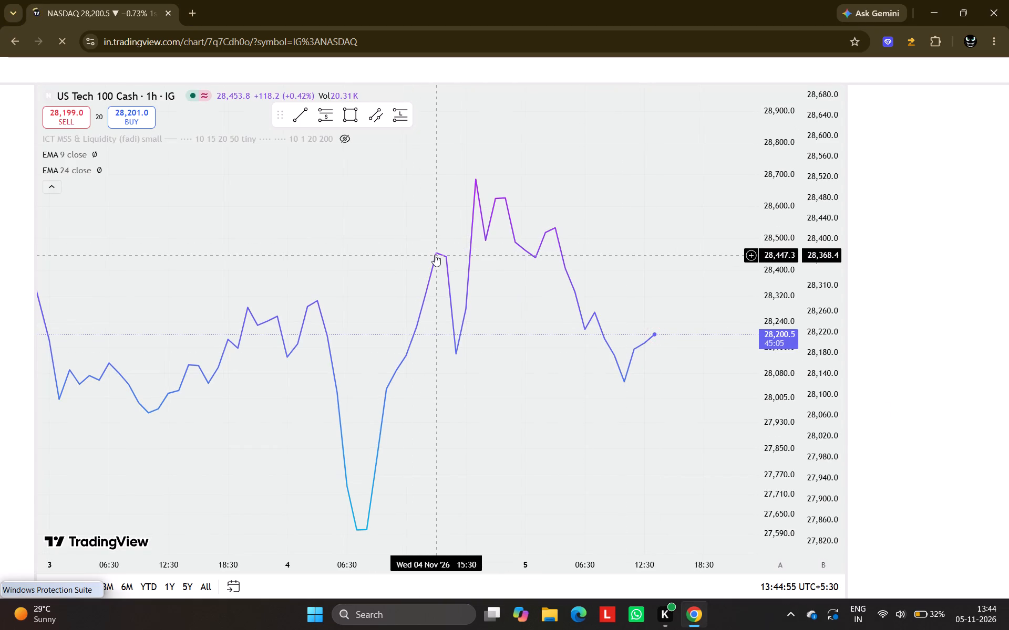
Change the NASDAQ chart from a line to candles.
scroll(435, 255, up, 1)
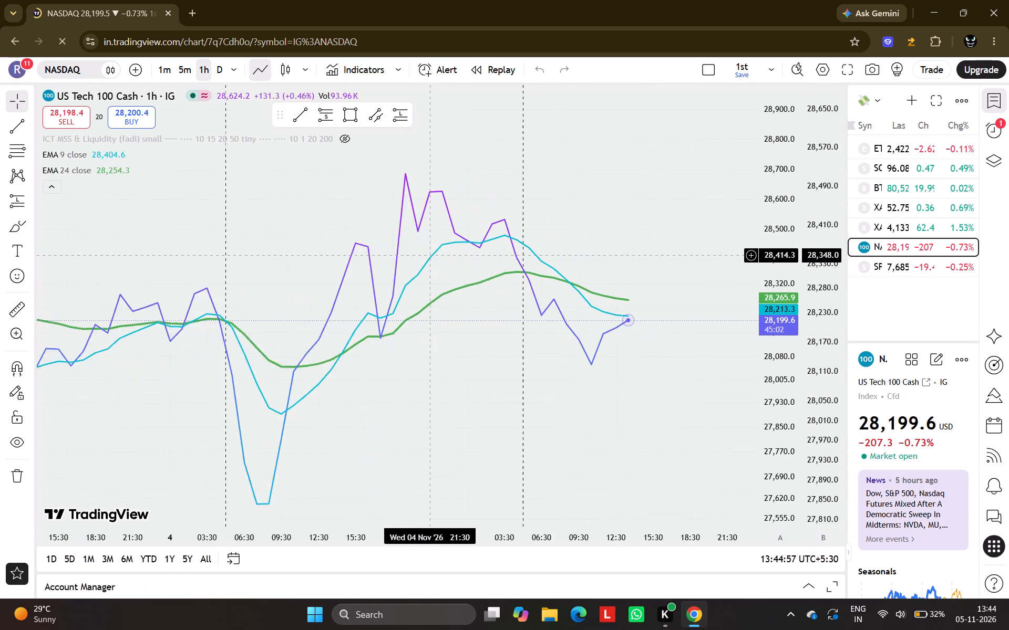
scroll(435, 255, up, 1)
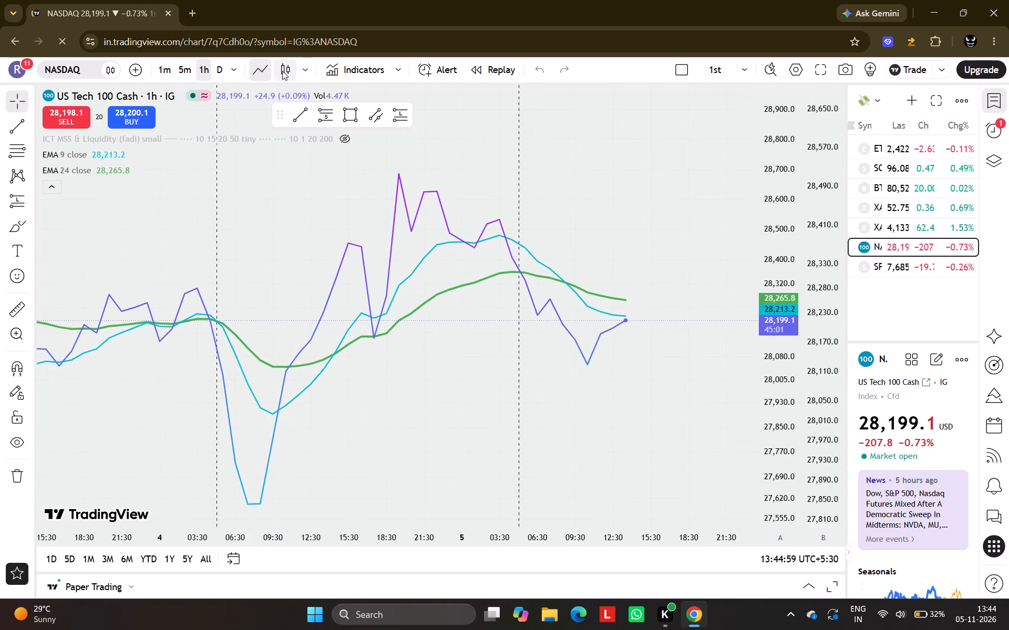
click(282, 71)
Examine the NASDAQ 1-hour candles from the start of November, including the 4 November low and the latest price.
scroll(315, 249, down, 4)
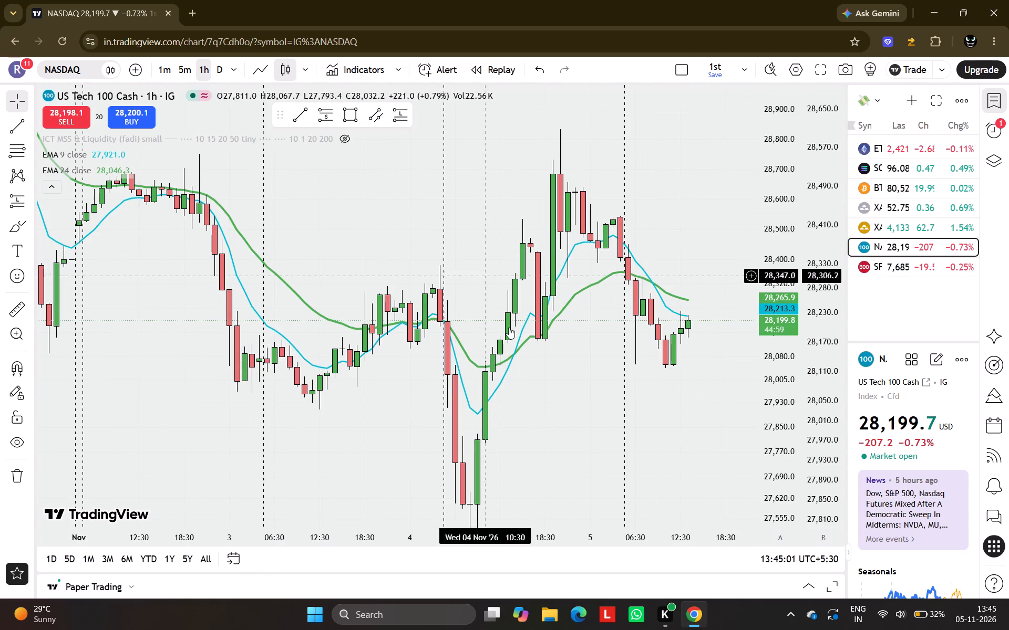
drag(530, 405, 377, 316)
scroll(377, 316, down, 2)
drag(519, 375, 477, 421)
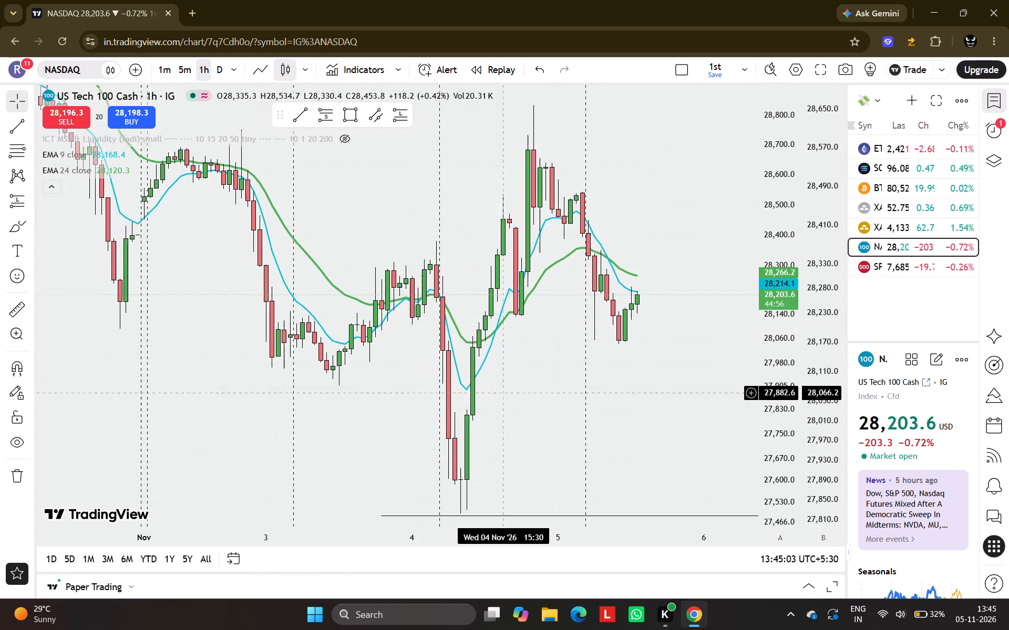
drag(477, 421, 408, 460)
scroll(408, 460, up, 1)
drag(486, 473, 519, 360)
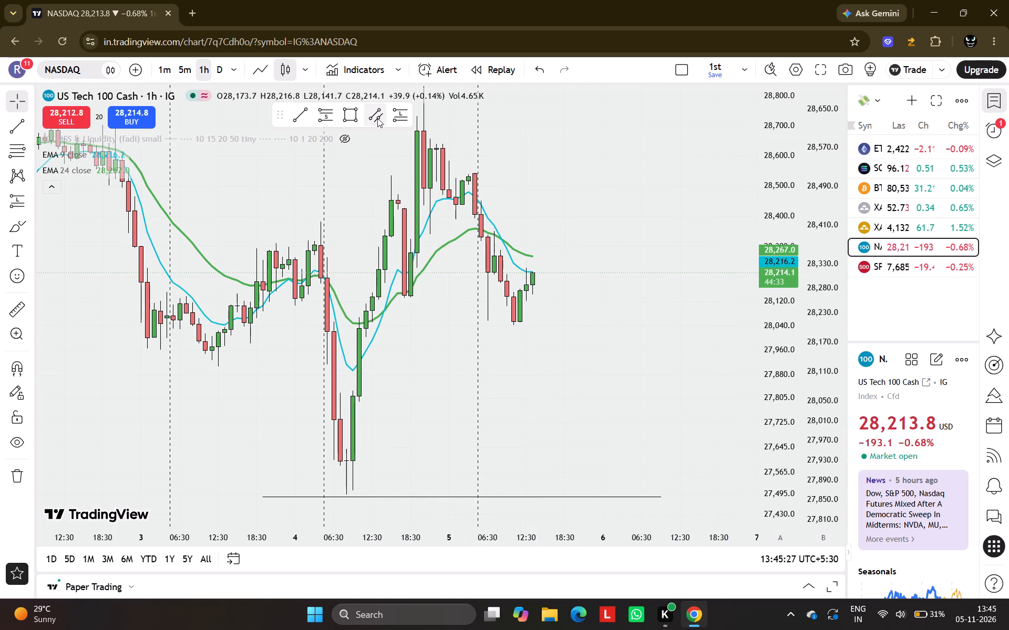
Open YouTube in a new tab and search for "sanam re song".
click(190, 4)
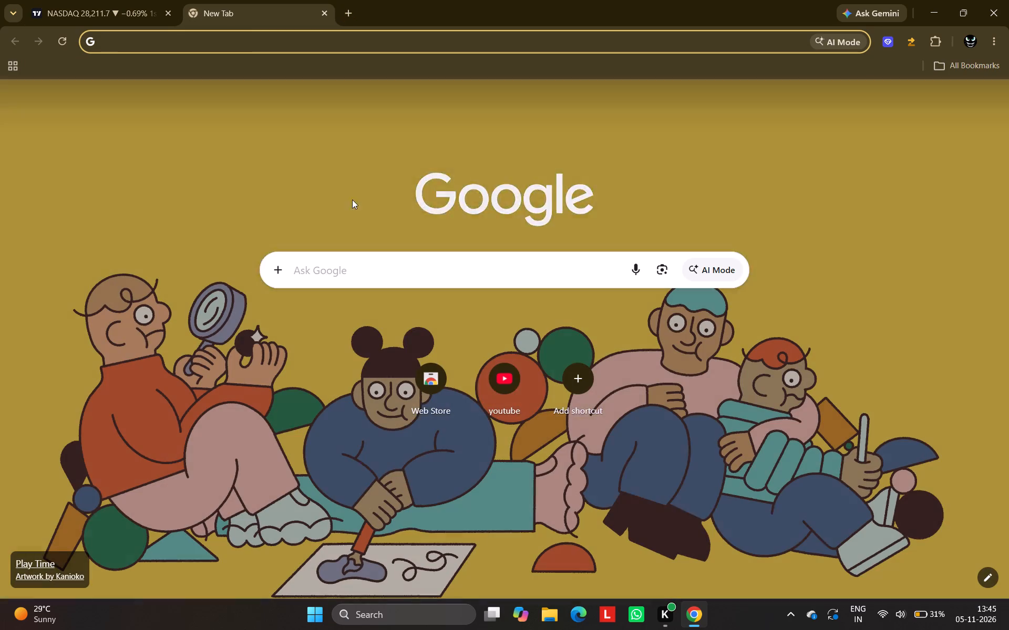
click(514, 404)
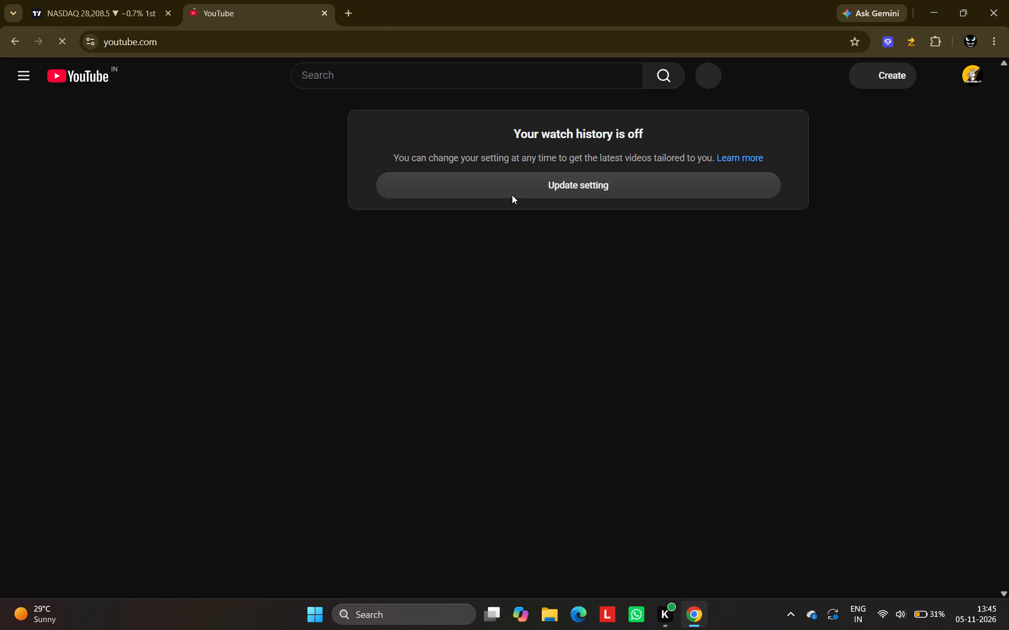
click(428, 76)
text(sana)
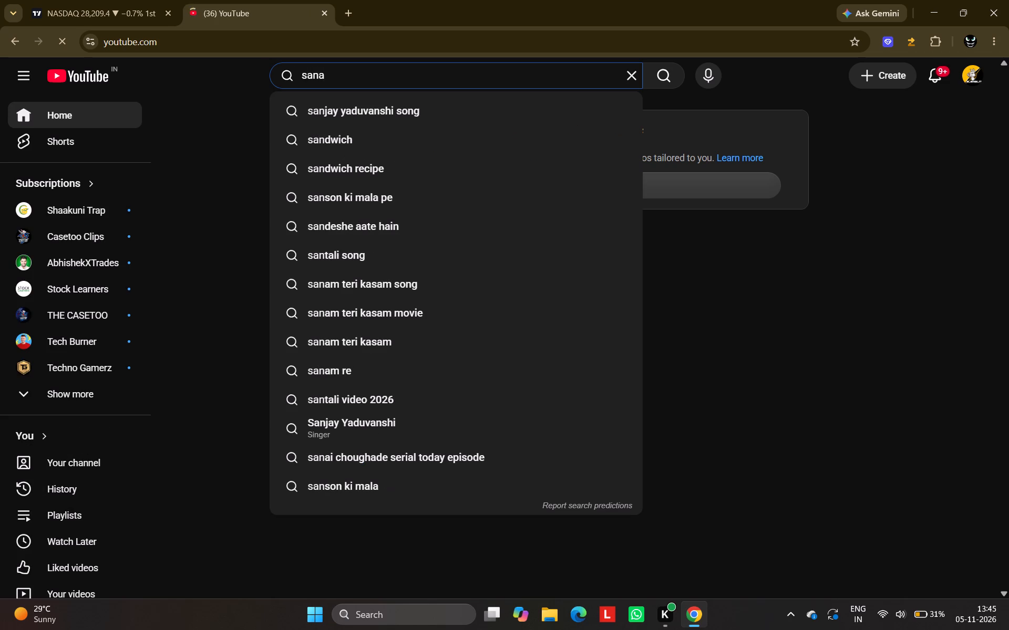
text(m re)
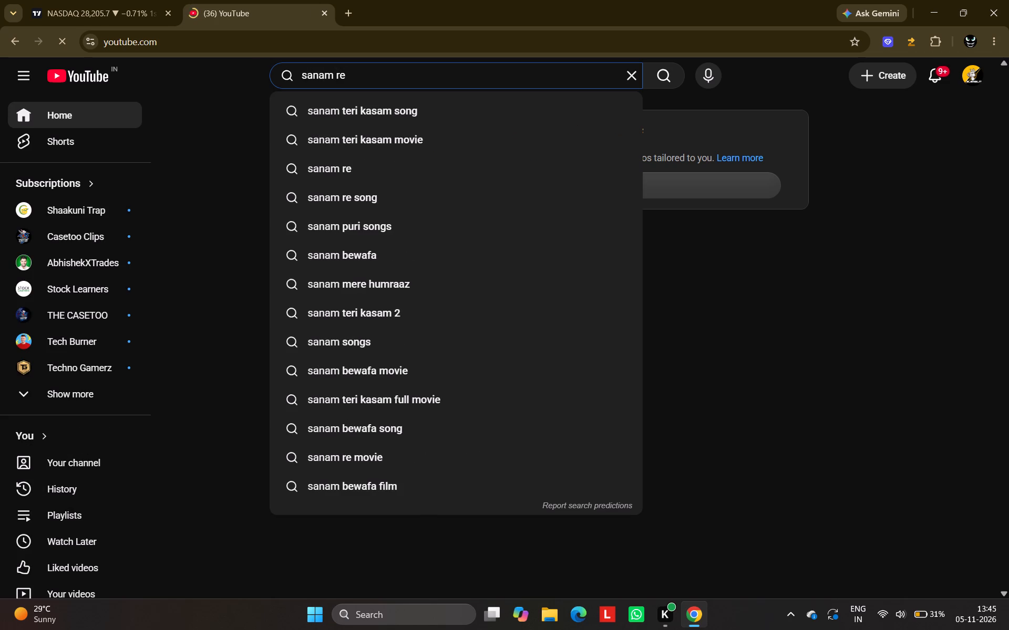
click(439, 140)
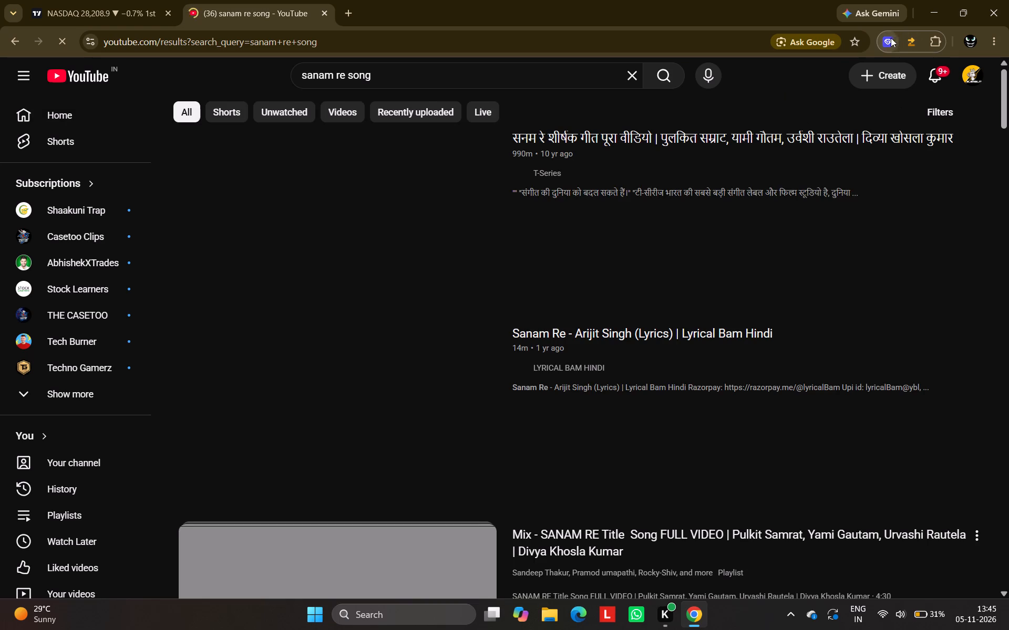
Open the video "Sanam Re - Arijit Singh (Lyrics) | Lyrical Bam Hindi" from the search results.
click(882, 40)
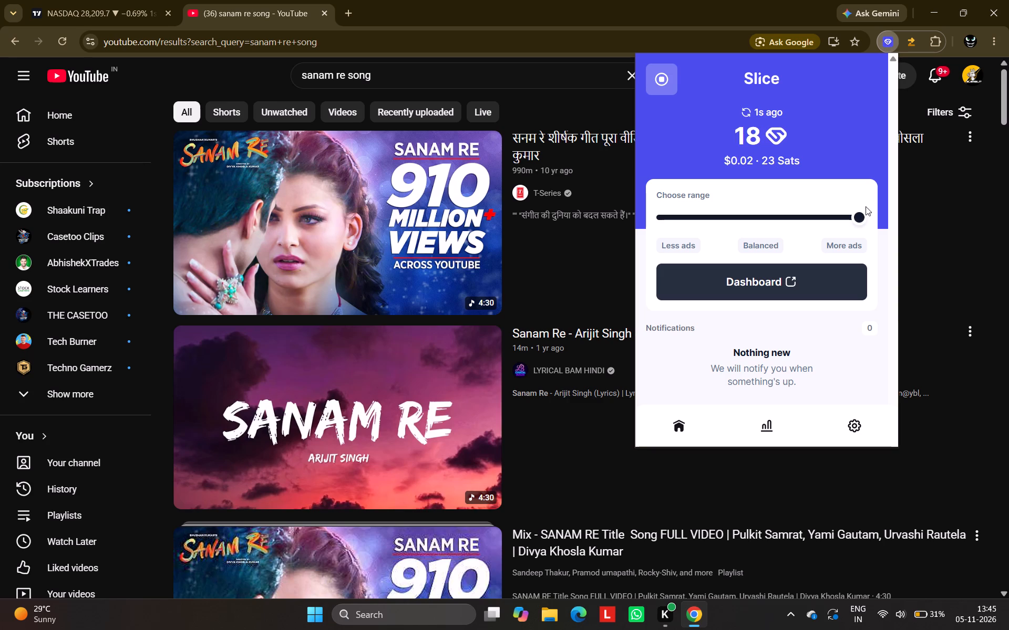
click(461, 371)
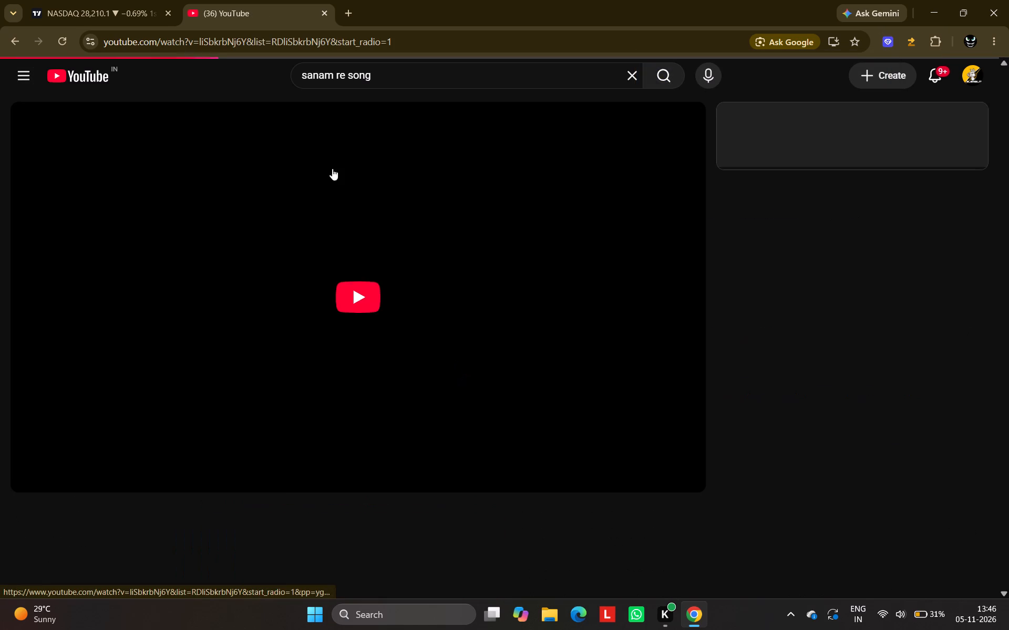
Return to the TradingView tab, bring up the SP500 chart and examine its recent 1-hour candles.
click(110, 0)
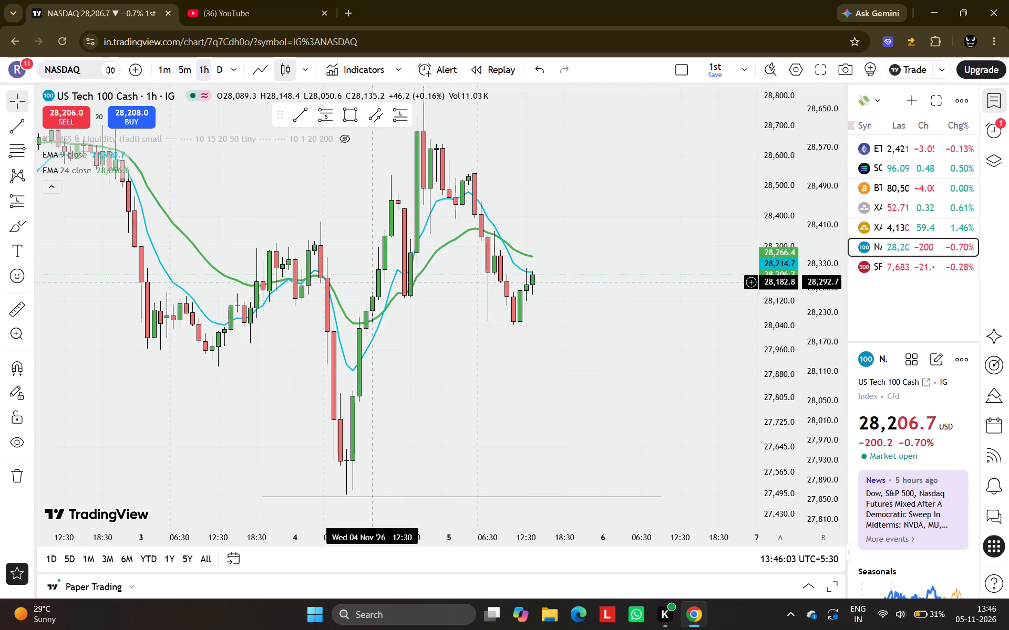
scroll(372, 282, up, 1)
key(space)
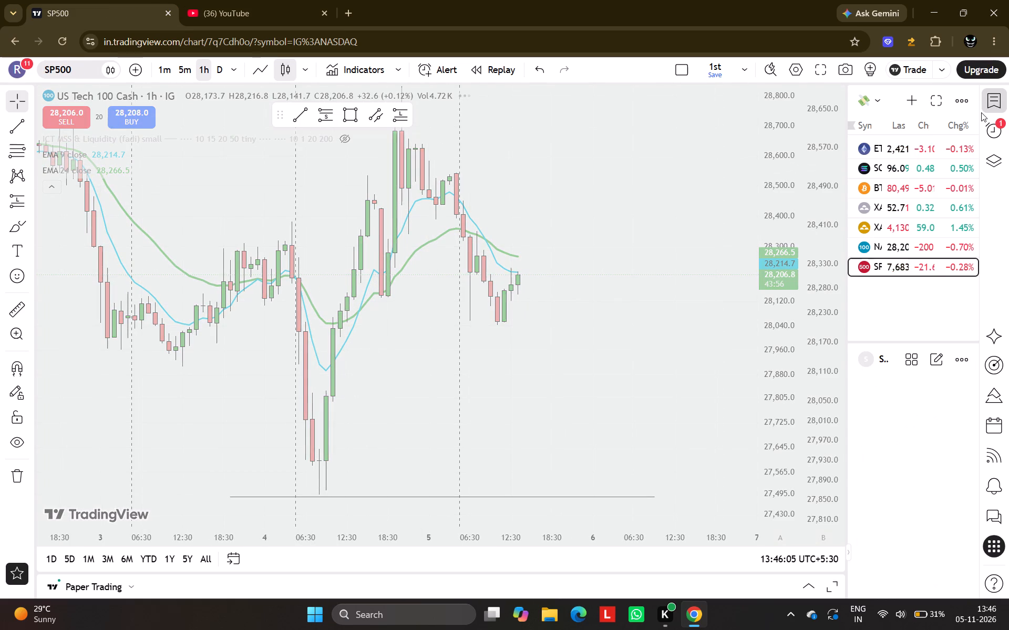
scroll(654, 309, down, 4)
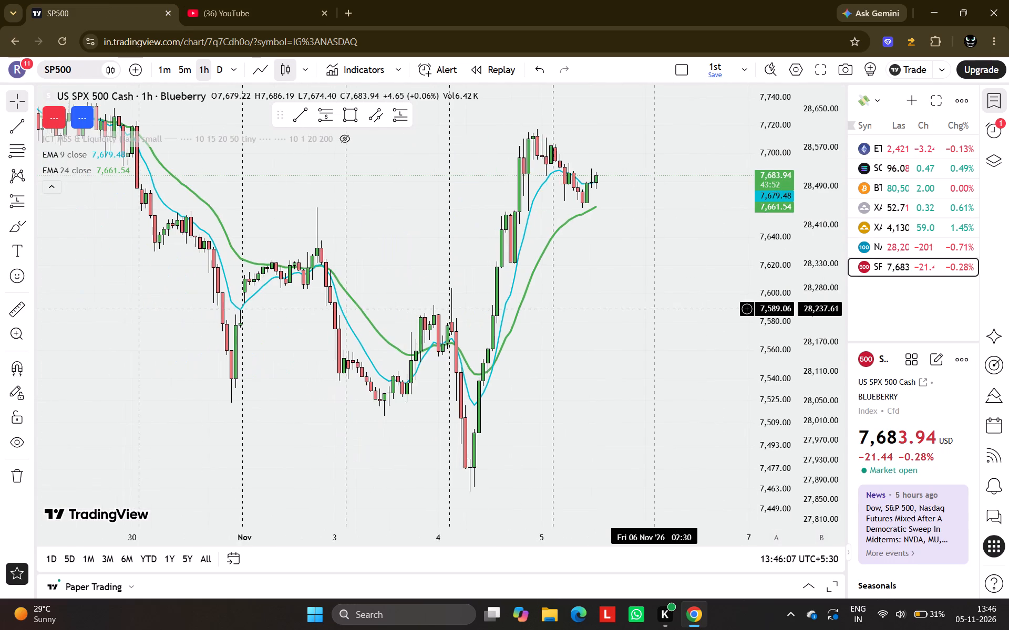
drag(631, 281, 611, 362)
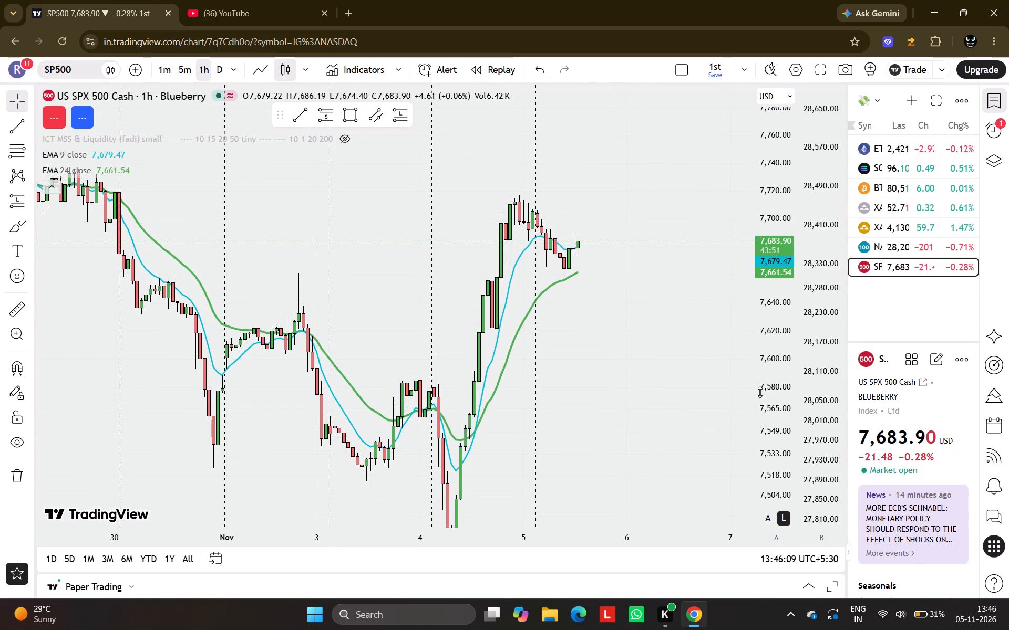
scroll(786, 394, down, 5)
scroll(786, 394, left, 1)
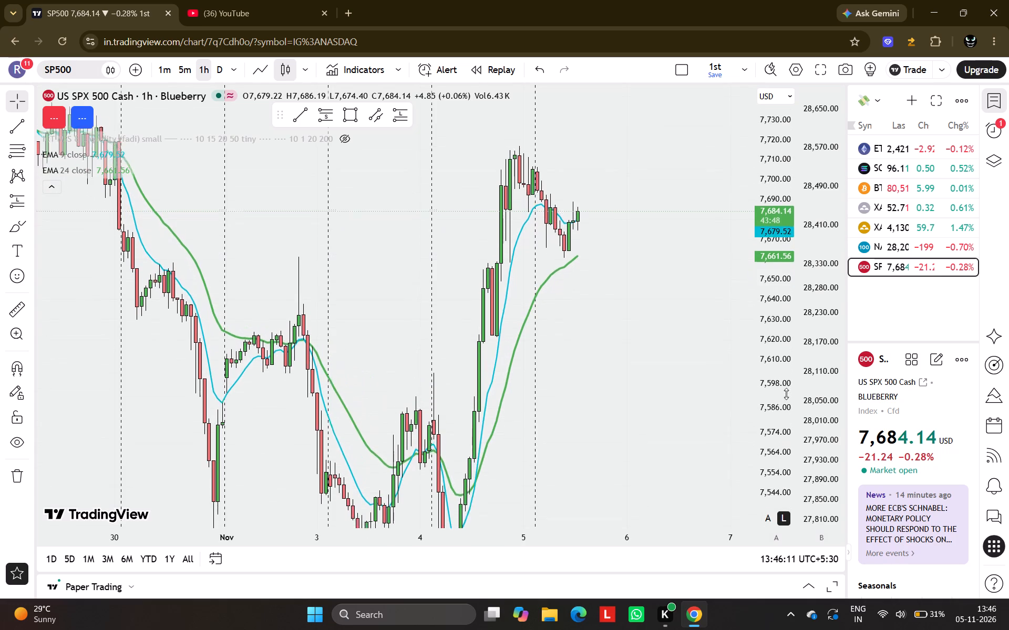
scroll(733, 290, up, 2)
drag(661, 252, 666, 268)
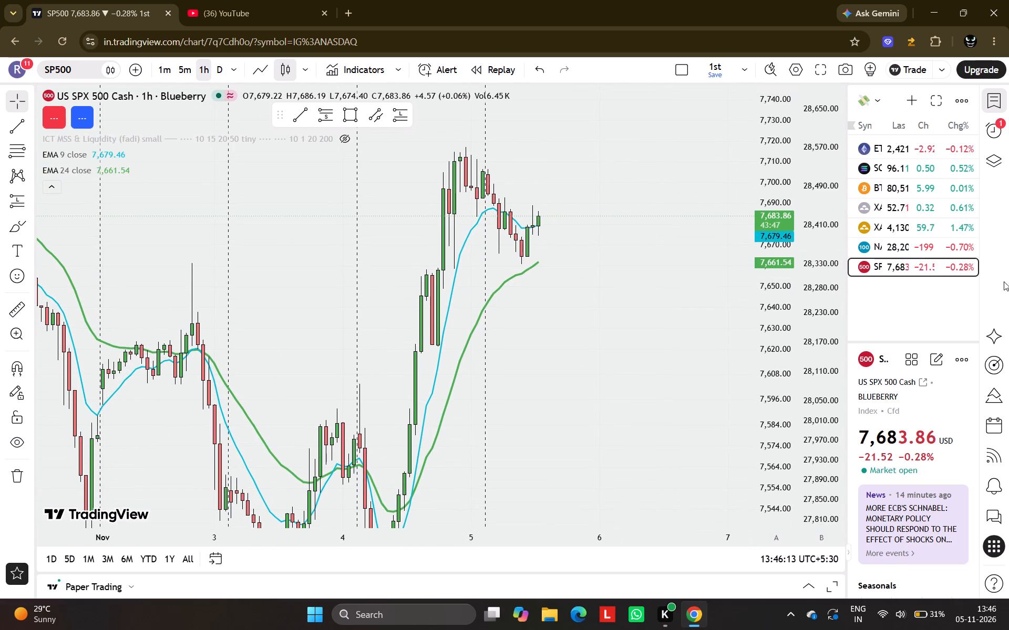
Switch the chart back to the watchlist's NASDAQ symbol.
click(936, 246)
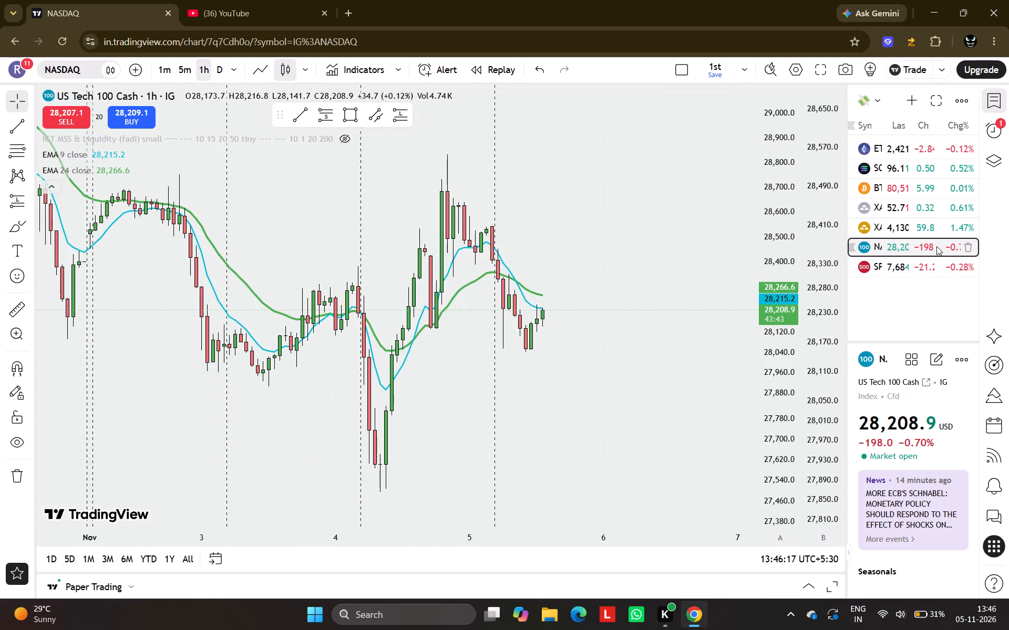
Return to the YouTube tab and reload the Sanam Re video page to start playback.
click(268, 0)
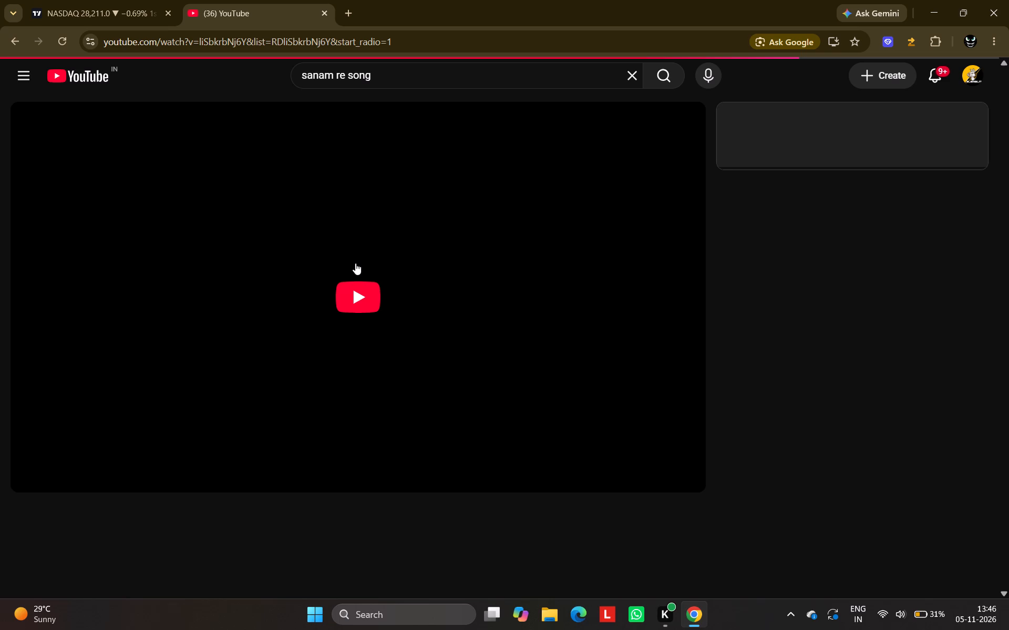
click(364, 307)
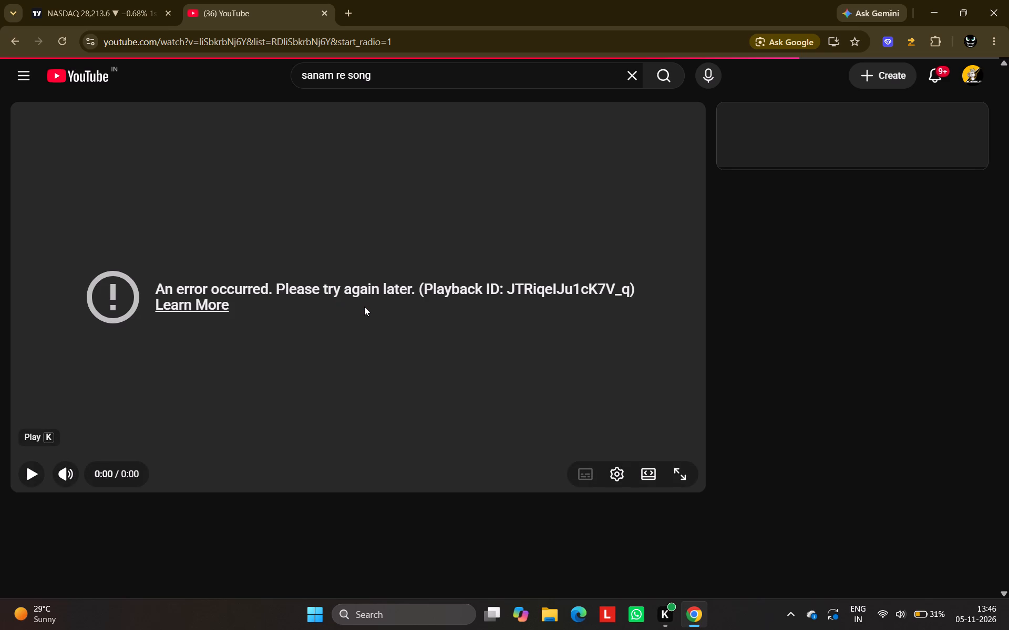
key(ctrl+r)
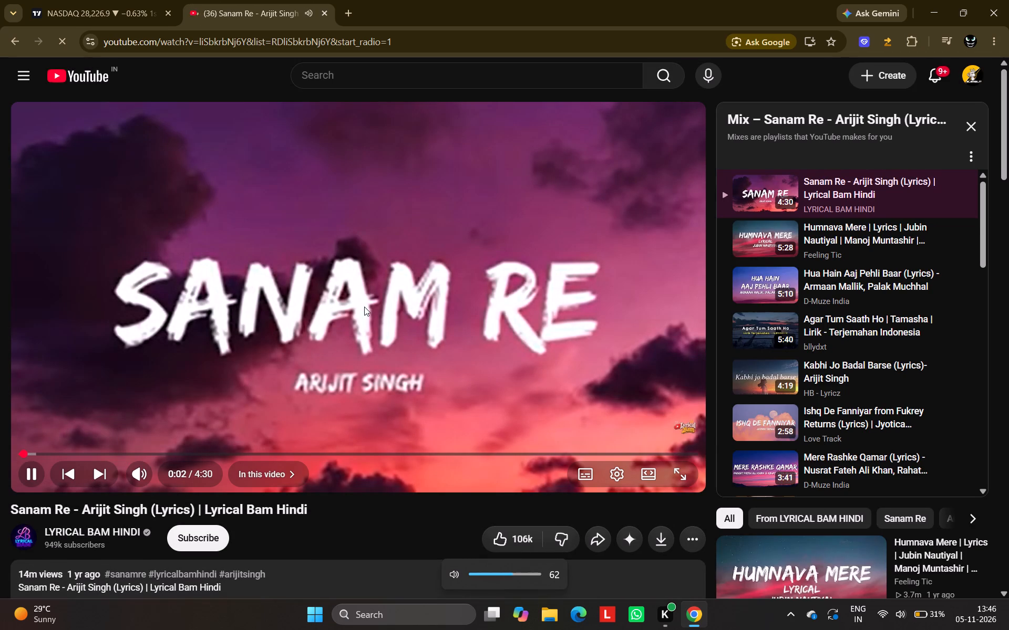
Go back to the TradingView tab, look over the NASDAQ candles and switch the chart to SP500.
click(76, 0)
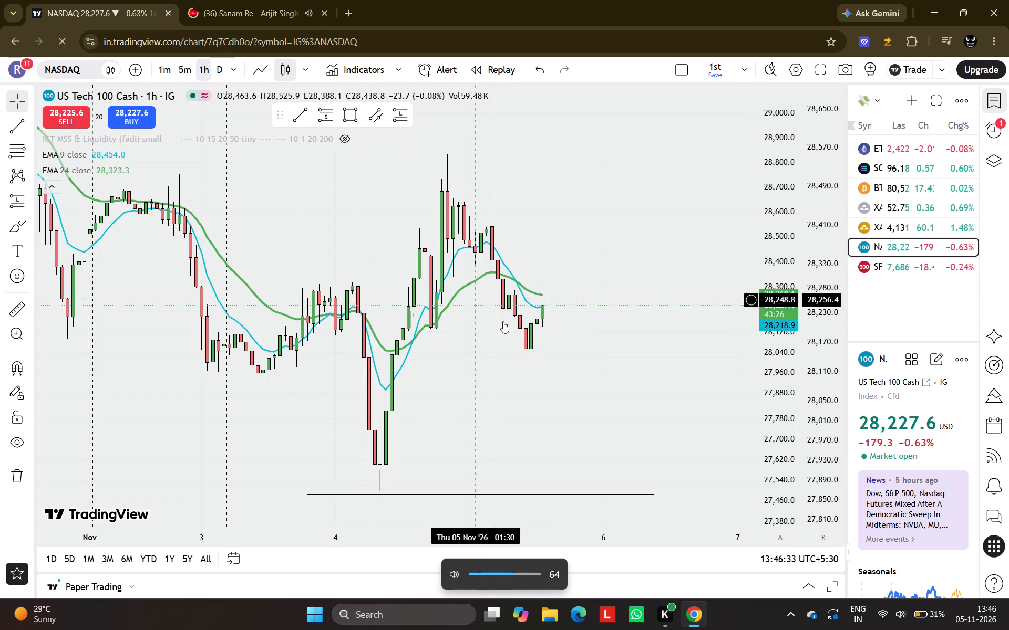
scroll(503, 321, up, 1)
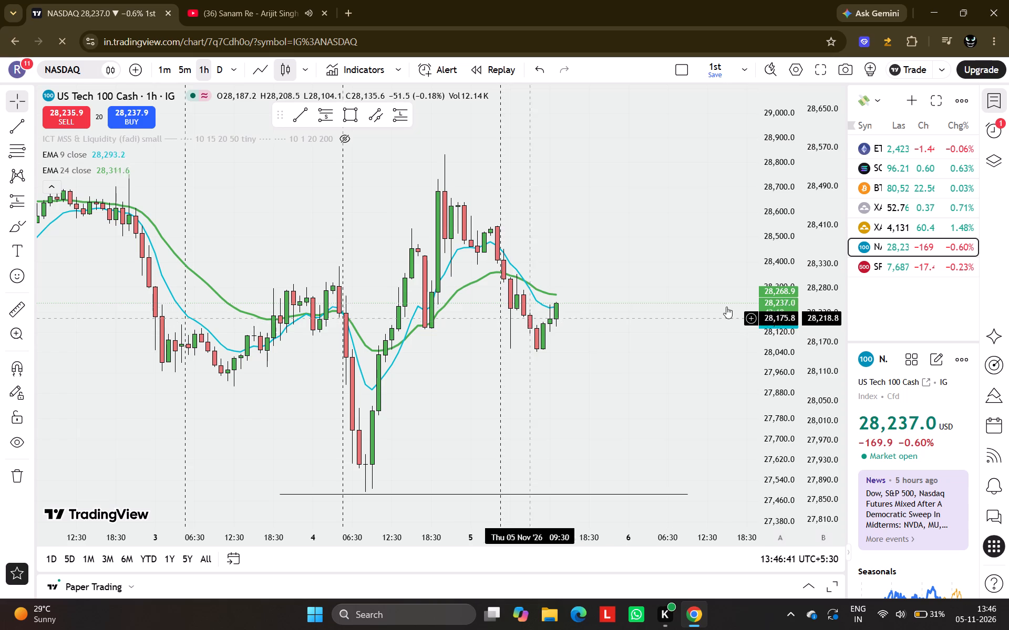
key(space)
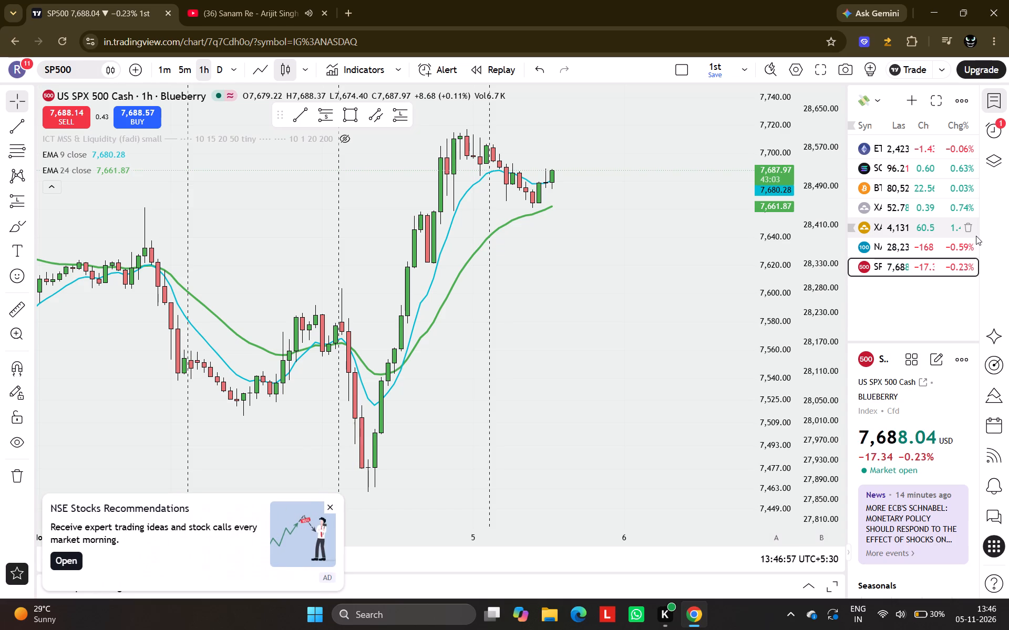
Step through the watchlist past ETHUSDT and bring up the BTCUSDT chart.
key(space)
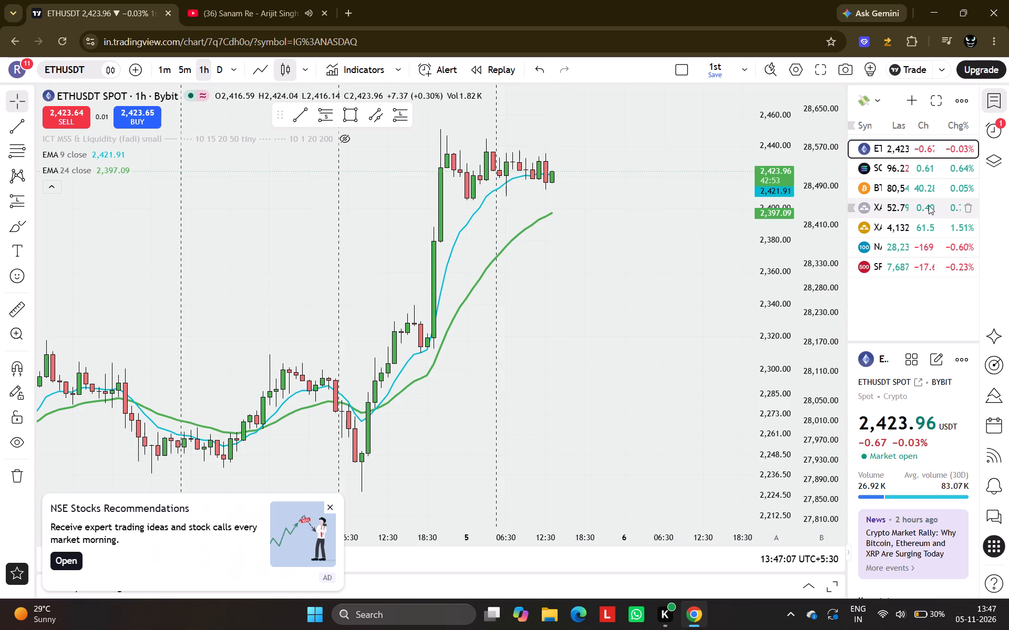
click(912, 193)
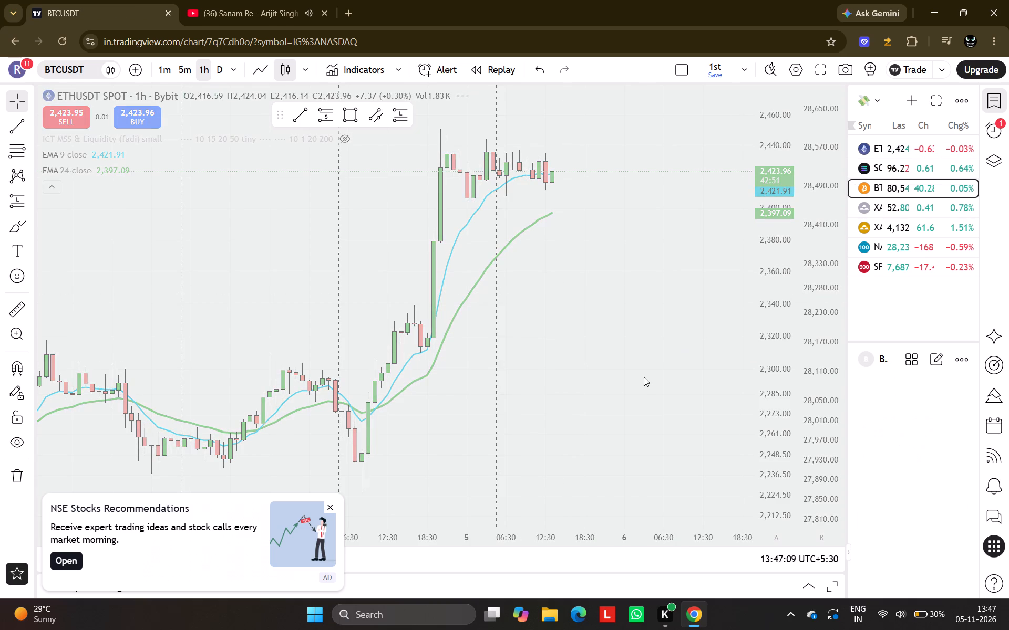
scroll(644, 377, down, 8)
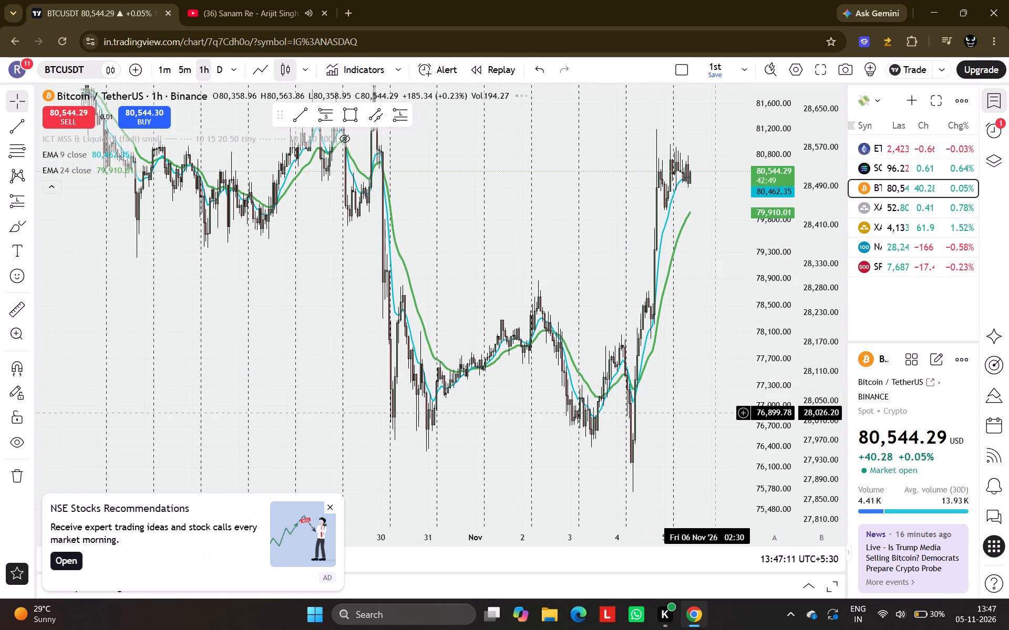
Set the BTCUSDT chart to the 1-minute timeframe and reset the chart view.
key(1)
key(Return)
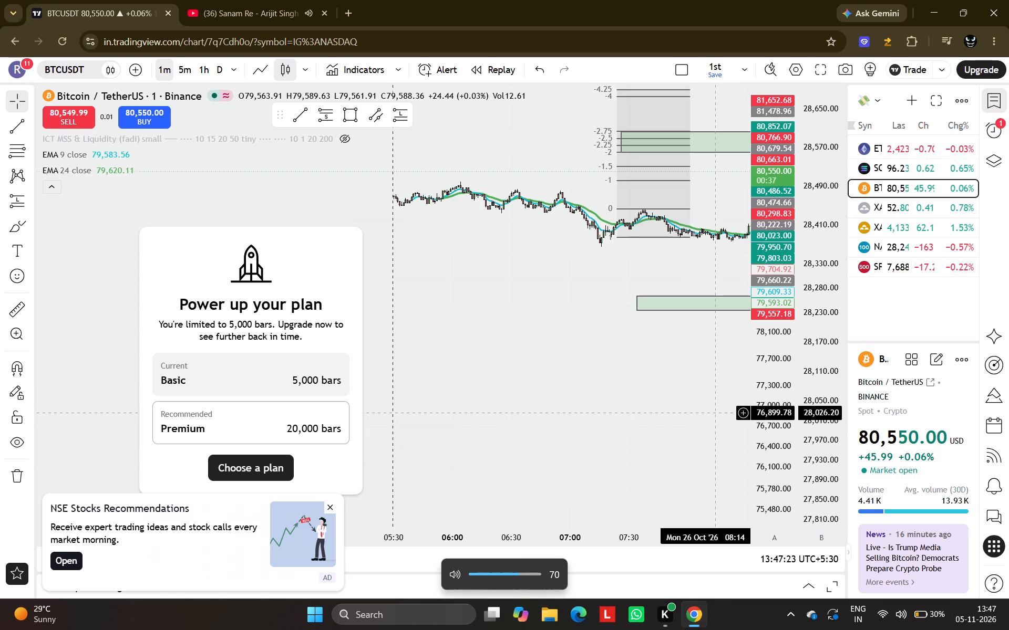
key(alt+r)
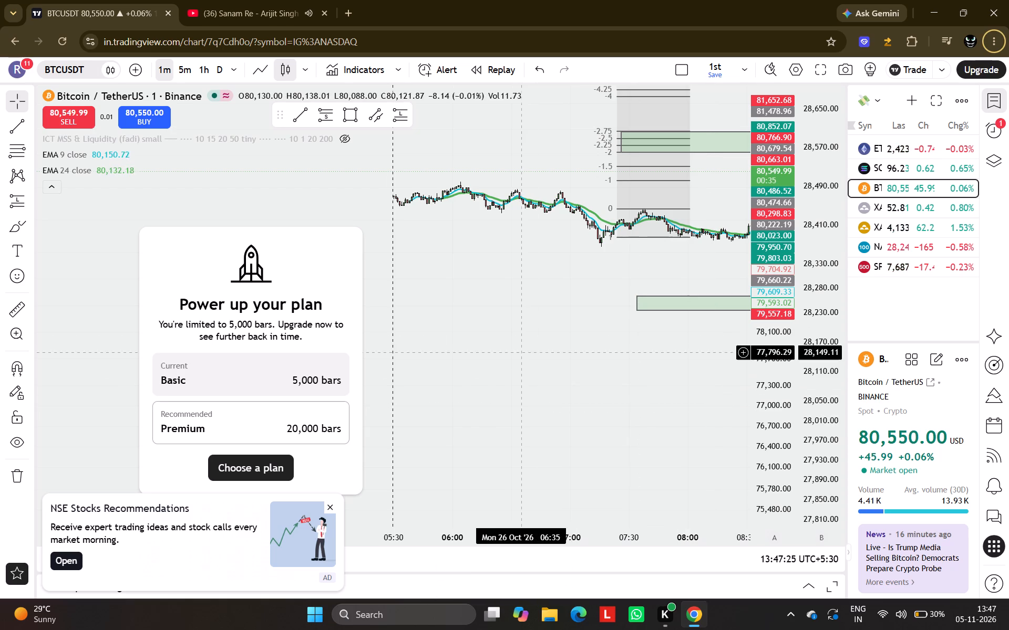
Hide both the EMA 9 and EMA 24 indicators on the BTCUSDT chart.
scroll(539, 311, up, 3)
drag(517, 297, 307, 456)
scroll(307, 456, down, 10)
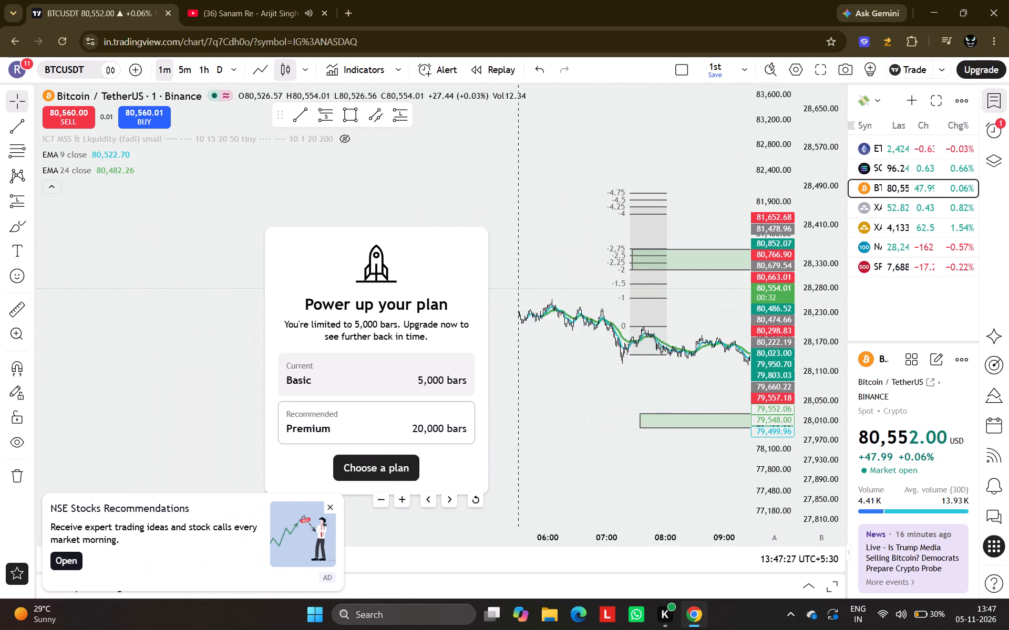
scroll(307, 456, down, 1)
drag(90, 156, 99, 163)
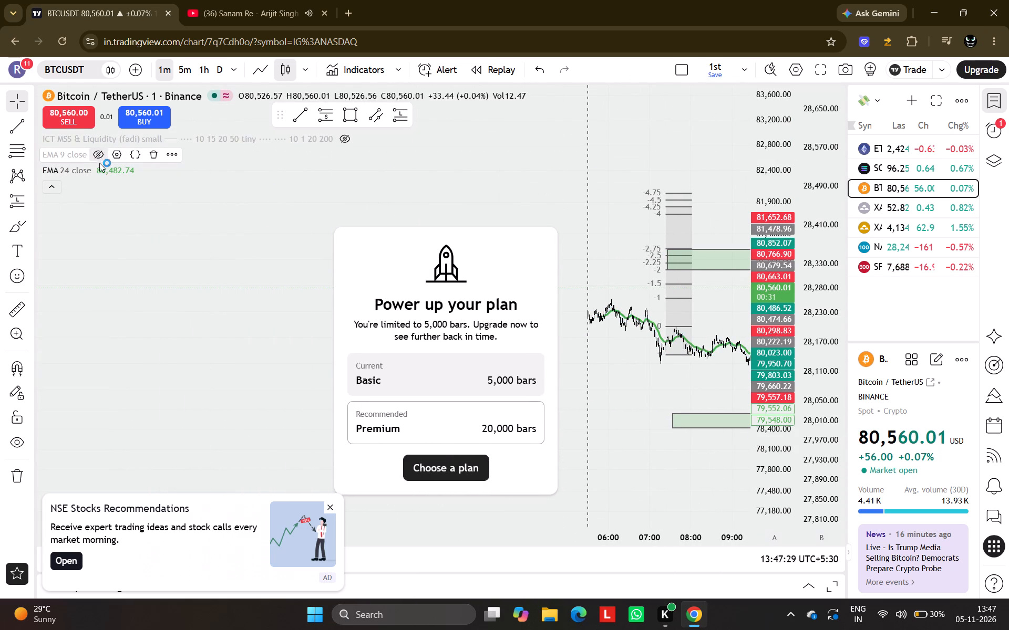
drag(99, 163, 97, 167)
click(97, 167)
Examine the BTCUSDT 1-minute price action from 27 to 30 October, focusing on the marked zones around 20:00 on 29 October.
scroll(517, 251, left, 13)
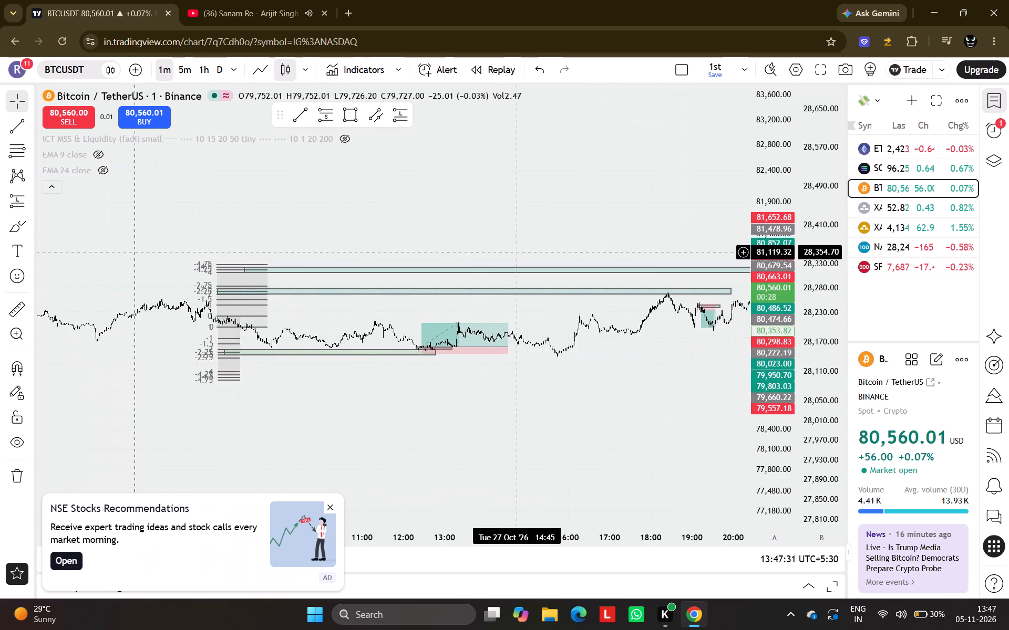
scroll(517, 251, left, 16)
scroll(517, 251, right, 2)
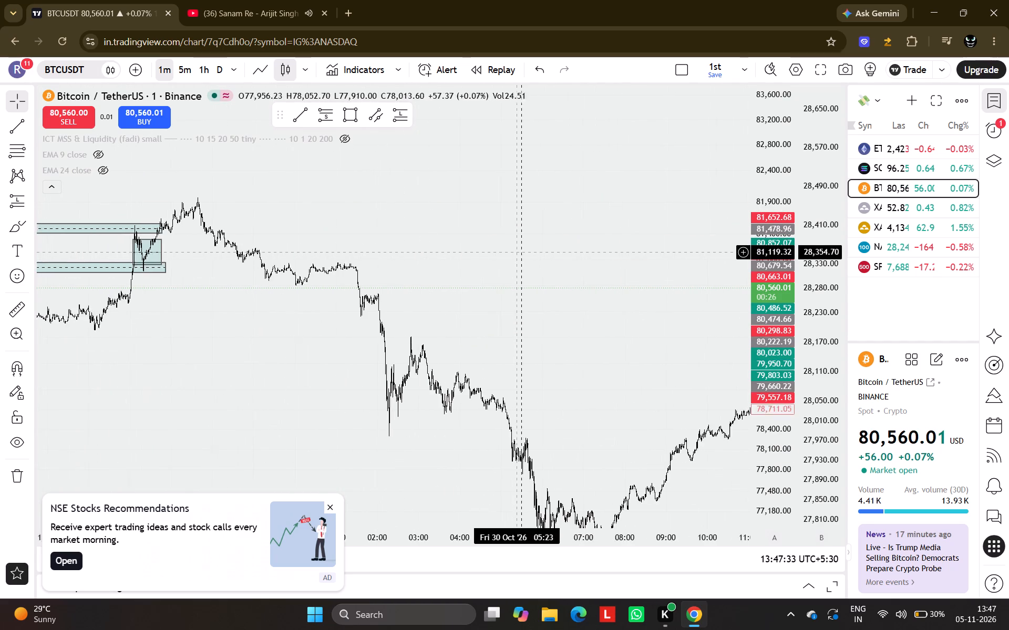
scroll(517, 251, right, 2)
scroll(517, 251, up, 2)
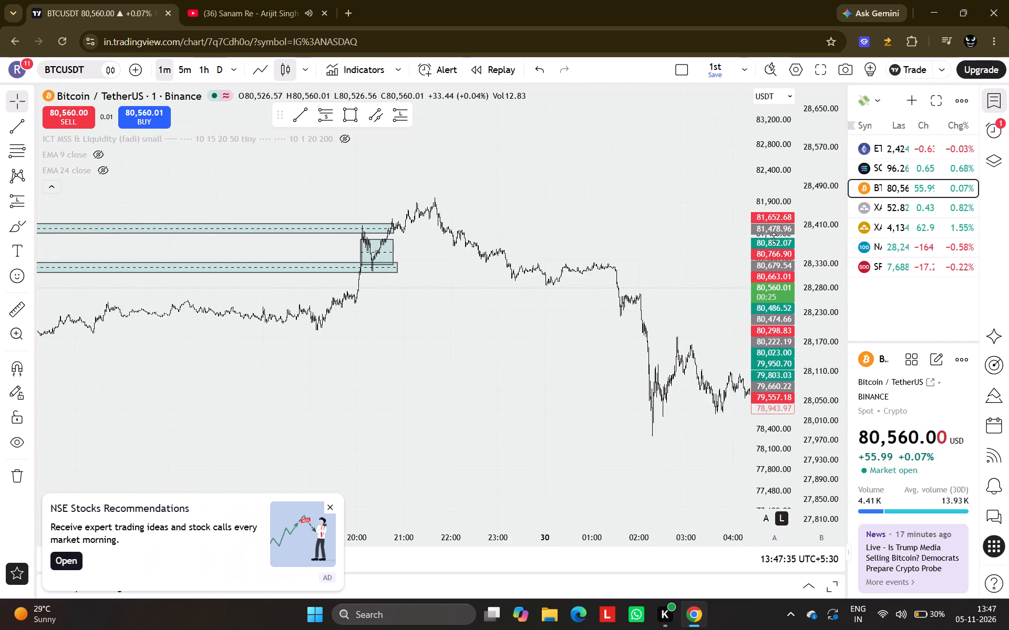
scroll(774, 238, up, 16)
scroll(429, 244, up, 5)
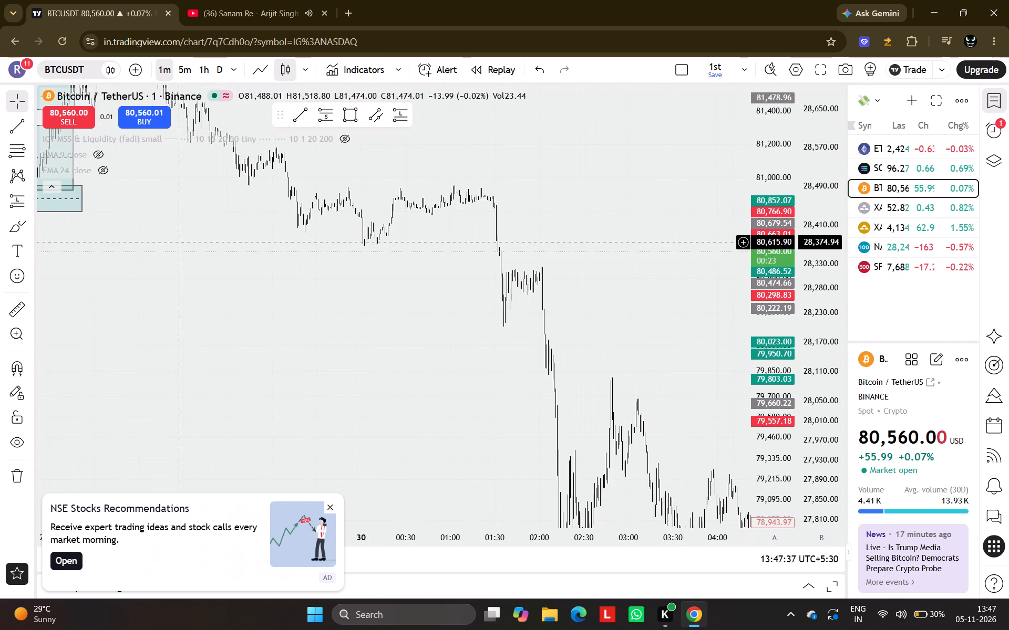
drag(75, 235, 691, 349)
scroll(691, 349, up, 4)
drag(491, 338, 541, 384)
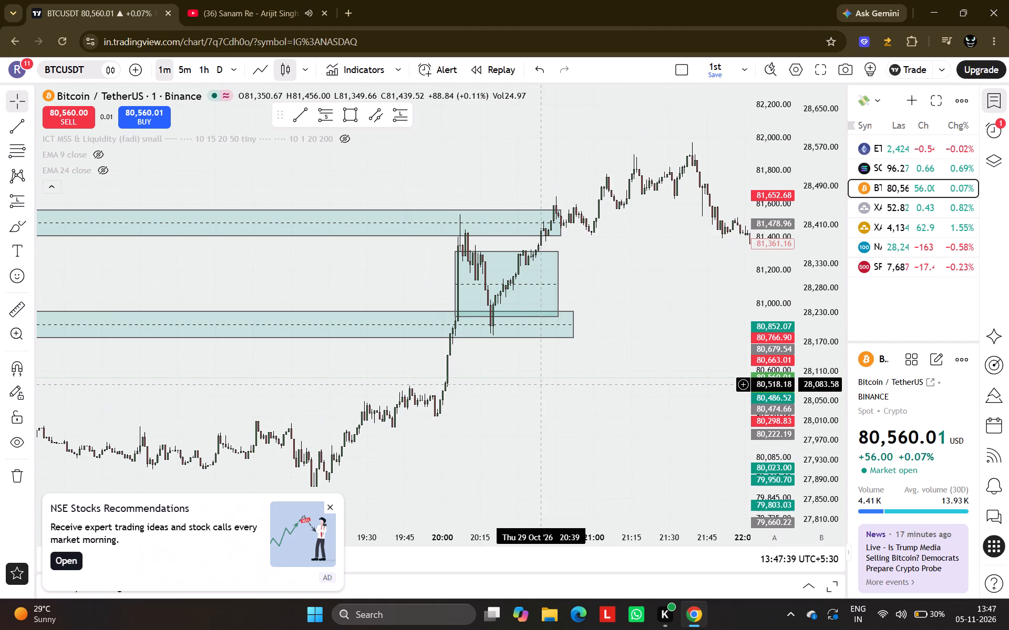
drag(541, 384, 542, 384)
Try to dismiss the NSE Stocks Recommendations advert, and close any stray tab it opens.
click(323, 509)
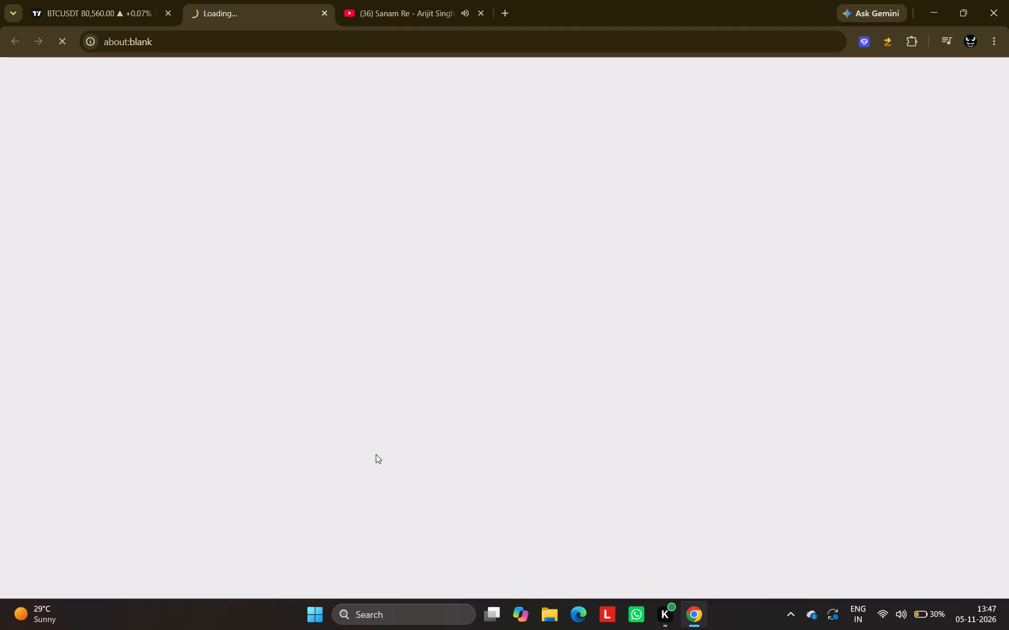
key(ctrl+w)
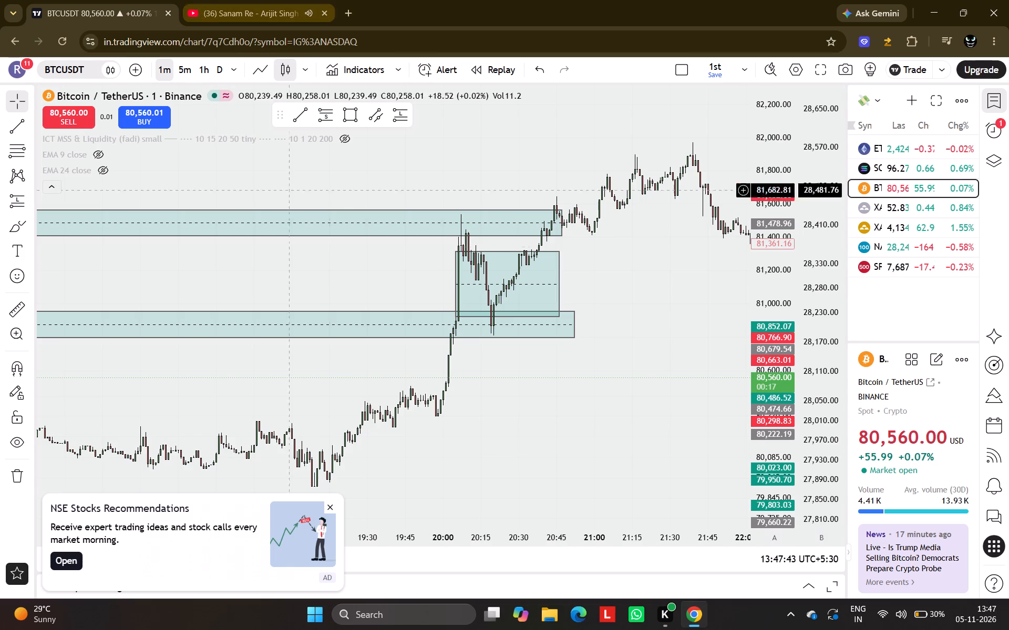
Delete the three teal rectangles and the Fibonacci-style levels drawing from the 29 October price action.
scroll(337, 249, down, 9)
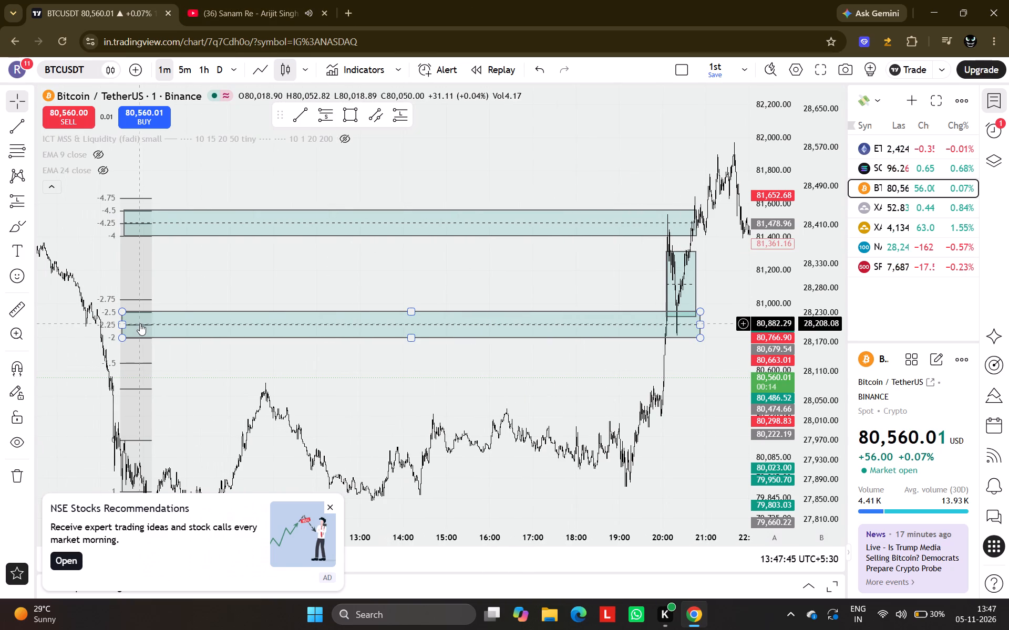
click(140, 323)
key(Delete)
drag(140, 333, 140, 339)
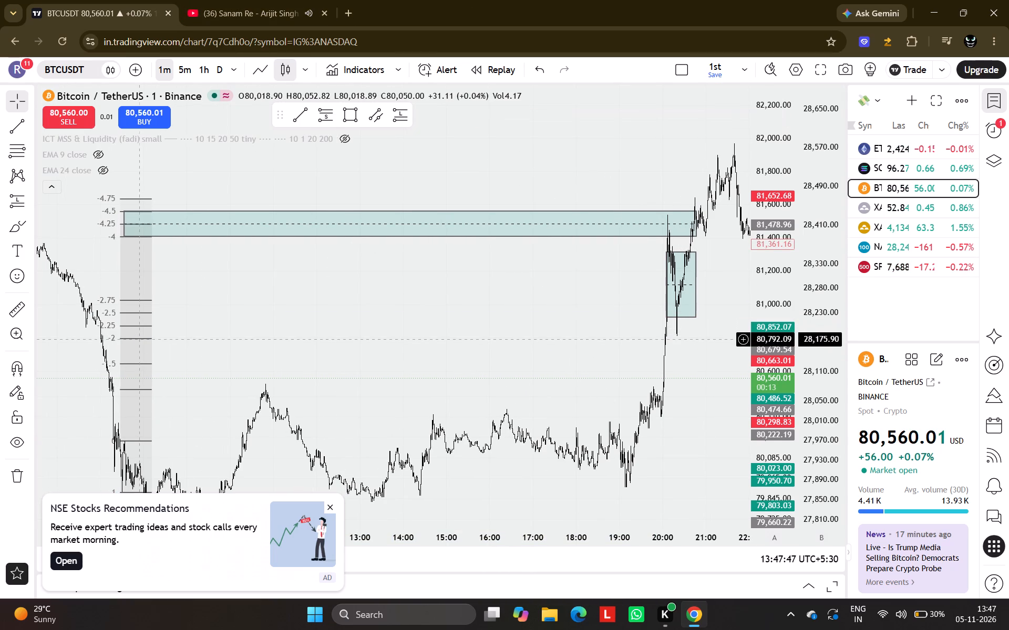
drag(140, 339, 140, 339)
click(140, 339)
key(Delete)
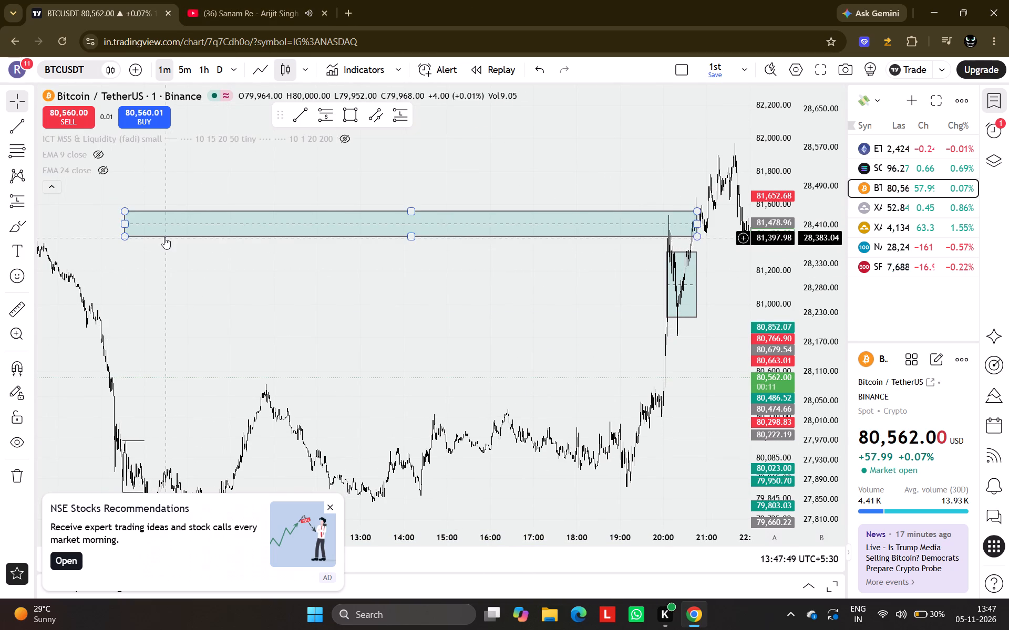
click(163, 237)
key(Delete)
click(687, 282)
key(Delete)
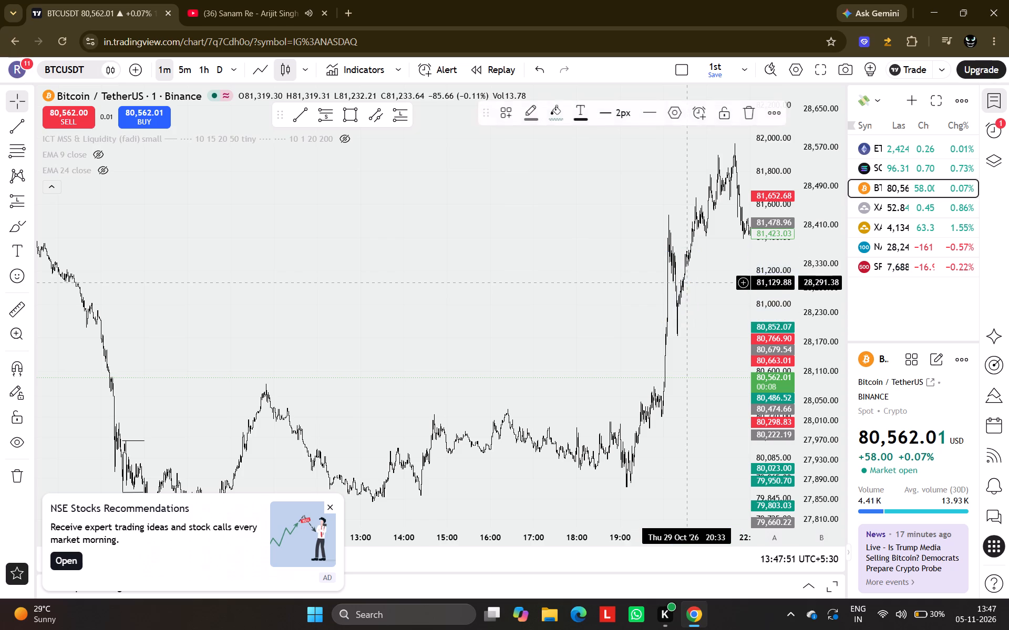
Examine the BTCUSDT 1-minute candles from the evening of 29 October through the morning of 30 October.
scroll(606, 270, left, 6)
drag(632, 329, 572, 278)
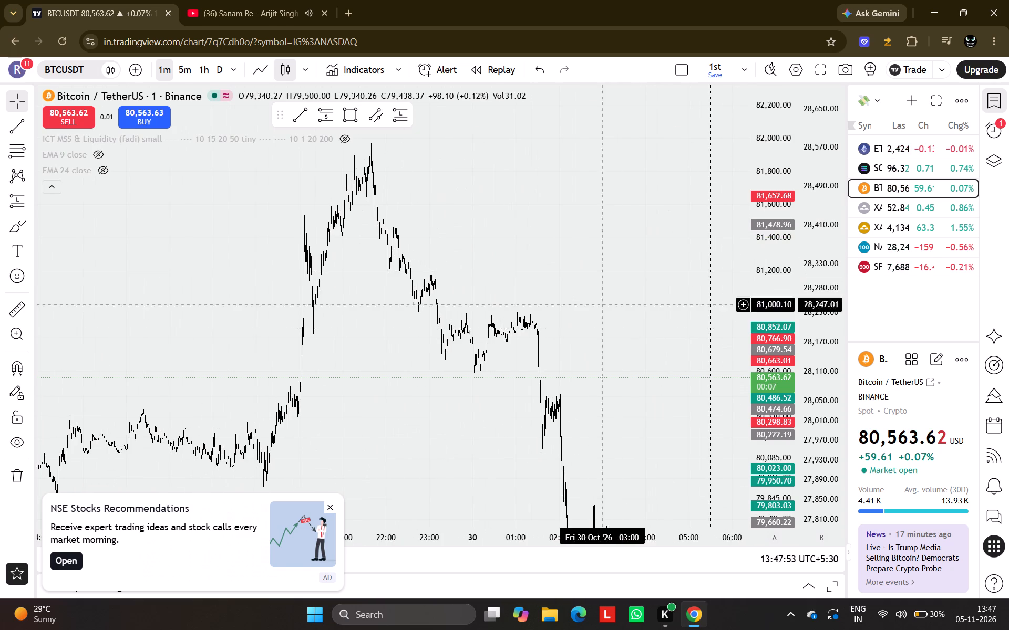
drag(572, 278, 504, 204)
scroll(504, 204, up, 3)
drag(481, 291, 533, 37)
scroll(537, 283, down, 1)
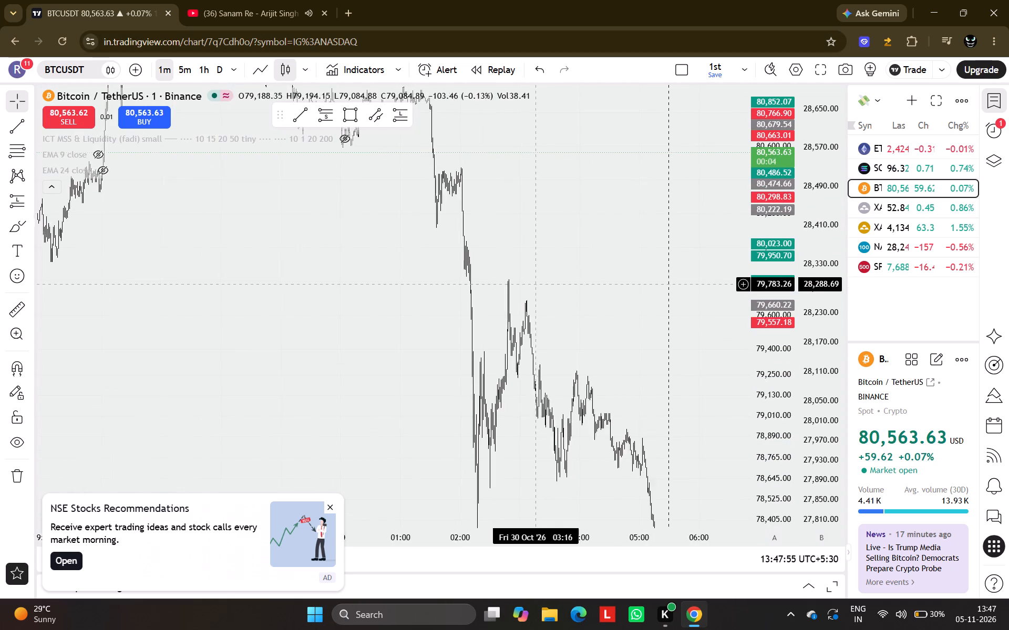
scroll(537, 283, down, 3)
scroll(777, 419, down, 7)
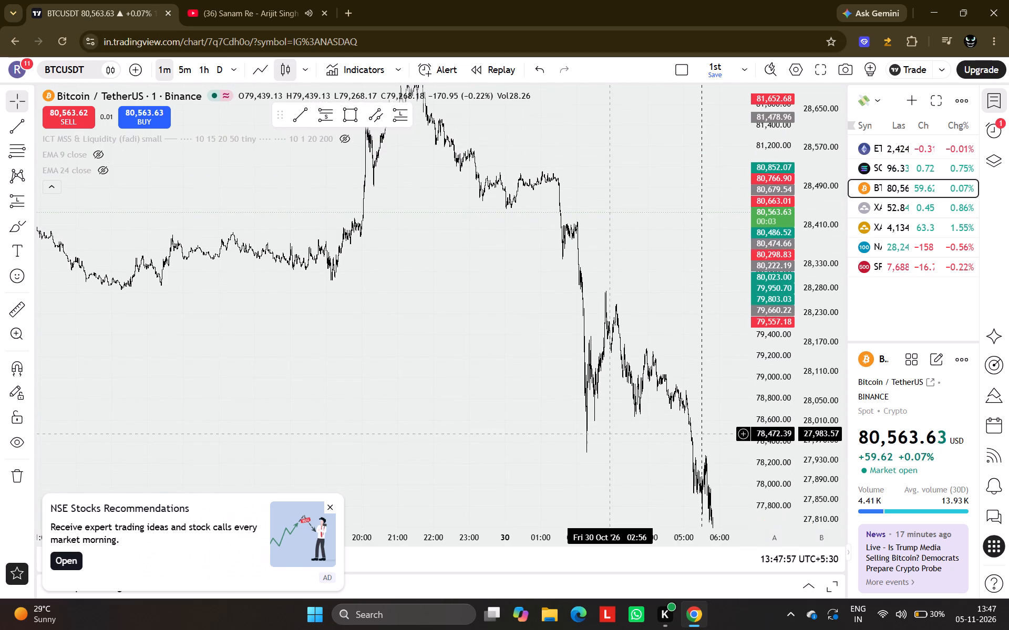
scroll(610, 434, left, 3)
drag(601, 414, 623, 139)
scroll(623, 139, up, 5)
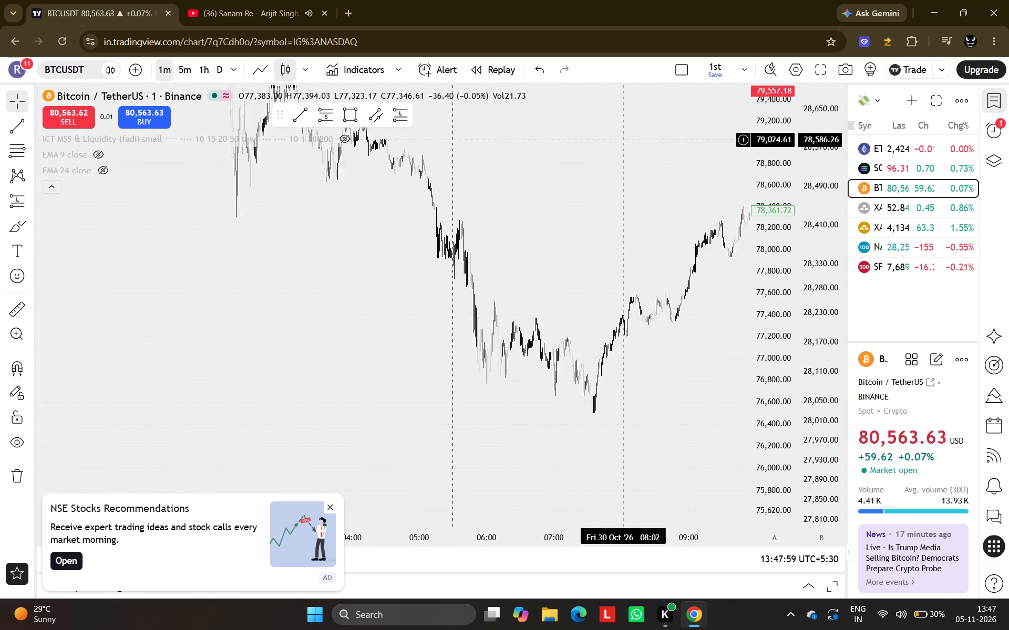
drag(467, 226, 617, 253)
scroll(760, 220, up, 7)
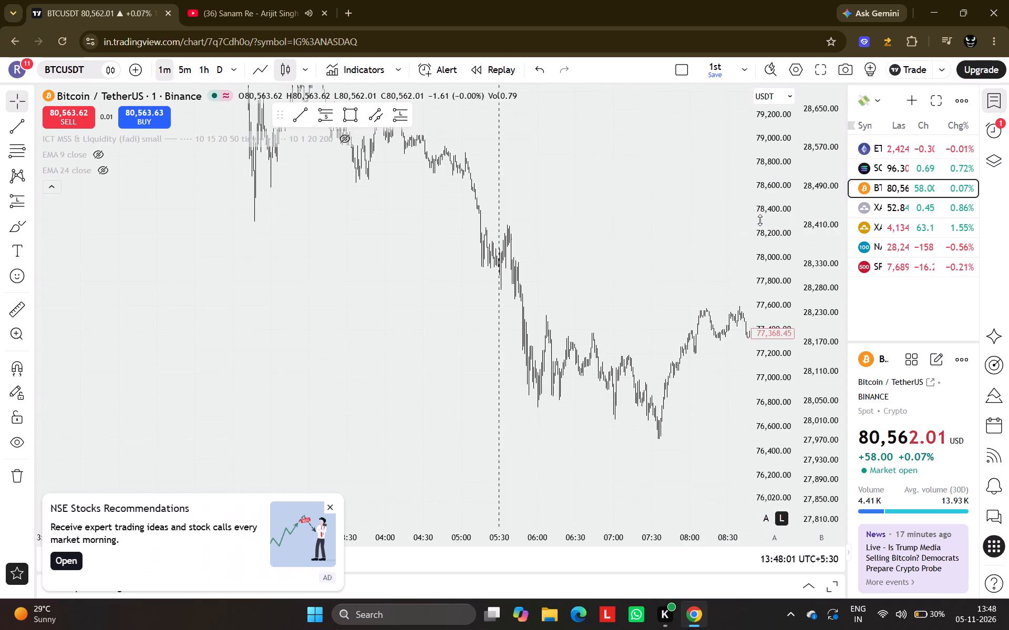
scroll(648, 212, up, 4)
drag(466, 291, 420, 208)
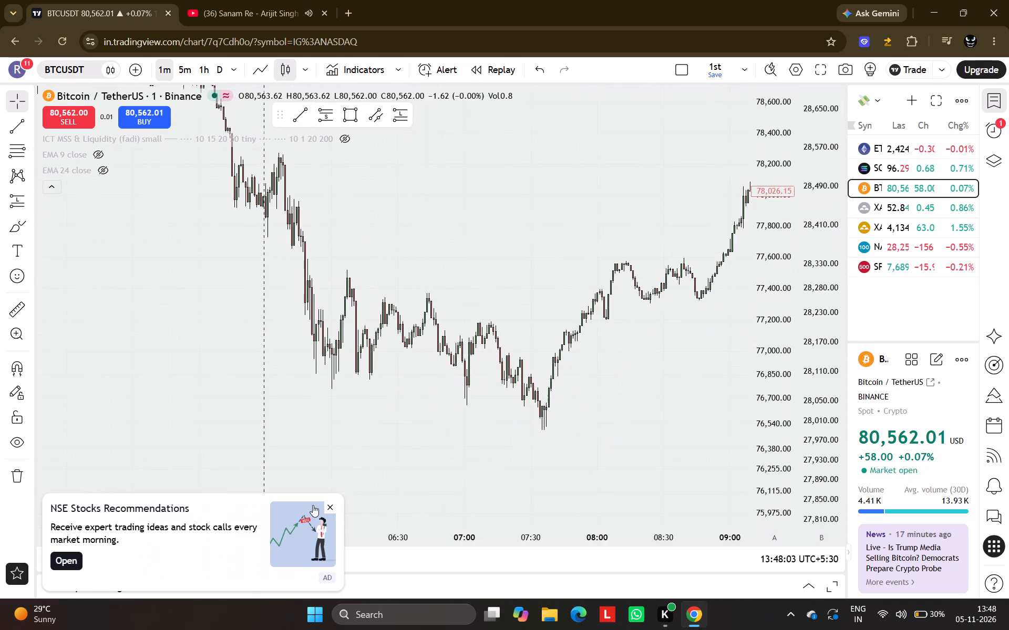
Dismiss the NSE Stocks Recommendations advert covering the chart.
click(328, 505)
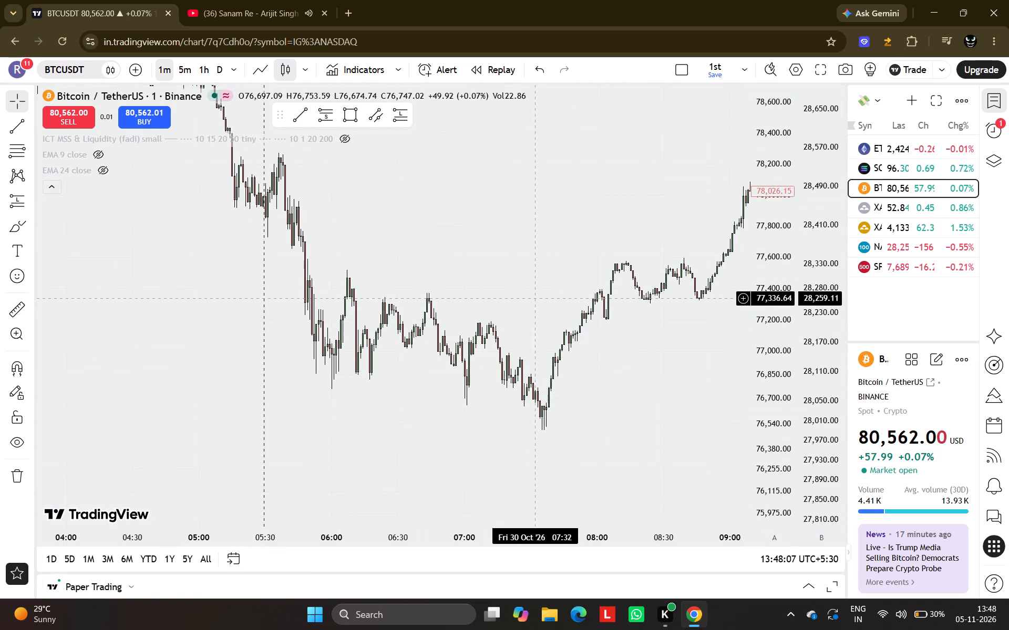
Draw a horizontal trend line above the candles from 07:30 to 08:00 on 30 October at about 77,867.
ctrl+scroll(534, 298, up, 8)
ctrl+scroll(534, 298, down, 1)
drag(539, 317, 441, 286)
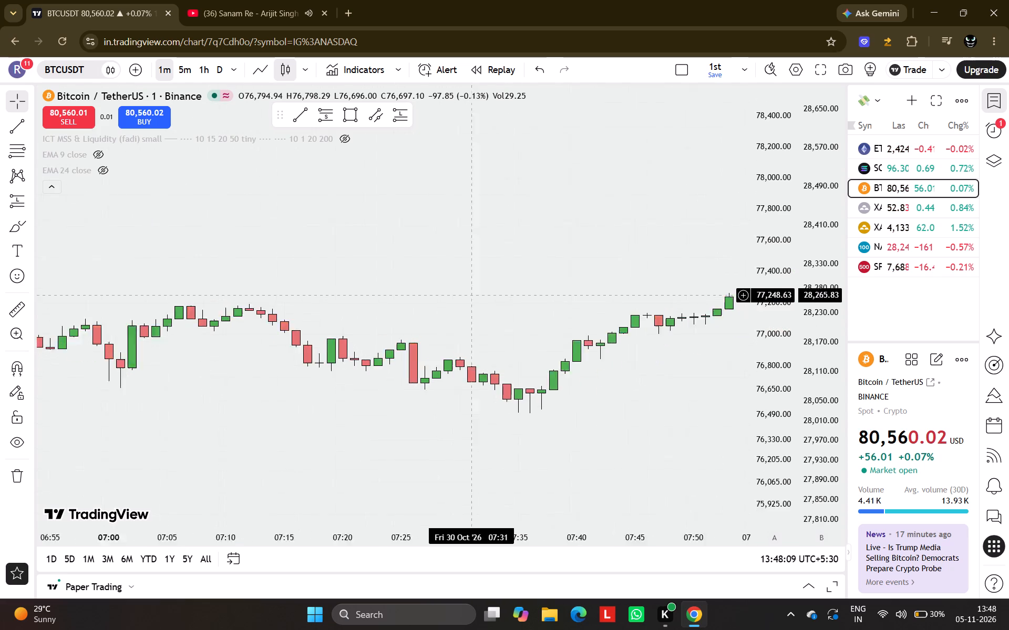
drag(441, 286, 298, 278)
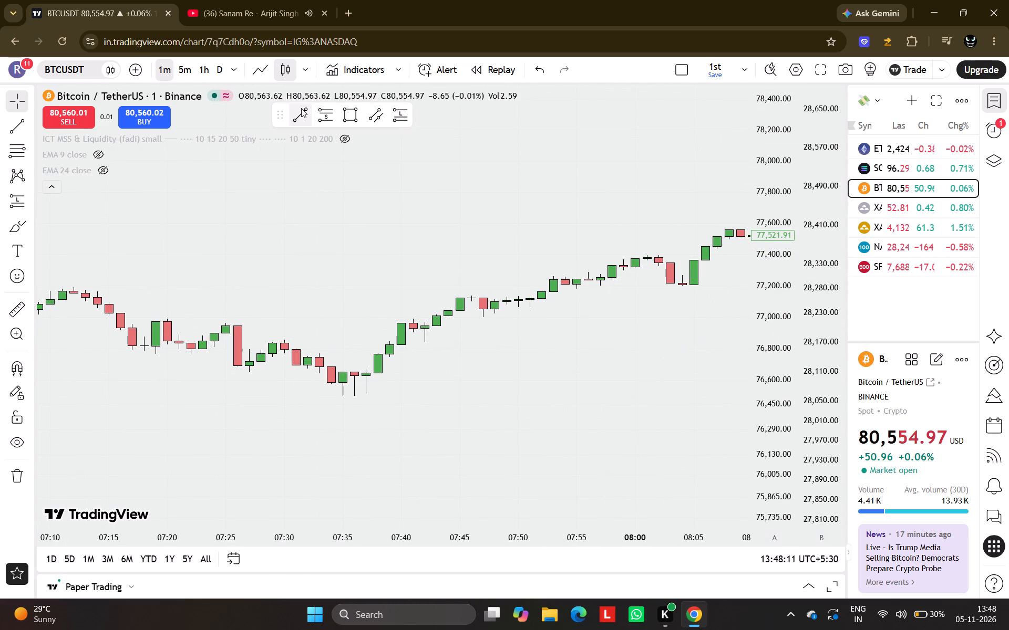
click(301, 108)
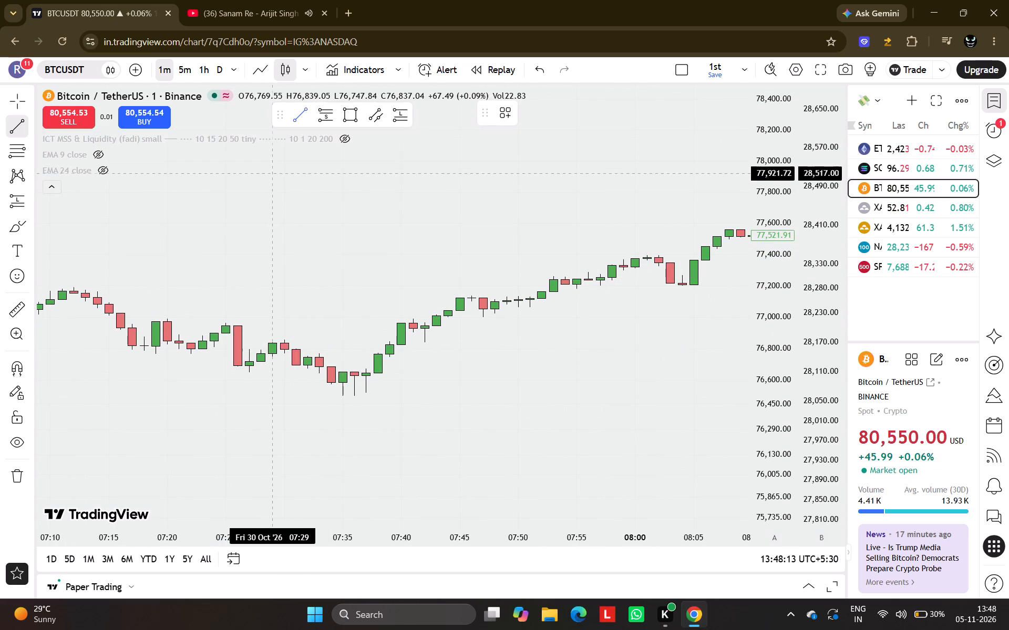
click(282, 182)
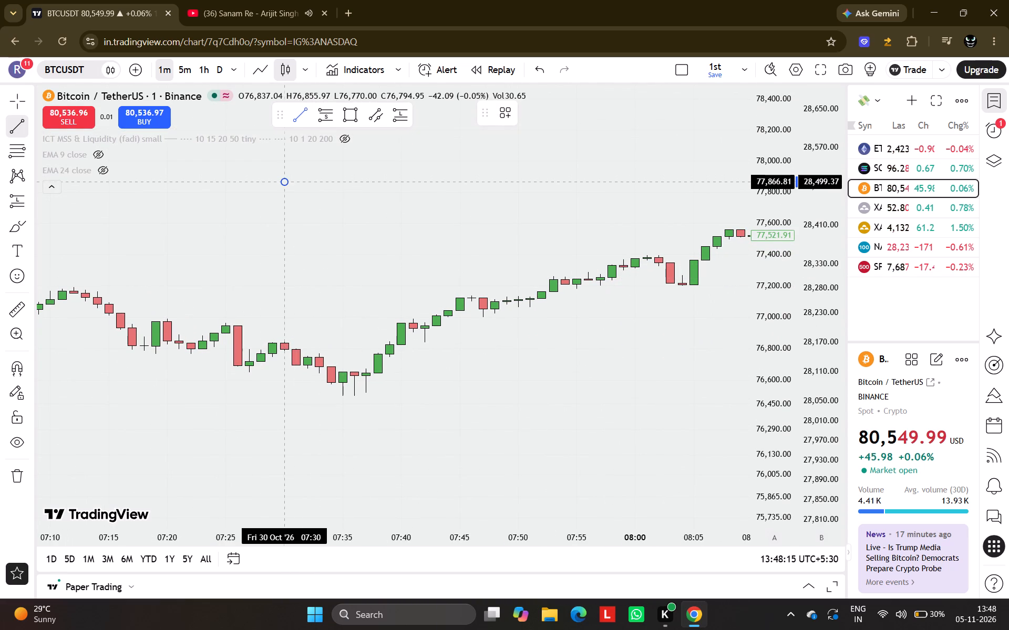
shift+click(636, 190)
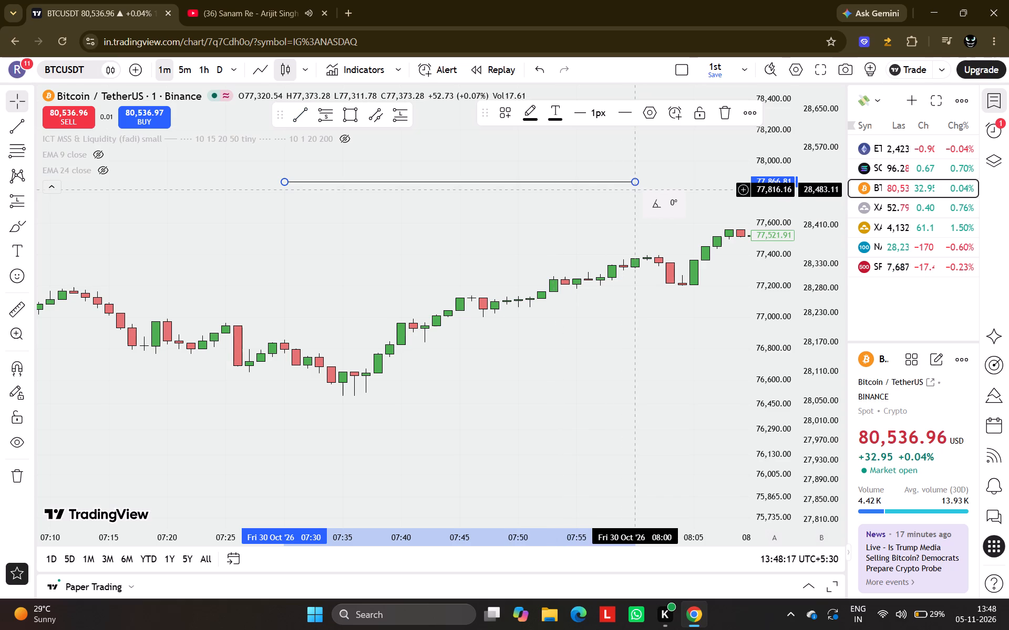
Draw a second horizontal trend line below the candles from 07:30 to 08:00 on 30 October at about 76,370.
click(305, 119)
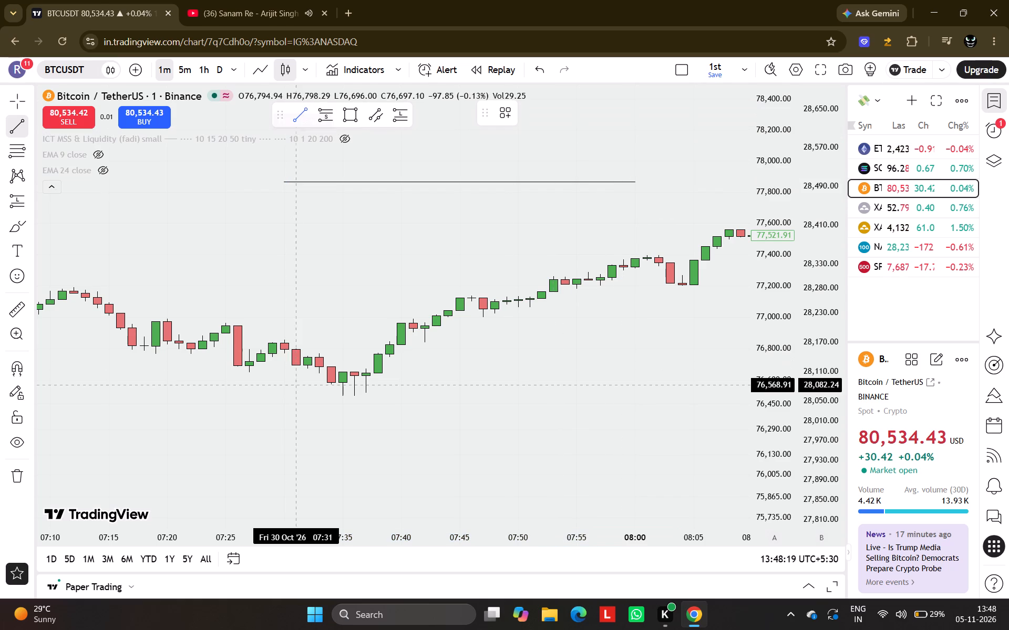
click(279, 416)
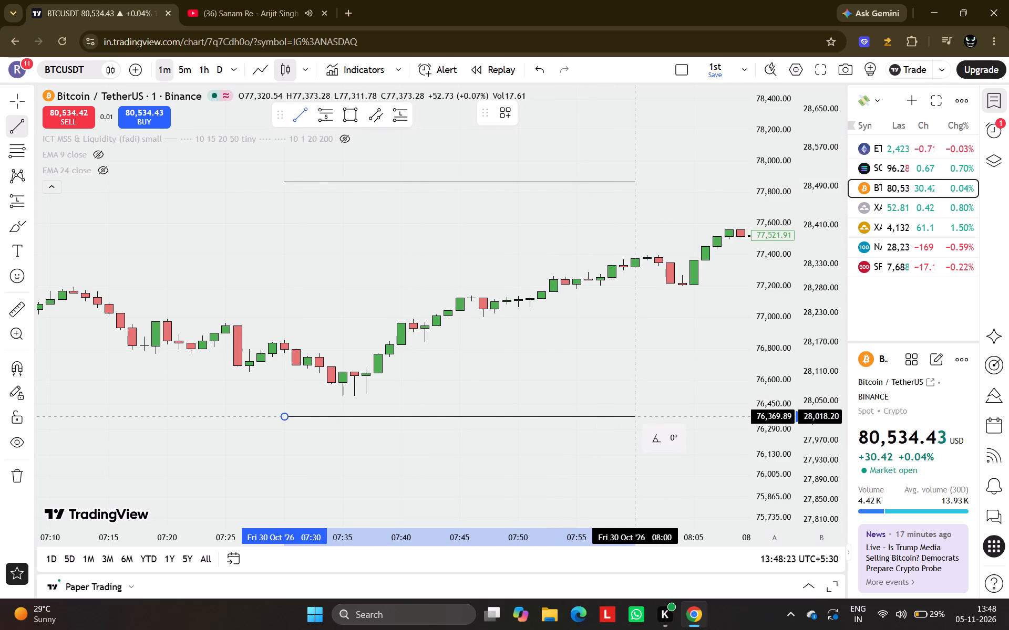
shift+click(640, 418)
Fit the lines to the range, raising the lower one to the wick lows and lowering the upper one to about 77,366, spanning 07:29 to 07:59.
drag(502, 417, 507, 395)
drag(466, 181, 468, 195)
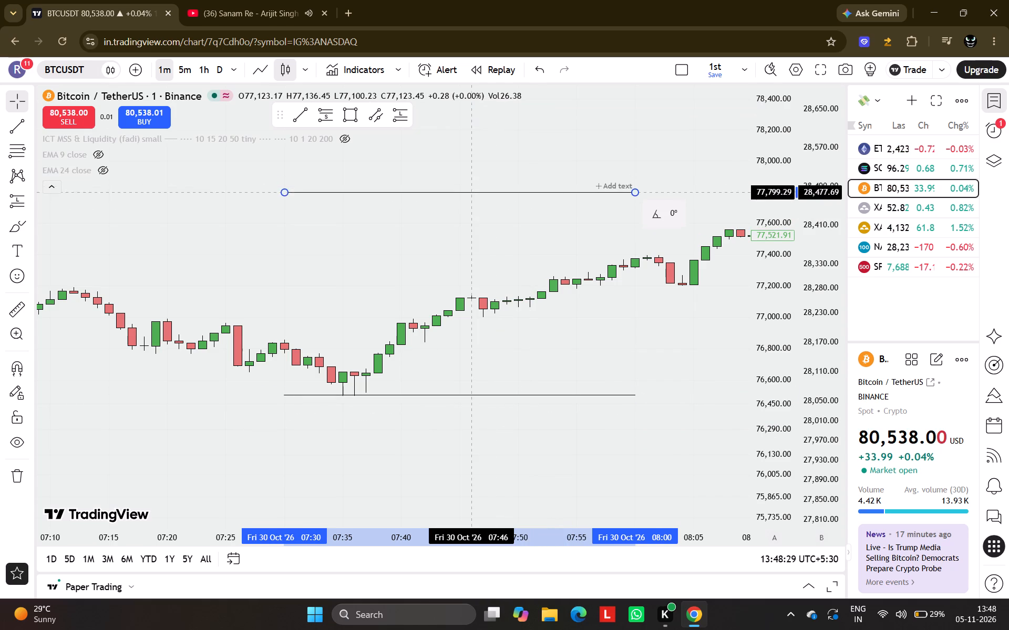
drag(468, 195, 459, 259)
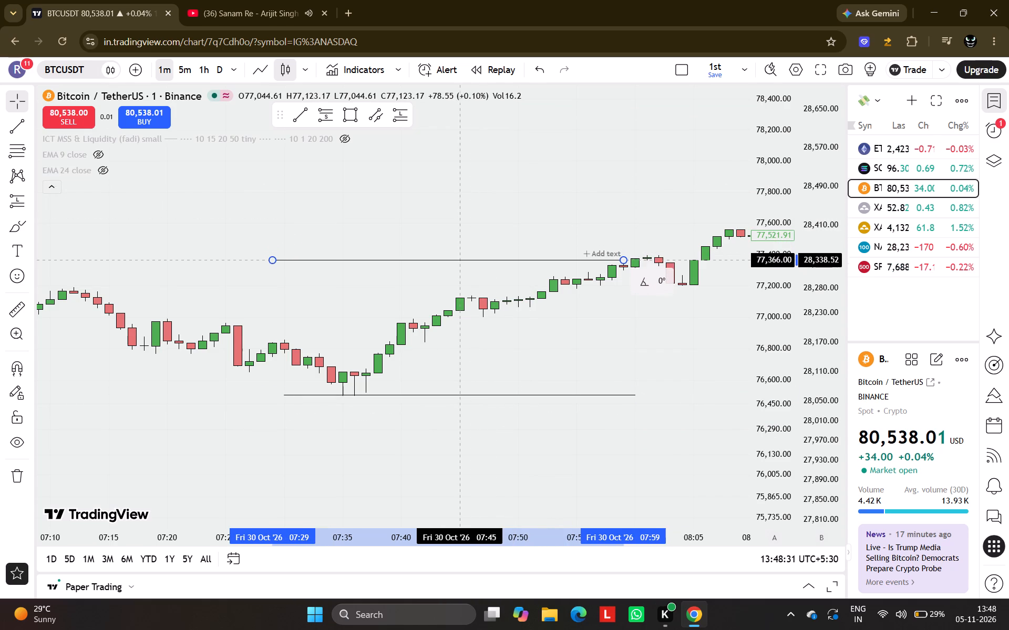
drag(459, 259, 460, 259)
drag(578, 347, 558, 370)
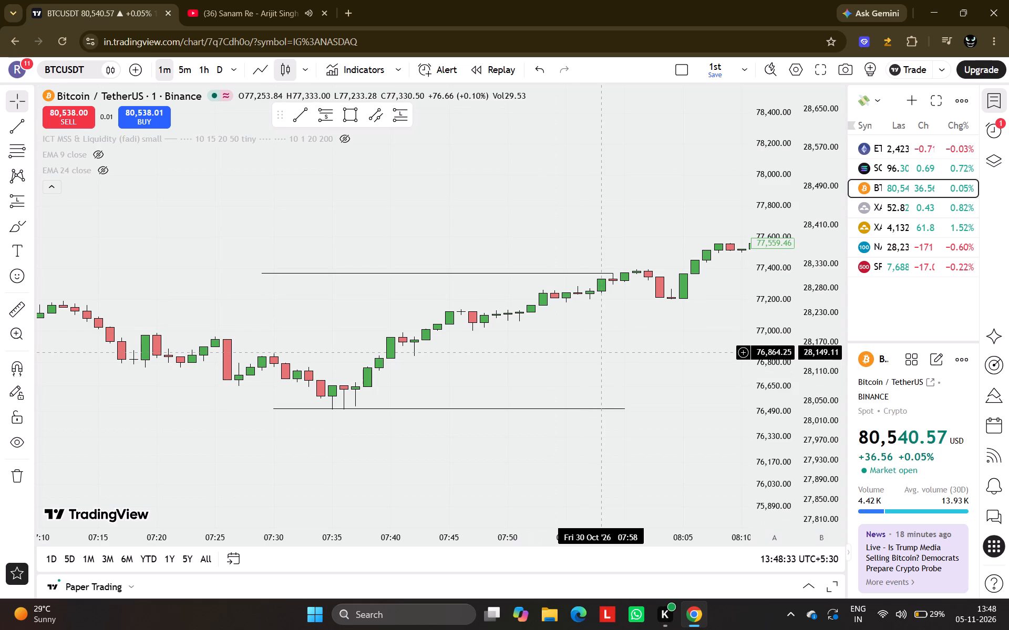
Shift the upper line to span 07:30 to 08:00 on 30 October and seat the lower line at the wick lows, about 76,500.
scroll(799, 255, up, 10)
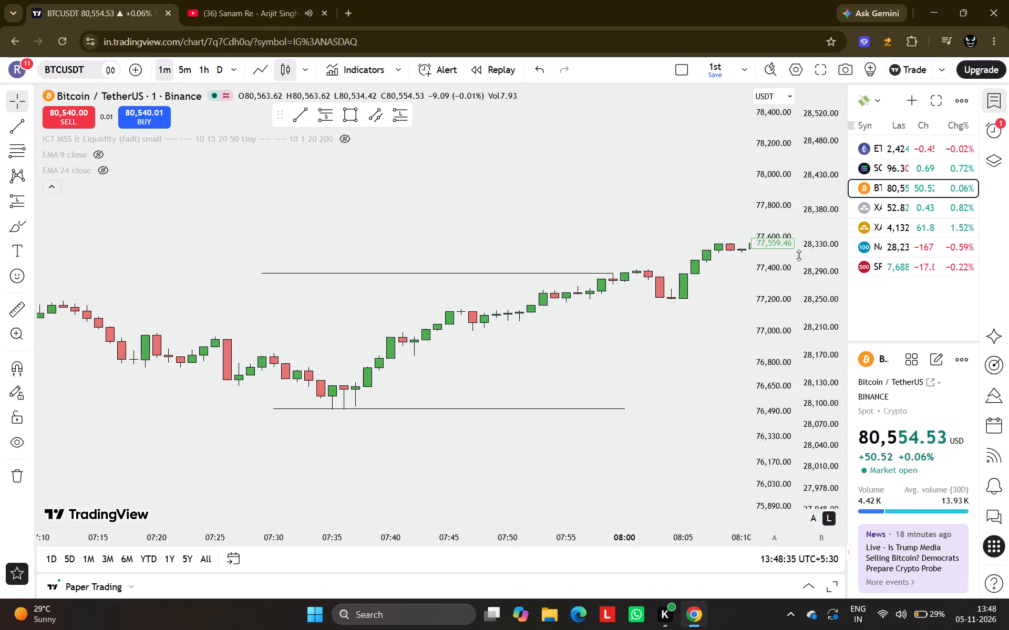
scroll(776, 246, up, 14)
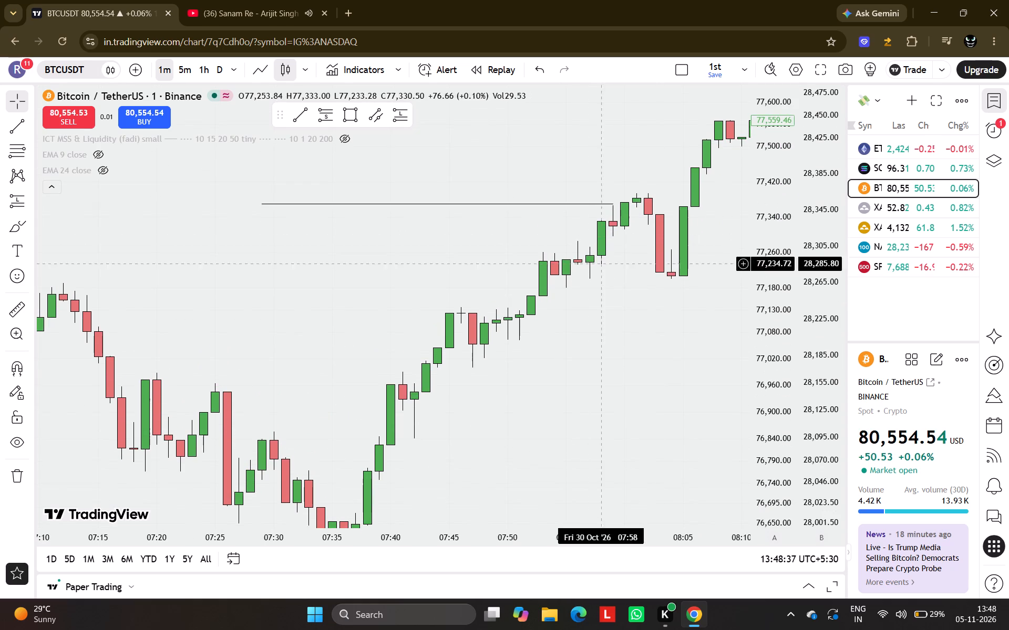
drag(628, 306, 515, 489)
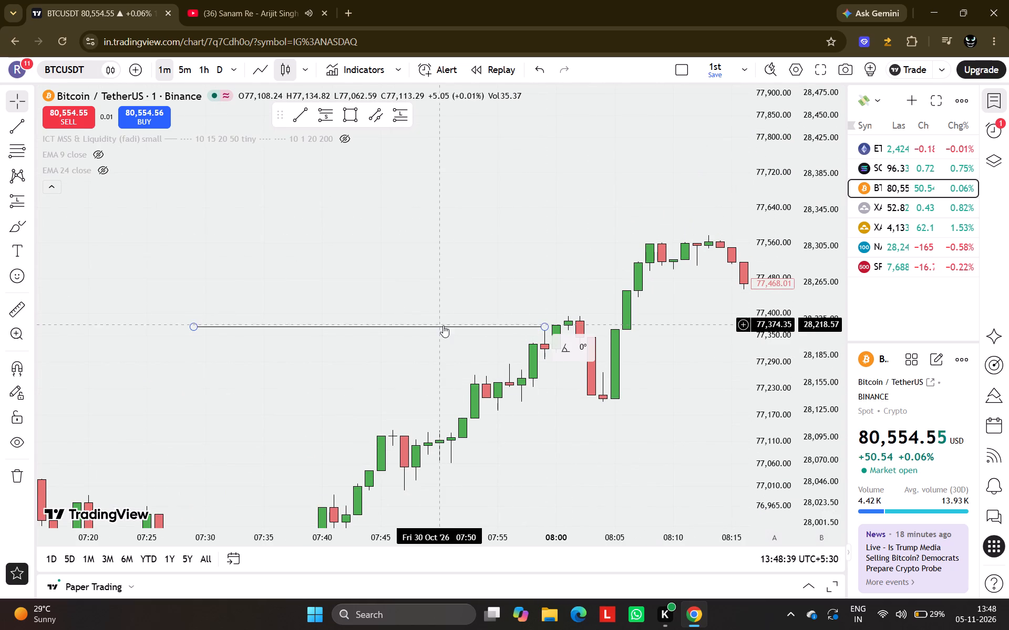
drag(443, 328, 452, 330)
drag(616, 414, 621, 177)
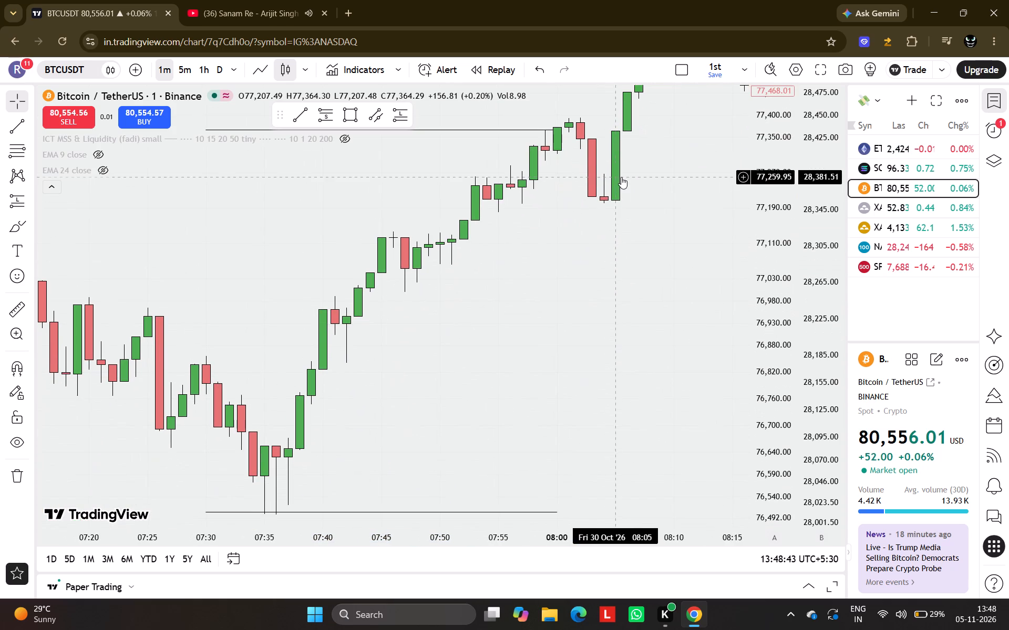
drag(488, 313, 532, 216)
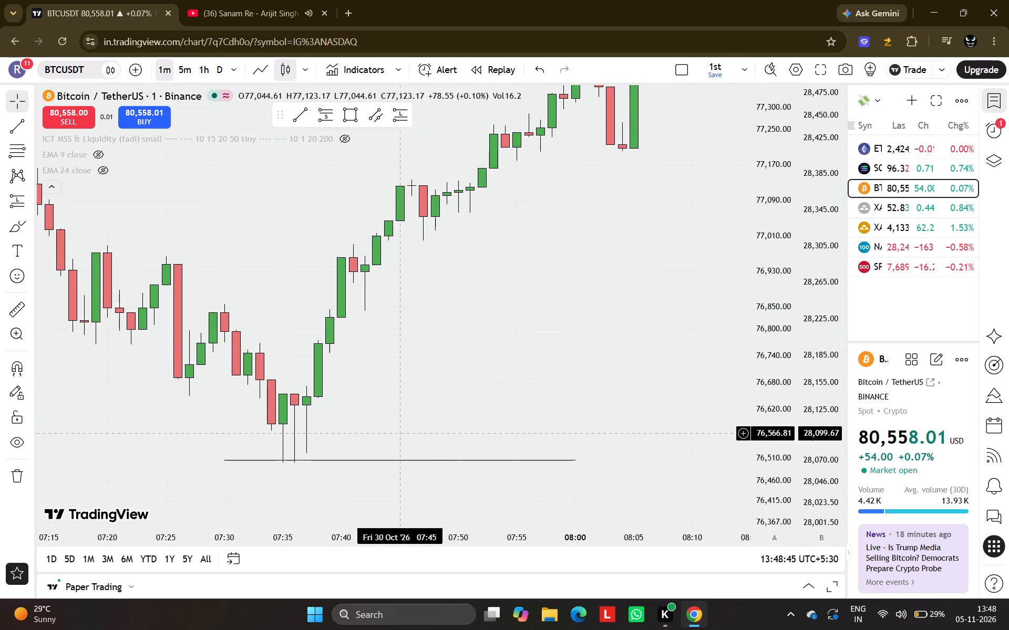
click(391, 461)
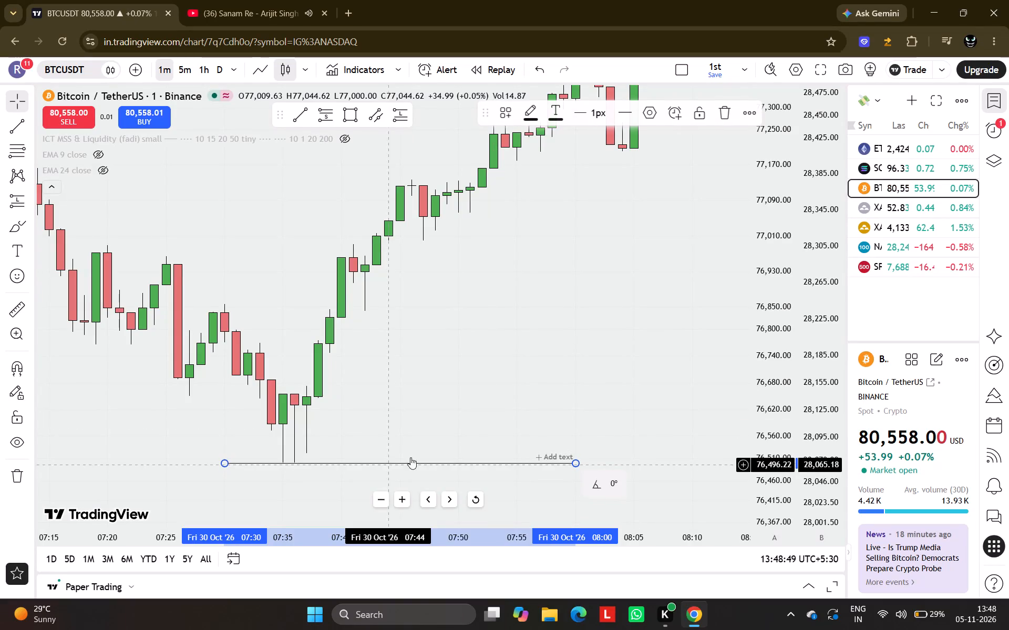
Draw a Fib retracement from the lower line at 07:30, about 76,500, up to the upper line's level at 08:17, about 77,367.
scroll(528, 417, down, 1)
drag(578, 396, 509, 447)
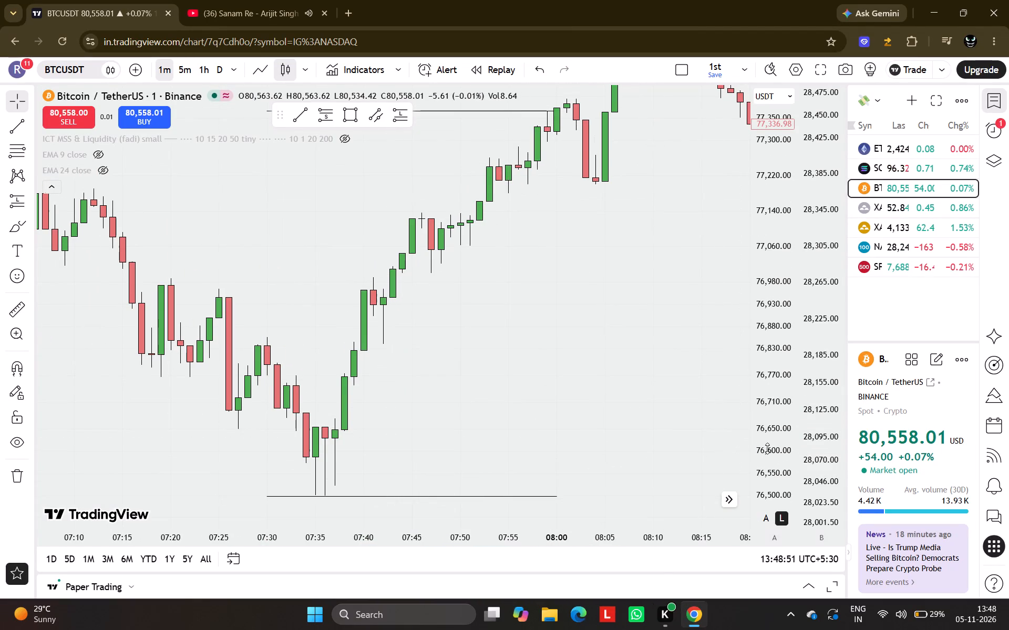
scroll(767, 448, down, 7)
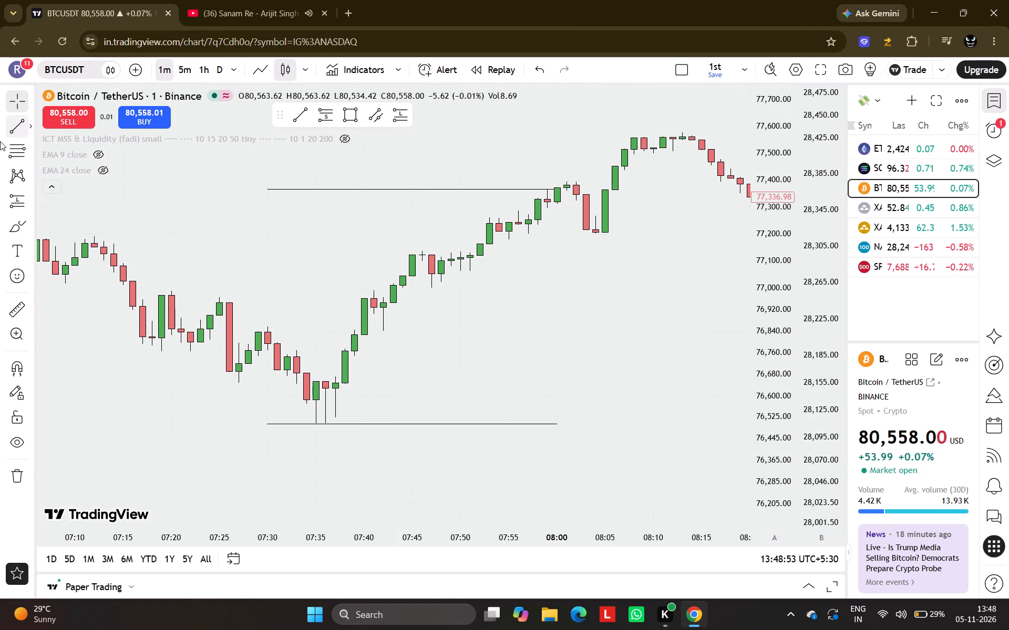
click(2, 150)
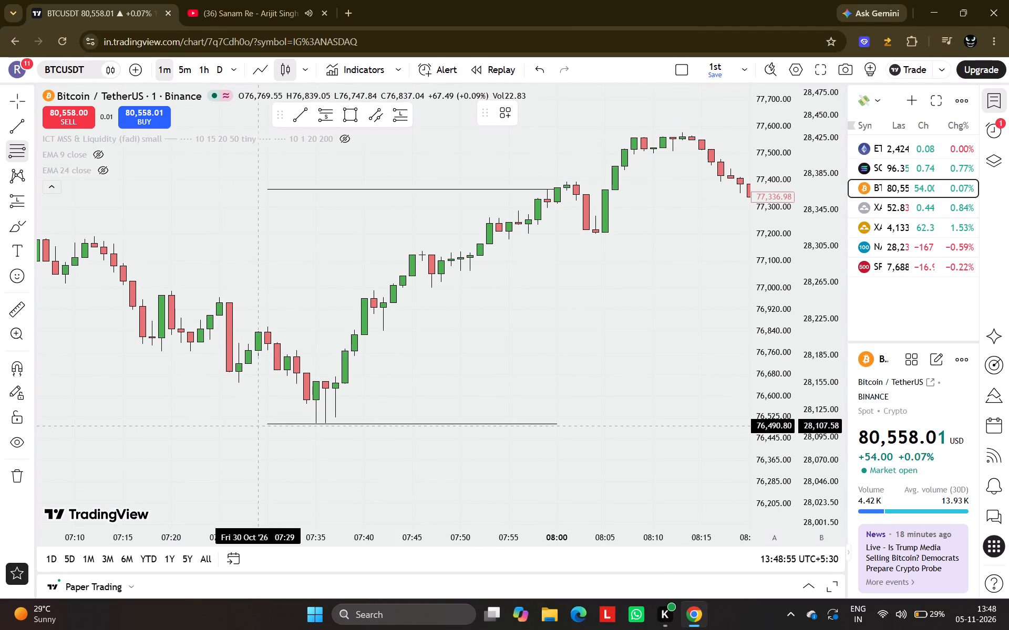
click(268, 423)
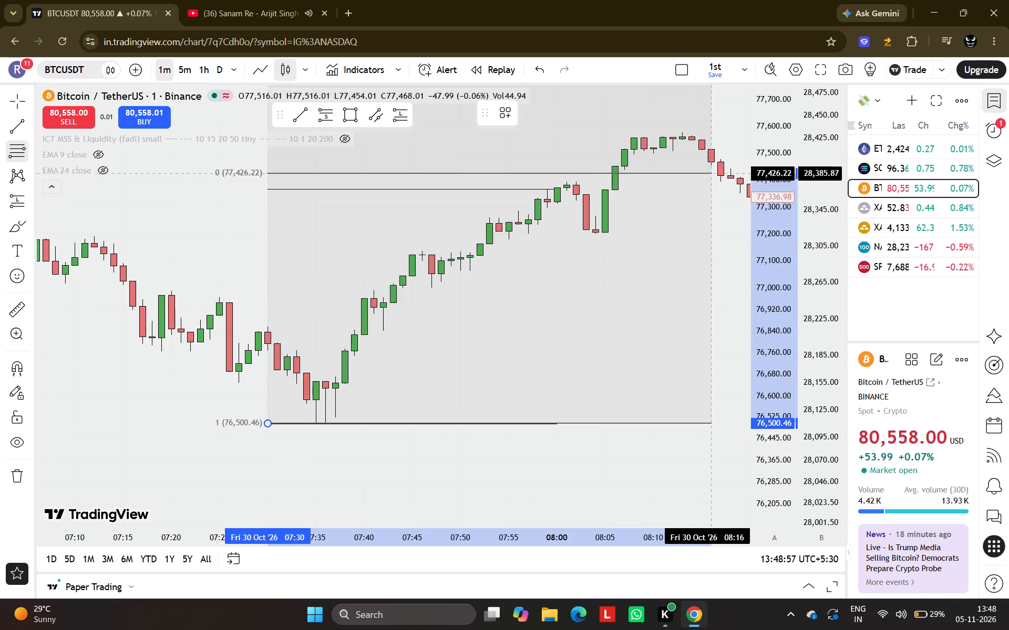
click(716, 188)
Examine how price moves against the Fibonacci levels through 30 and 31 October.
scroll(646, 266, down, 2)
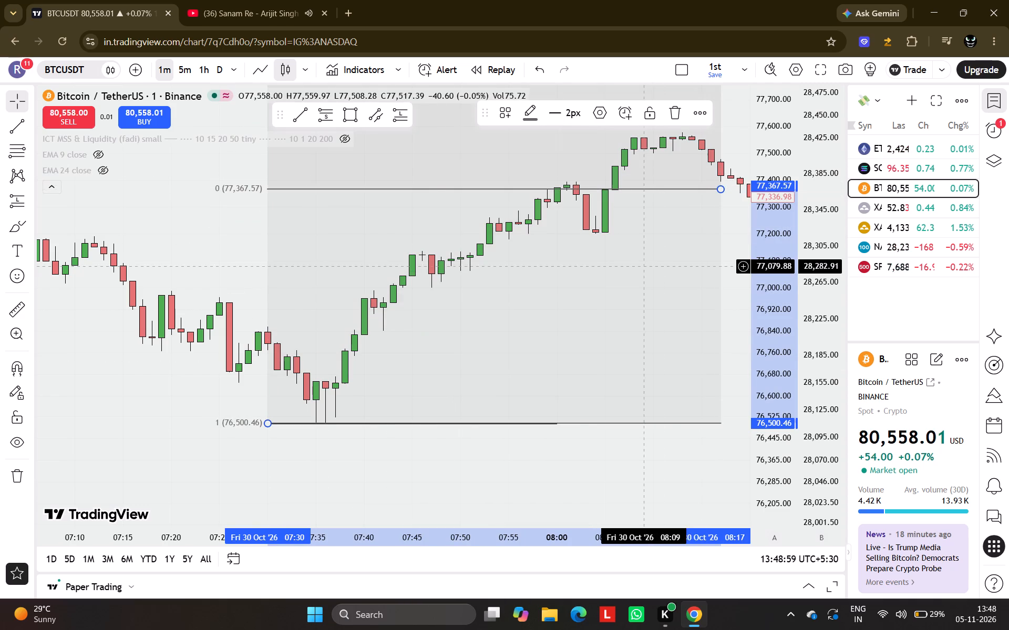
scroll(646, 266, down, 3)
drag(419, 257, 295, 413)
scroll(295, 413, down, 2)
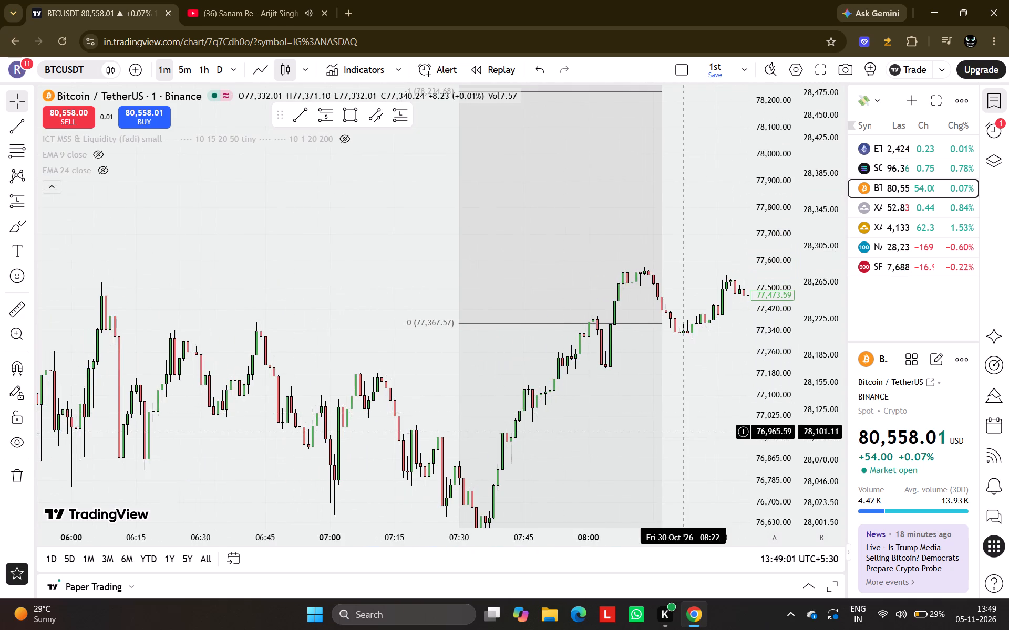
drag(704, 427, 521, 464)
scroll(521, 464, down, 2)
scroll(776, 477, down, 8)
drag(640, 254, 466, 543)
scroll(466, 543, down, 6)
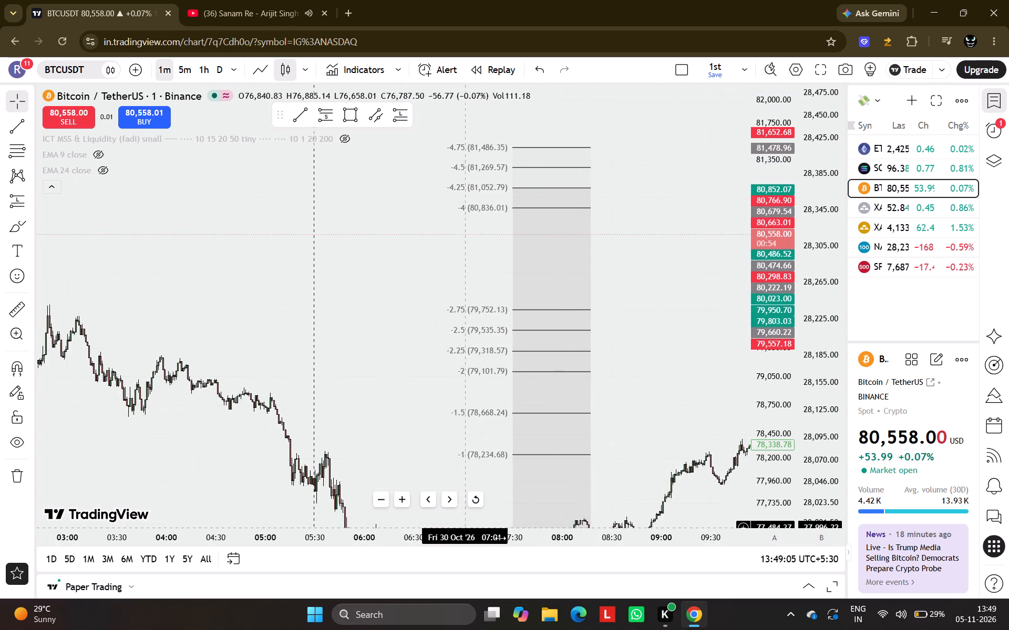
drag(657, 398, 243, 400)
scroll(243, 400, down, 6)
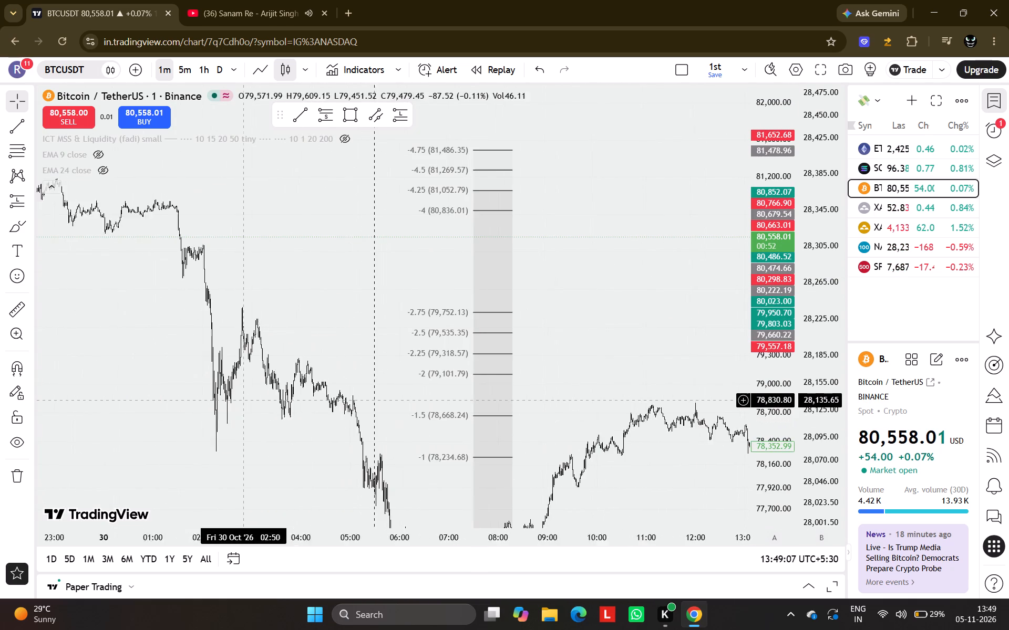
scroll(591, 384, left, 4)
scroll(591, 384, down, 2)
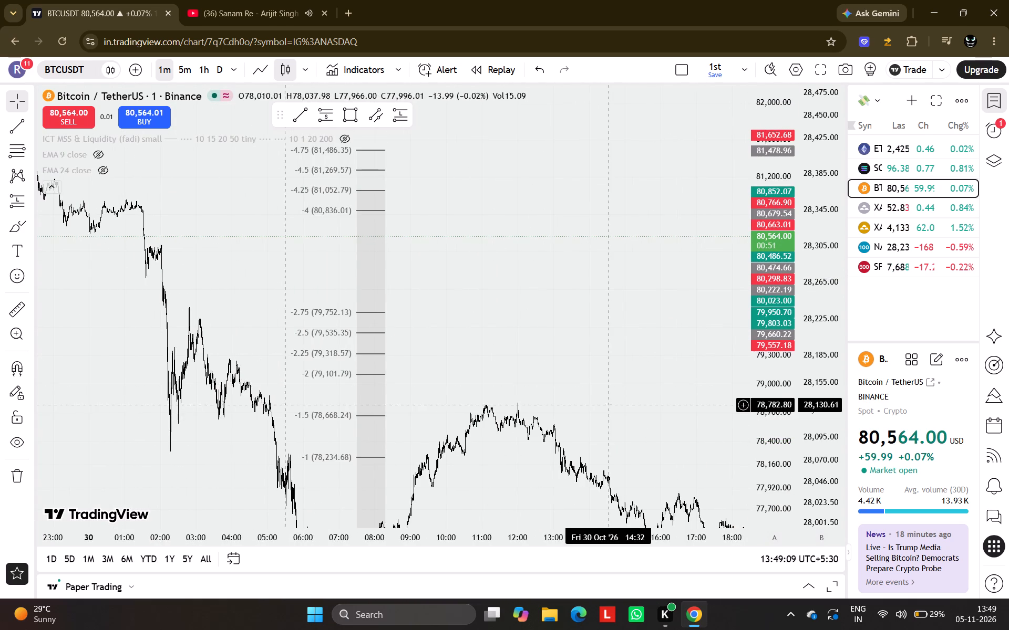
drag(611, 405, 501, 206)
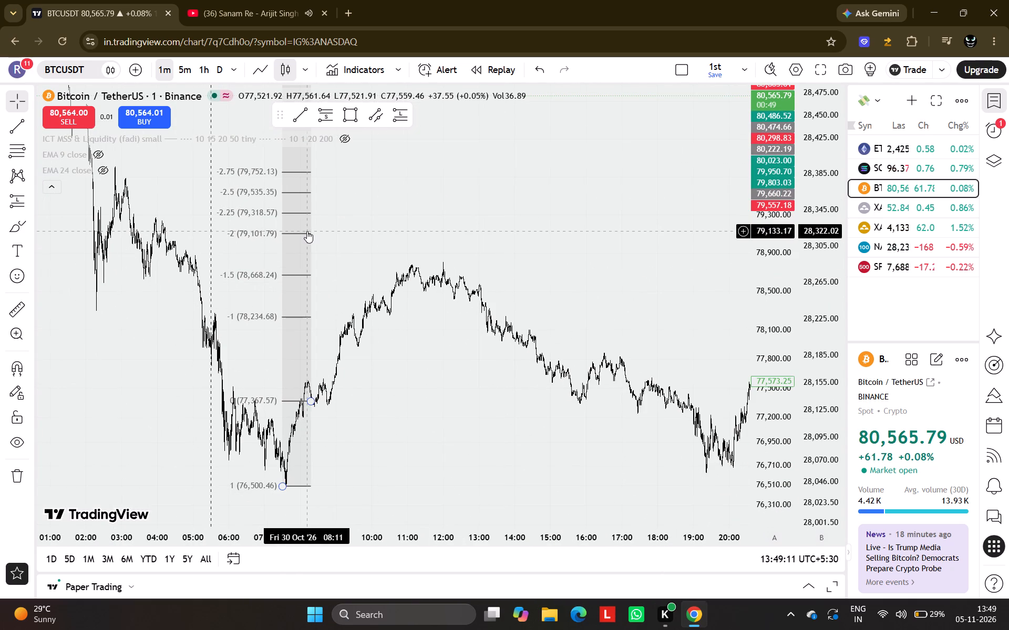
scroll(452, 297, down, 1)
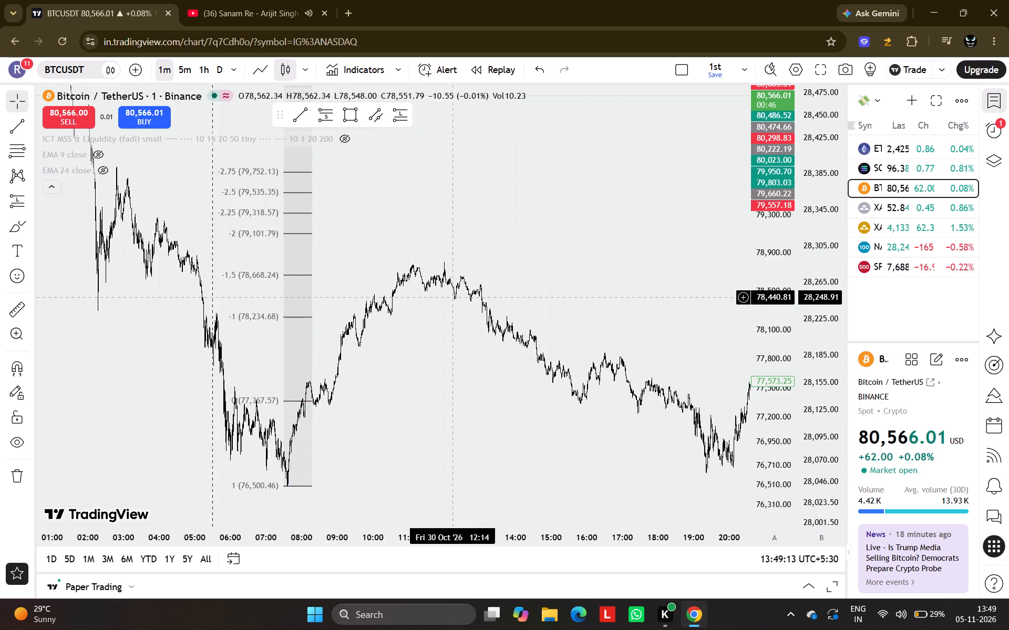
scroll(452, 297, down, 1)
drag(522, 478, 349, 301)
scroll(511, 338, down, 4)
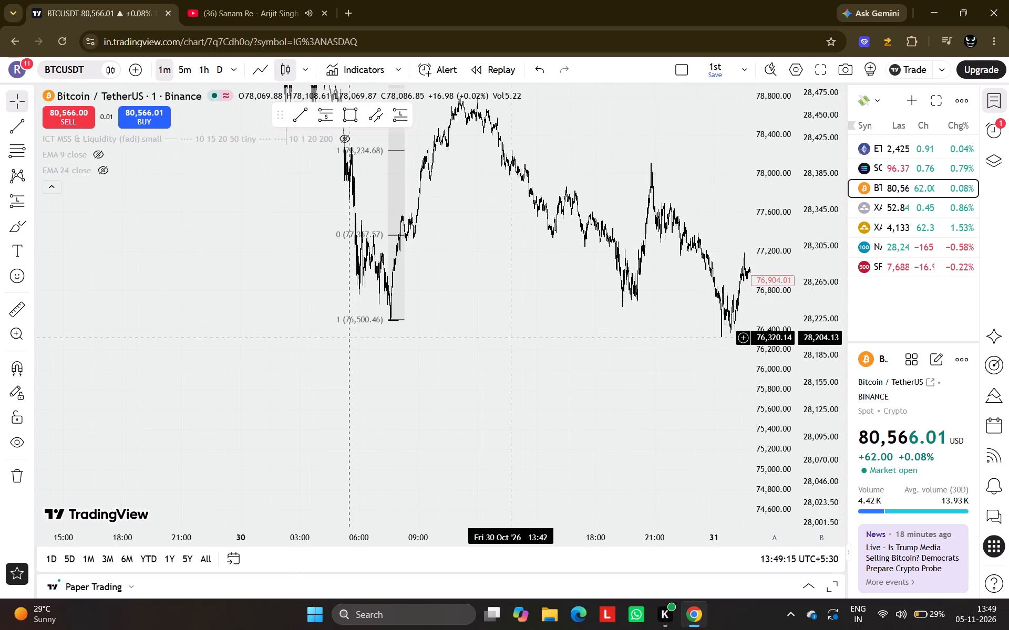
drag(612, 361, 279, 415)
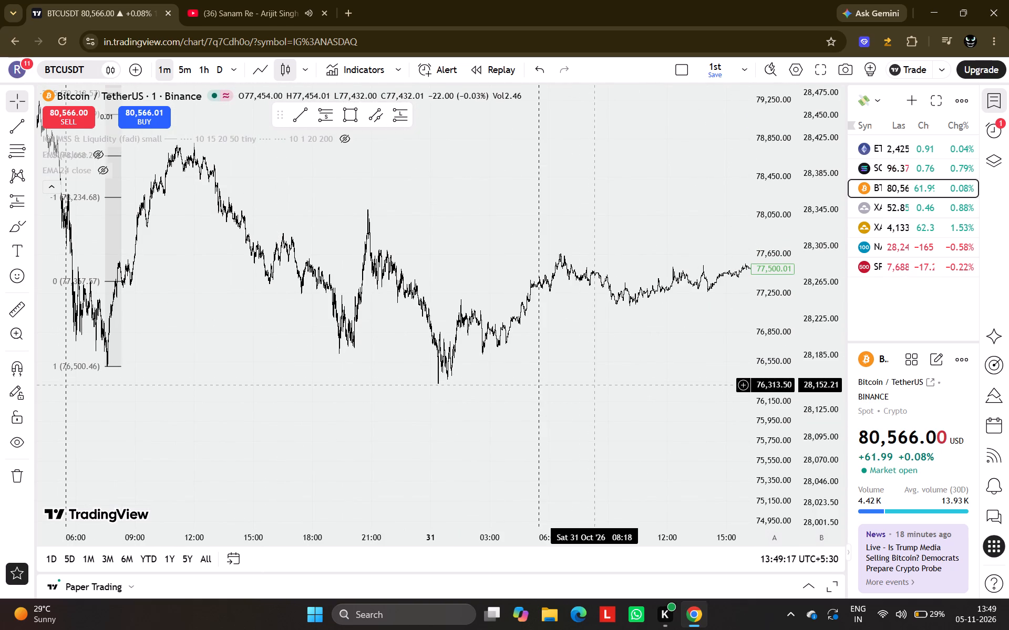
drag(189, 392, 349, 443)
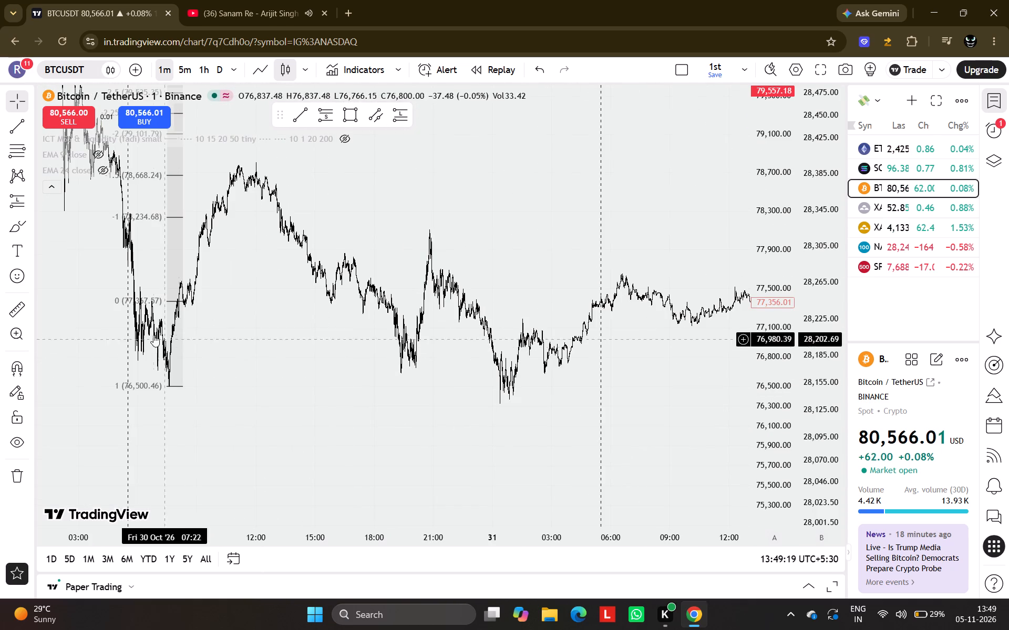
Delete the Fib retracement and both horizontal trend lines from the 30 October range.
click(173, 304)
key(Delete)
click(173, 304)
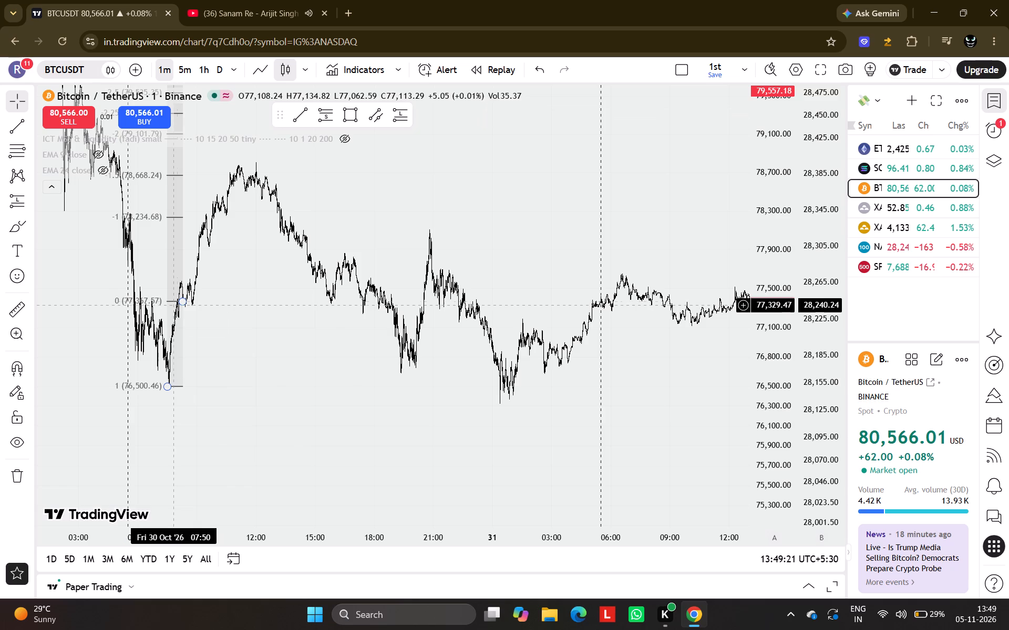
key(Delete)
click(181, 302)
key(Delete)
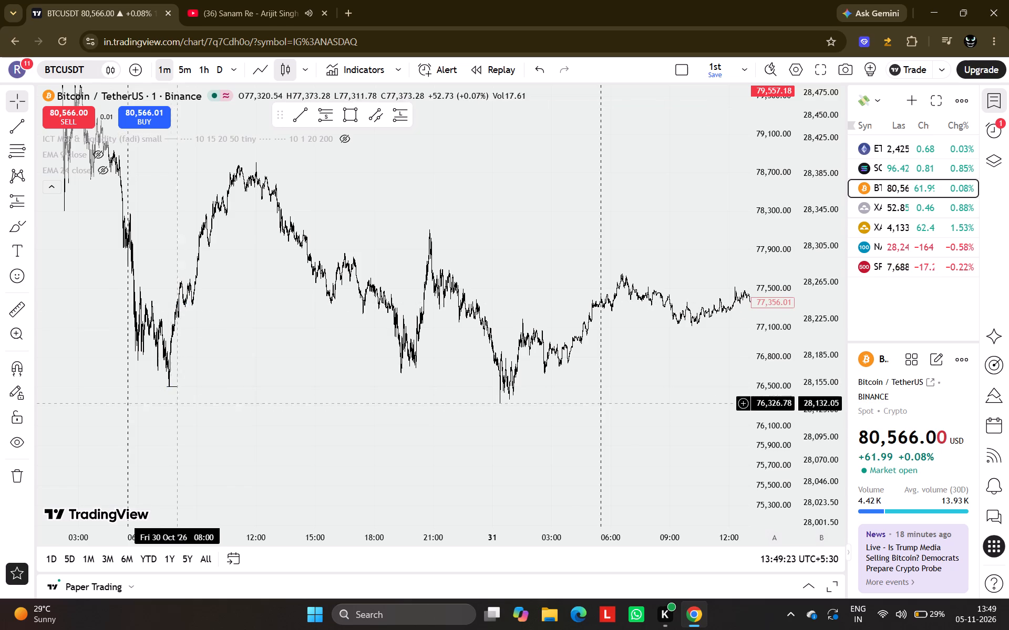
click(176, 386)
key(Delete)
Draw a horizontal trend line above the candles from 07:30 to 07:59 on 2 November at about 78,752.
scroll(295, 397, left, 3)
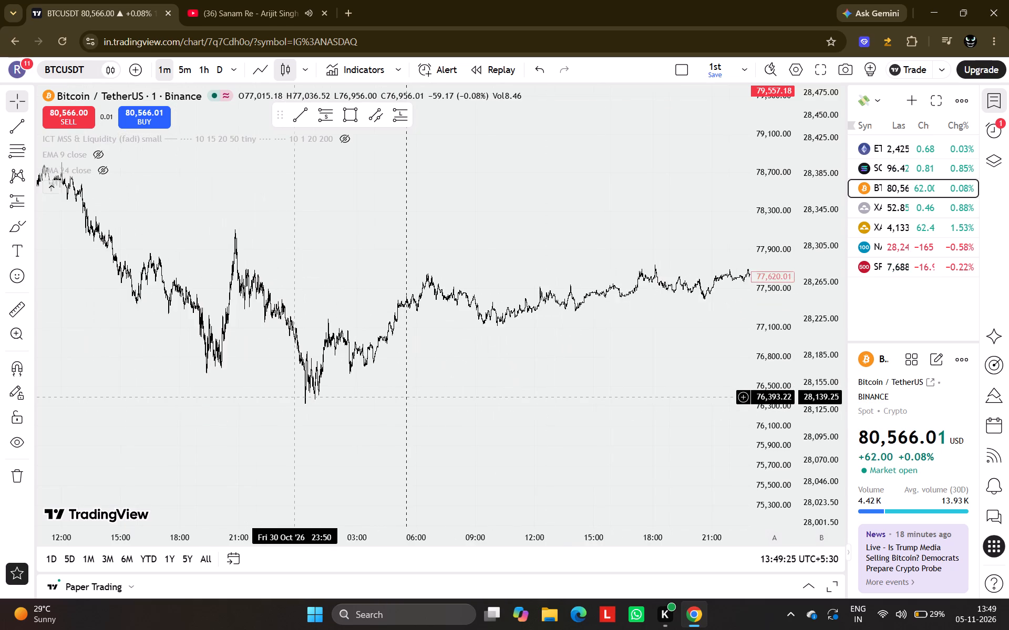
scroll(295, 397, left, 5)
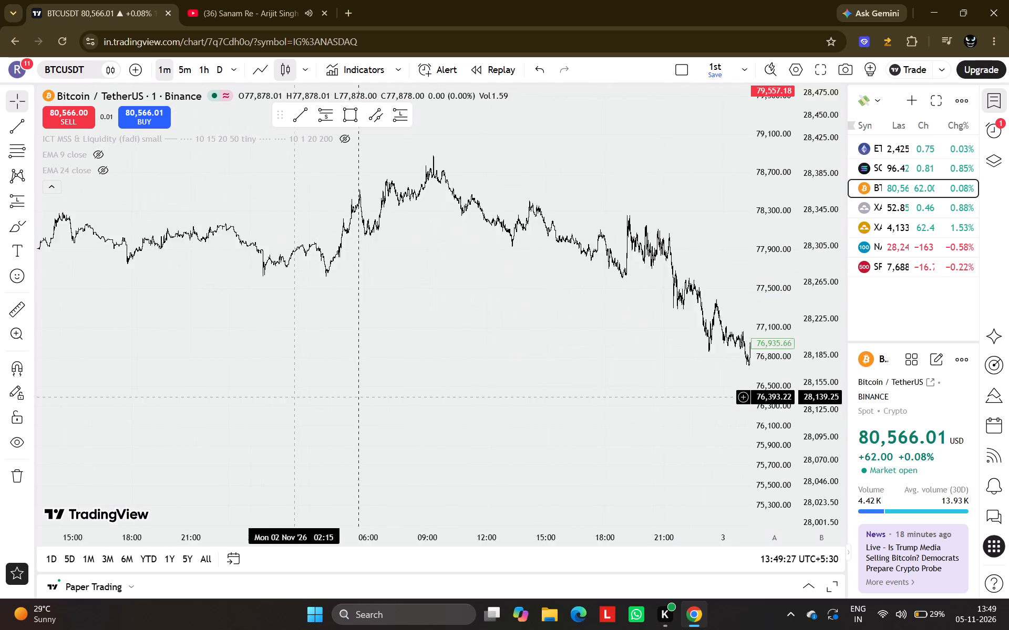
scroll(295, 397, left, 3)
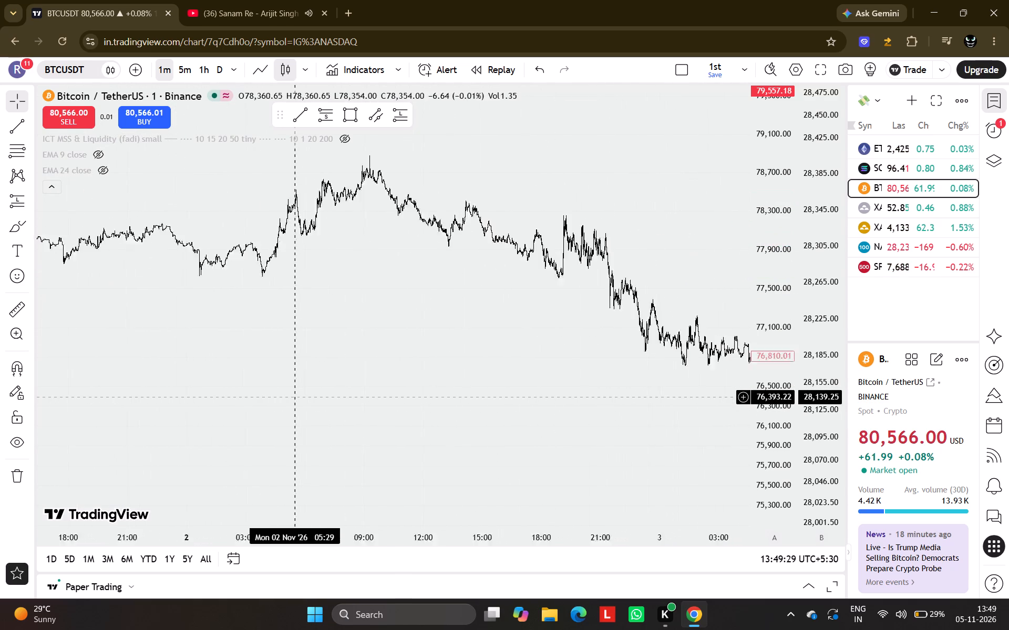
scroll(295, 397, left, 1)
scroll(295, 397, up, 3)
drag(110, 299, 376, 413)
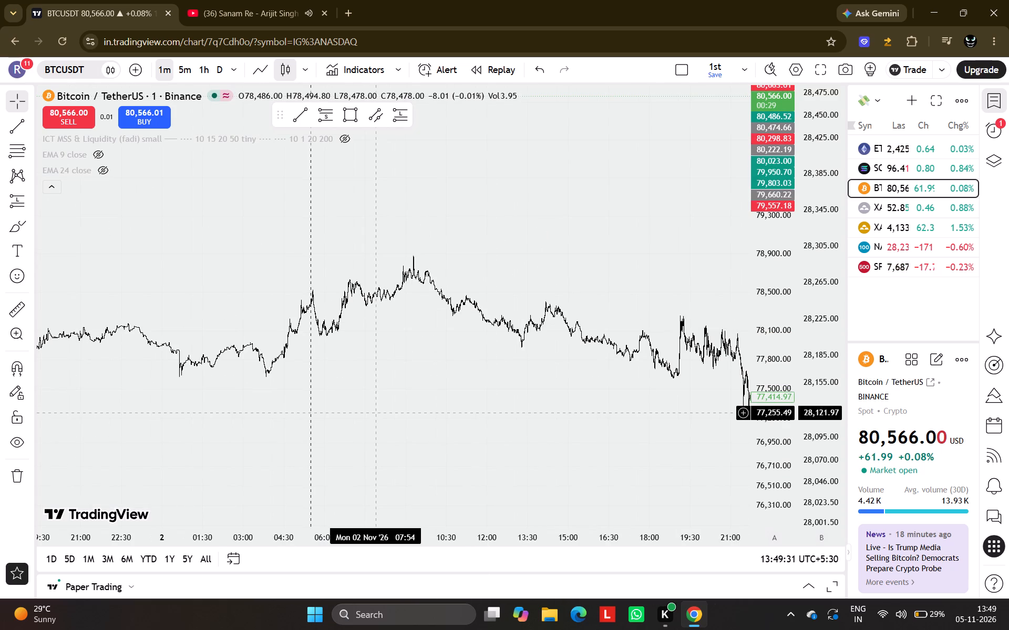
scroll(776, 305, up, 10)
drag(383, 338, 640, 319)
scroll(640, 319, up, 8)
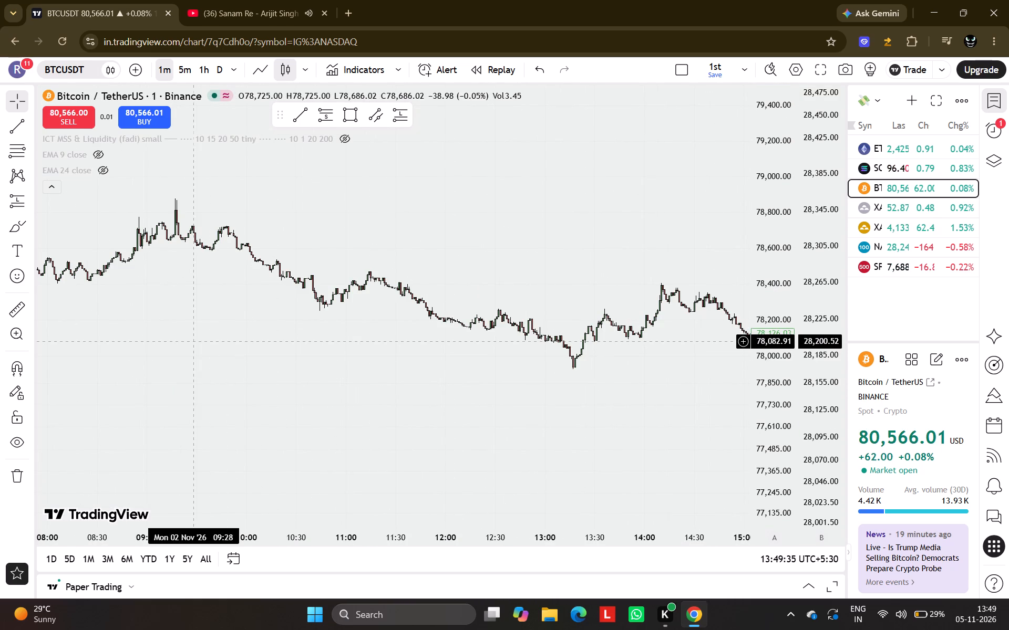
drag(182, 348, 623, 345)
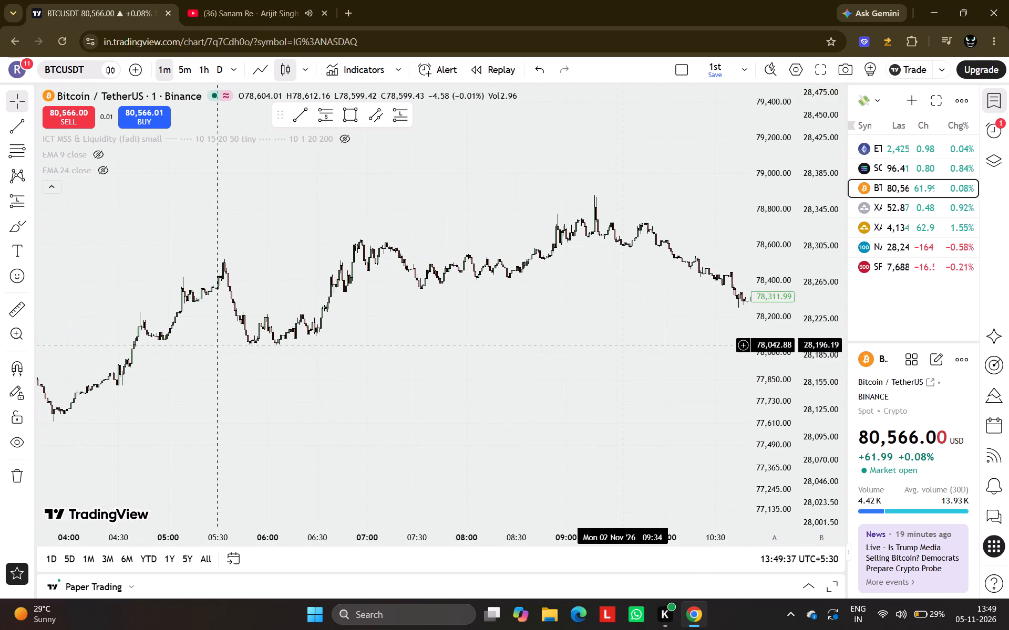
ctrl+scroll(424, 338, up, 7)
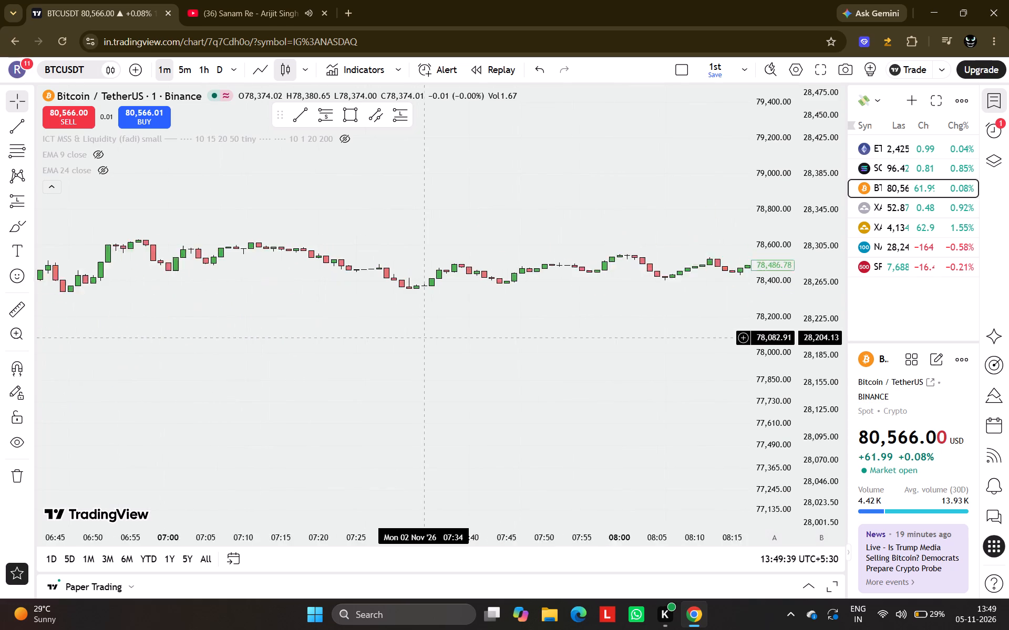
scroll(757, 267, up, 11)
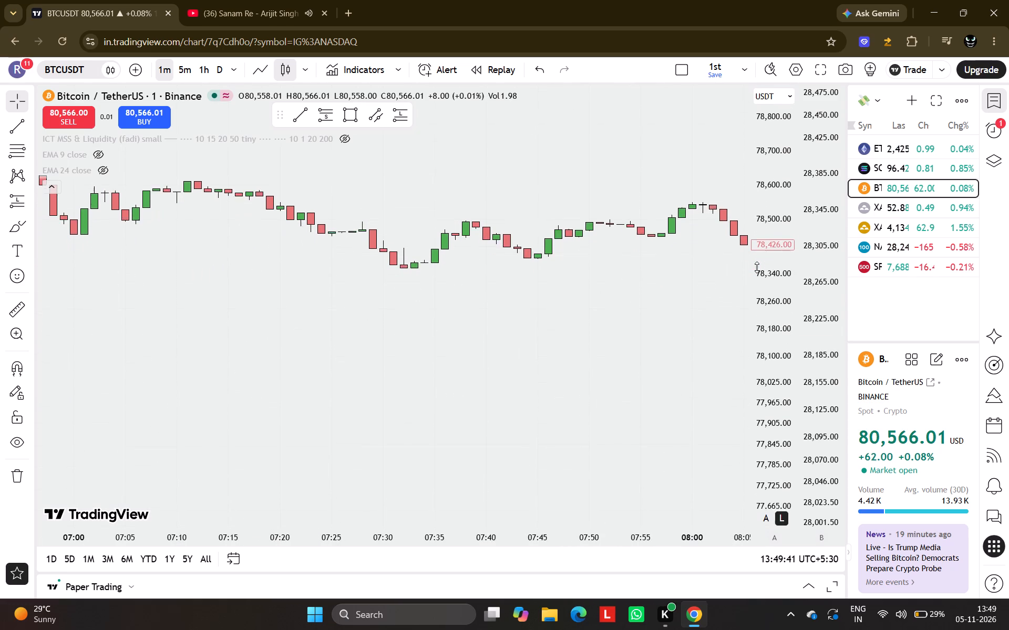
scroll(757, 267, up, 5)
drag(606, 244, 453, 381)
scroll(453, 381, down, 3)
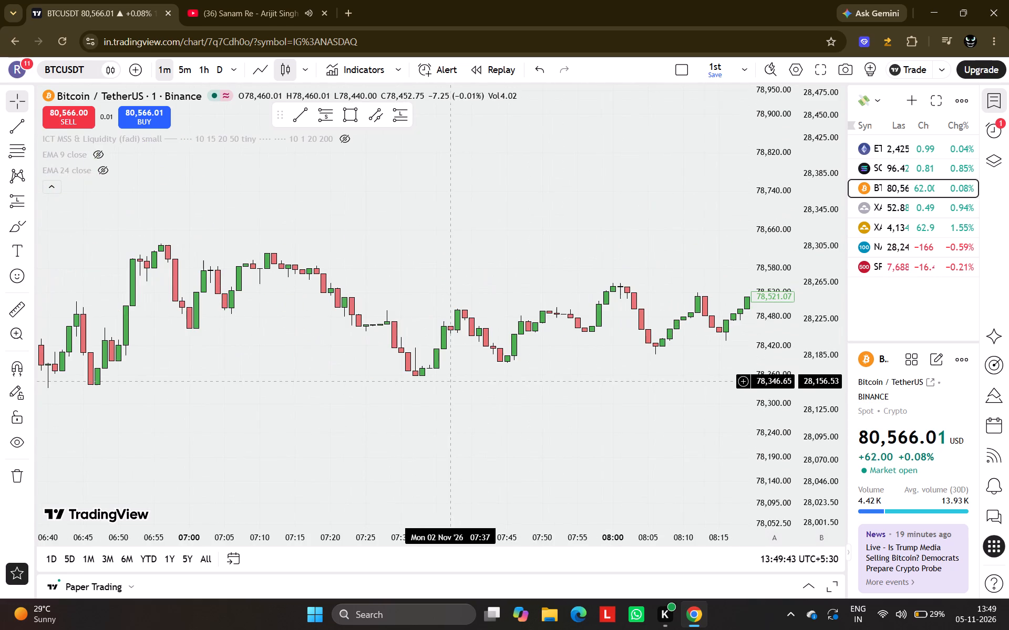
drag(520, 405, 354, 387)
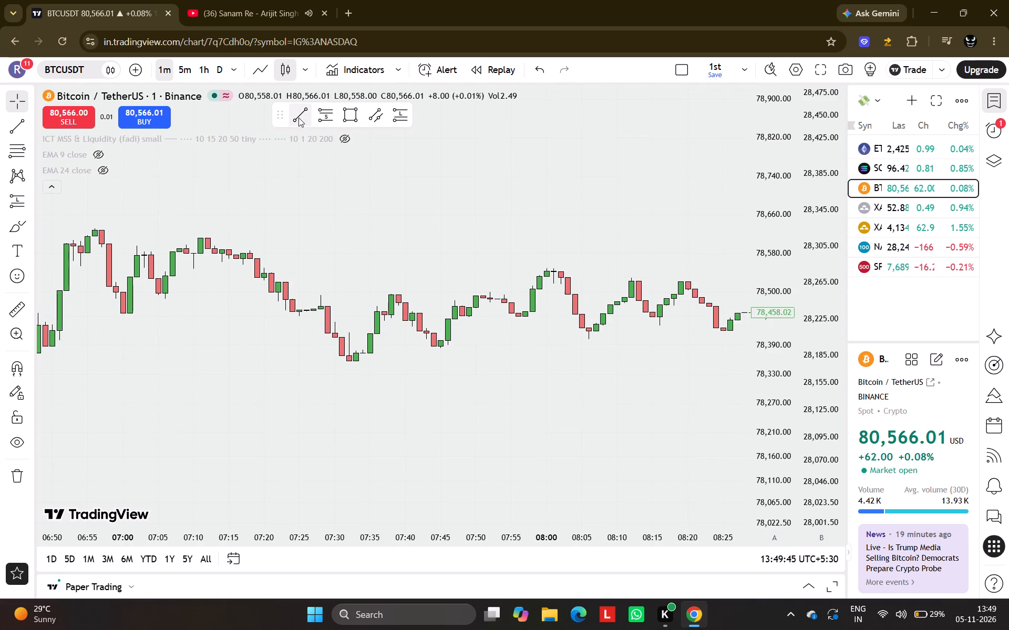
click(298, 118)
click(334, 170)
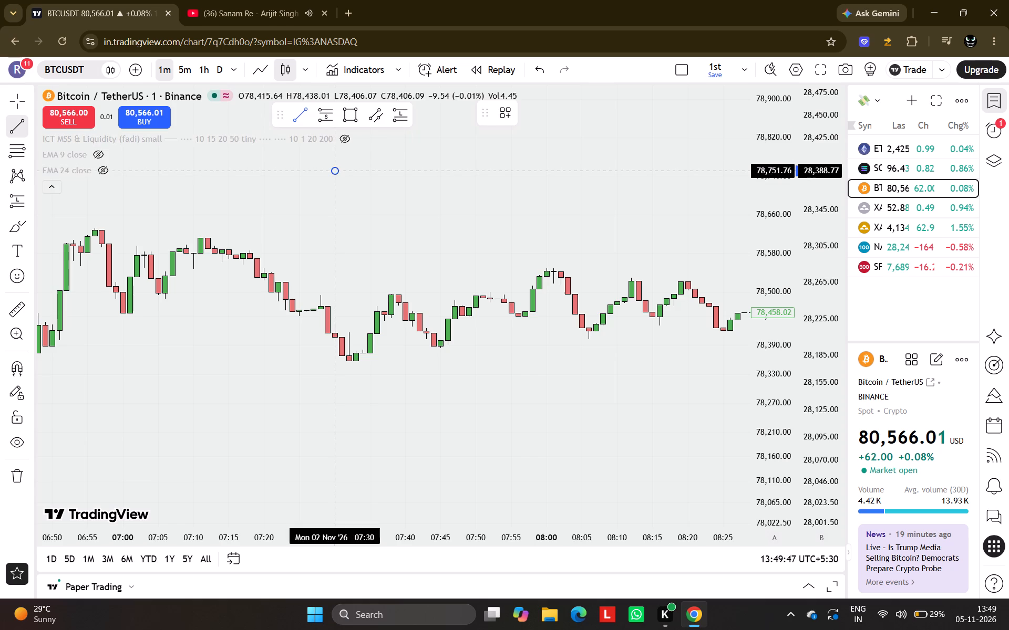
shift+click(542, 168)
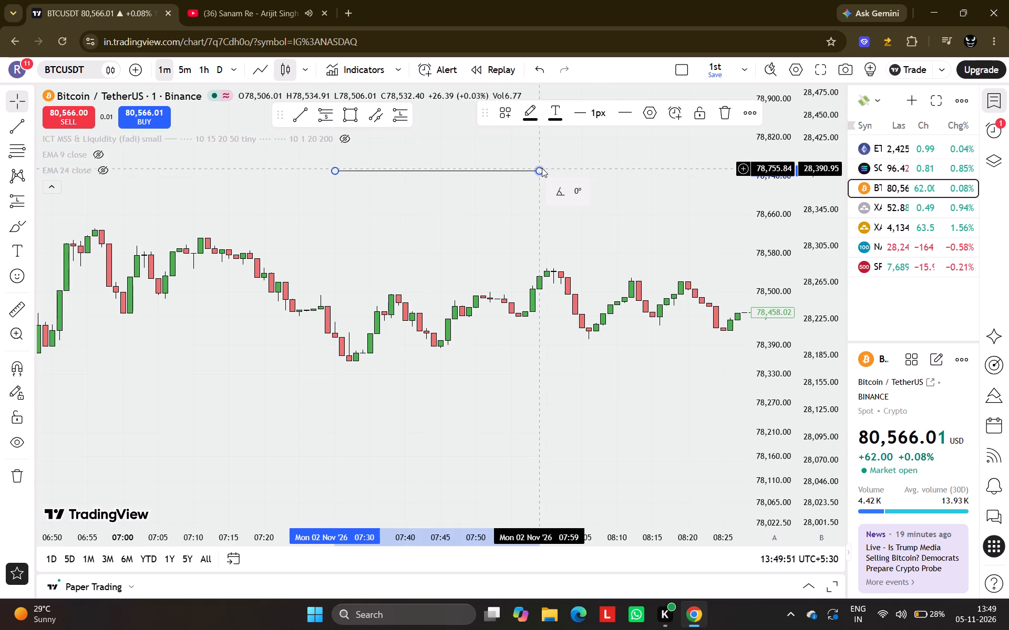
Draw a horizontal trend line below the candles from 07:30 to 07:59 on 2 November at about 78,273.
click(290, 113)
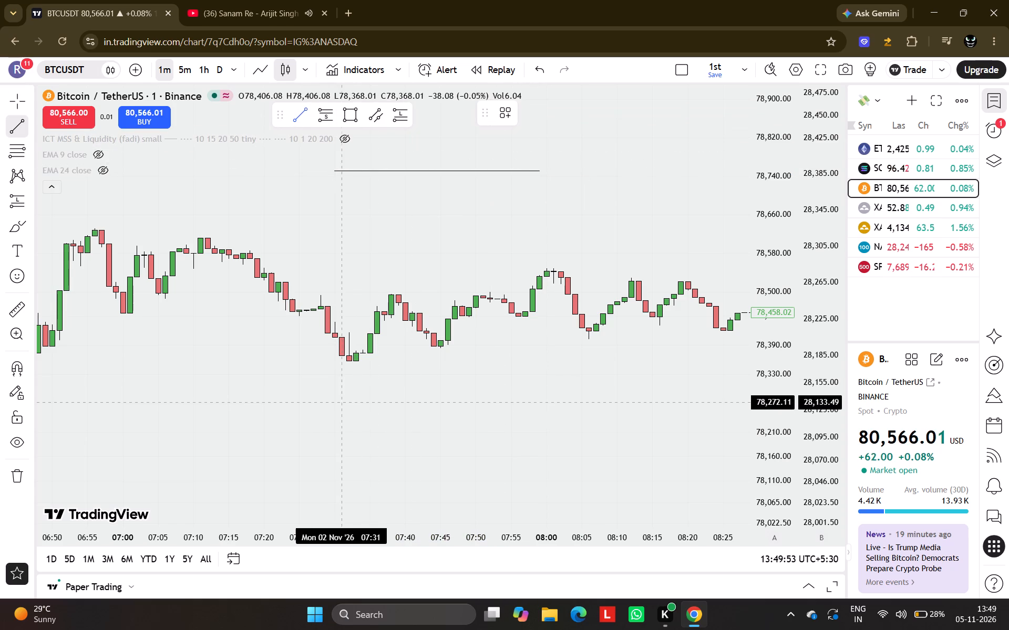
click(336, 401)
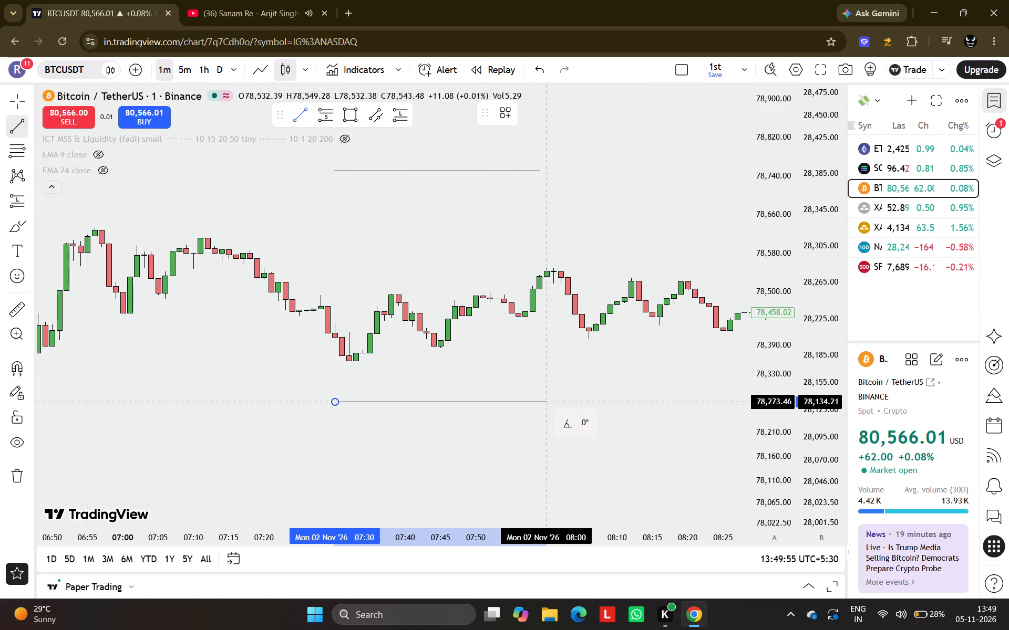
shift+click(541, 412)
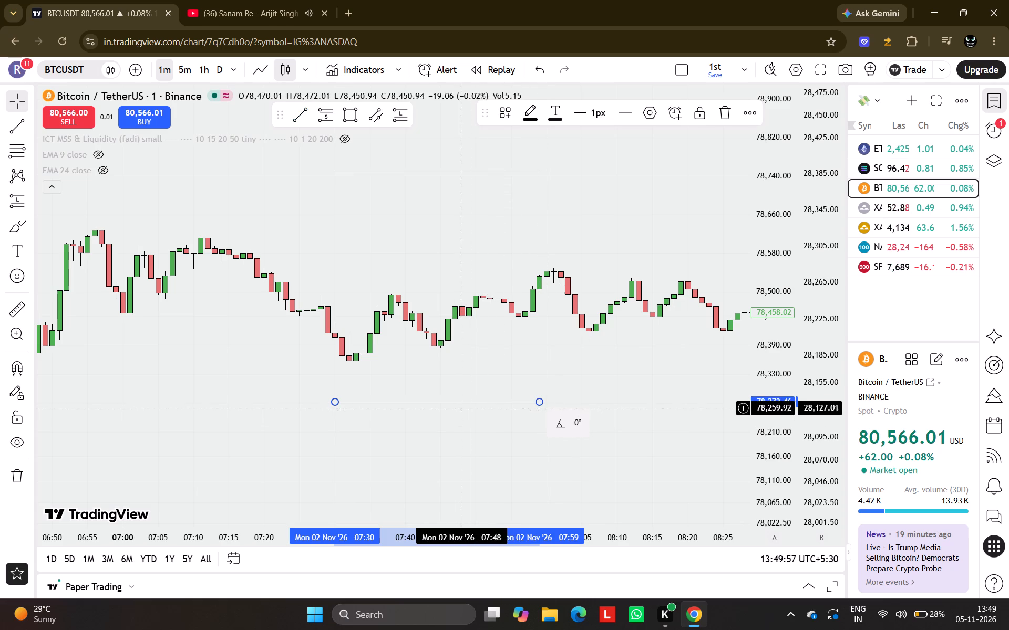
Move the lower trend line up to the candle low just after 07:30, at about 78,358, keeping it from 07:30 to 07:59.
drag(454, 403, 451, 362)
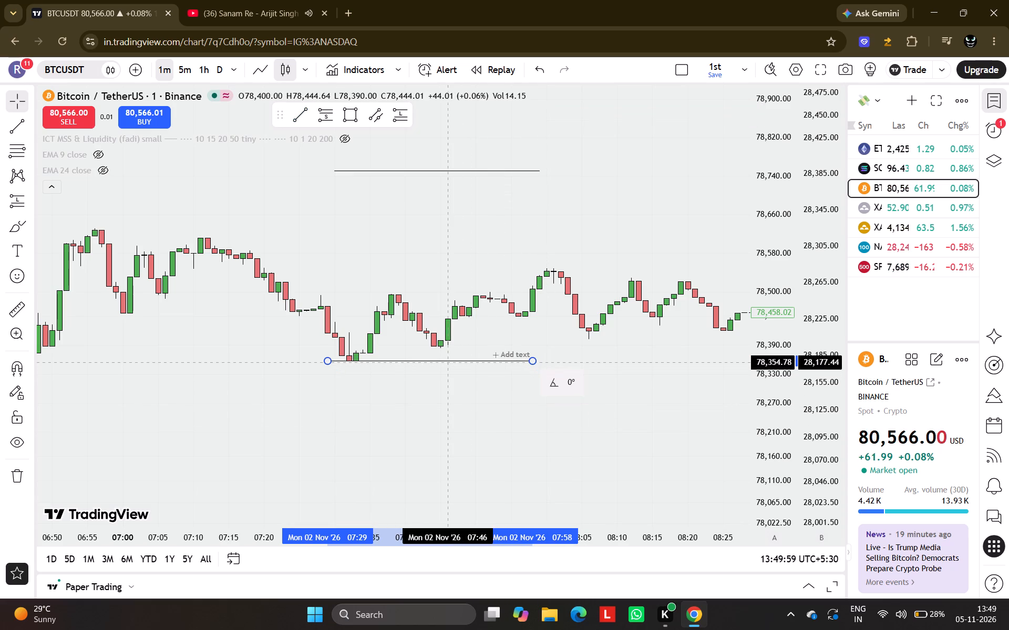
drag(451, 362, 455, 363)
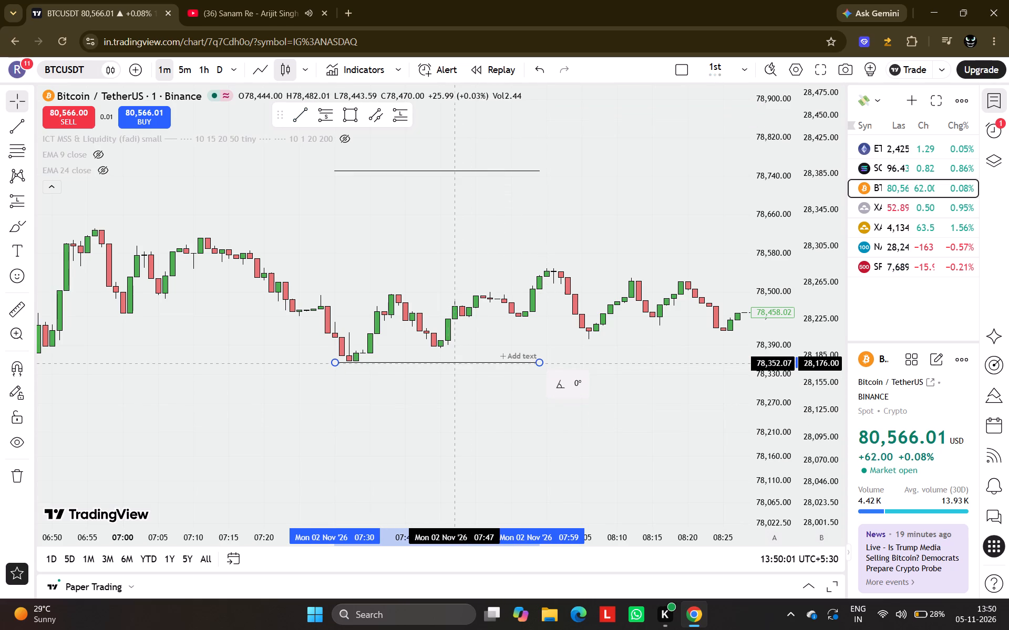
drag(455, 363, 457, 362)
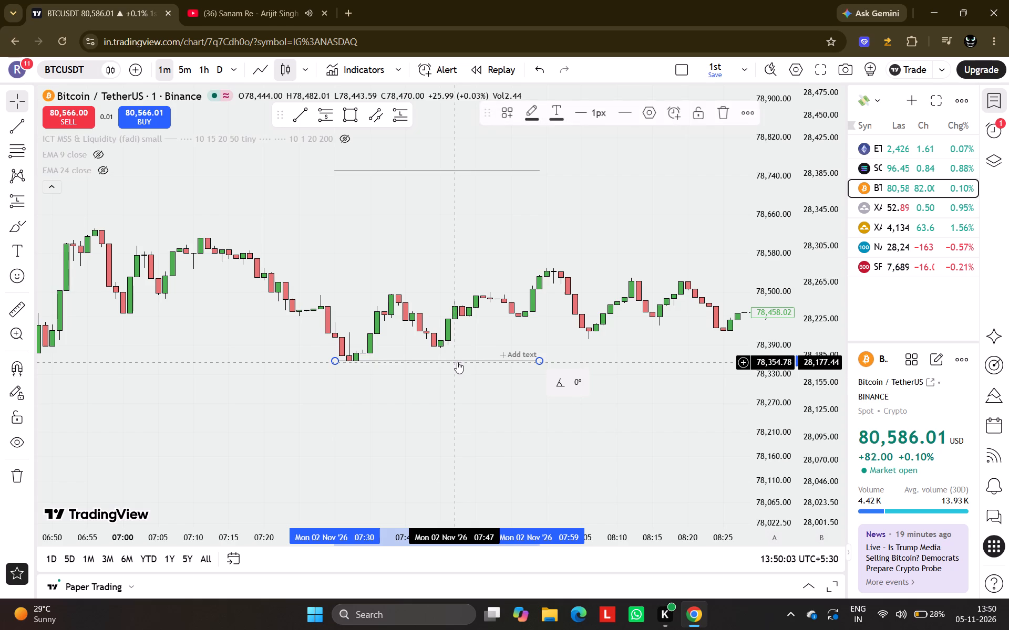
ctrl+scroll(449, 302, up, 2)
scroll(788, 265, up, 19)
drag(490, 449, 526, 364)
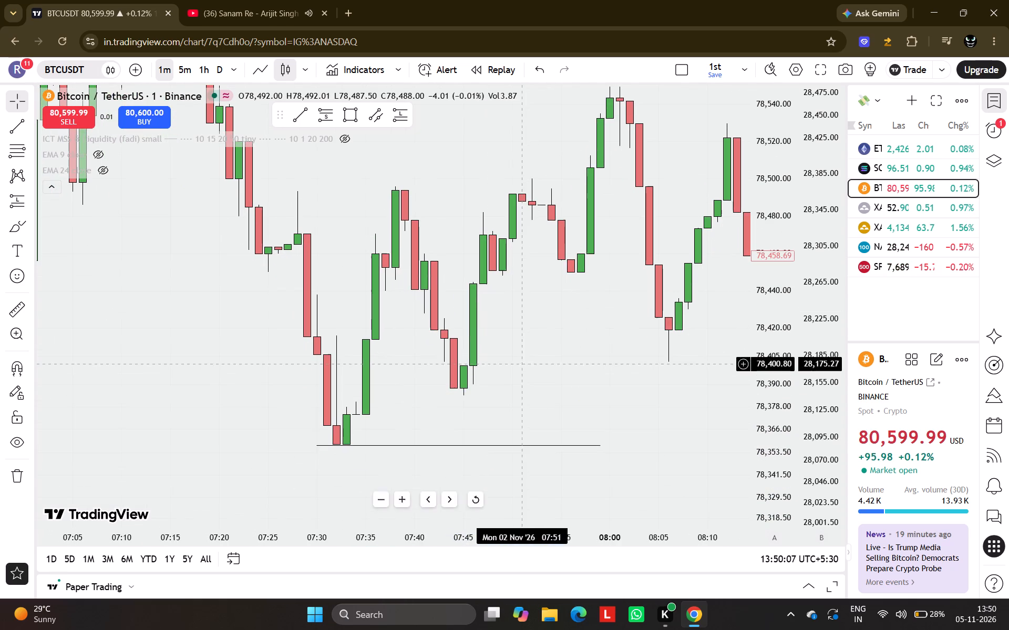
click(445, 447)
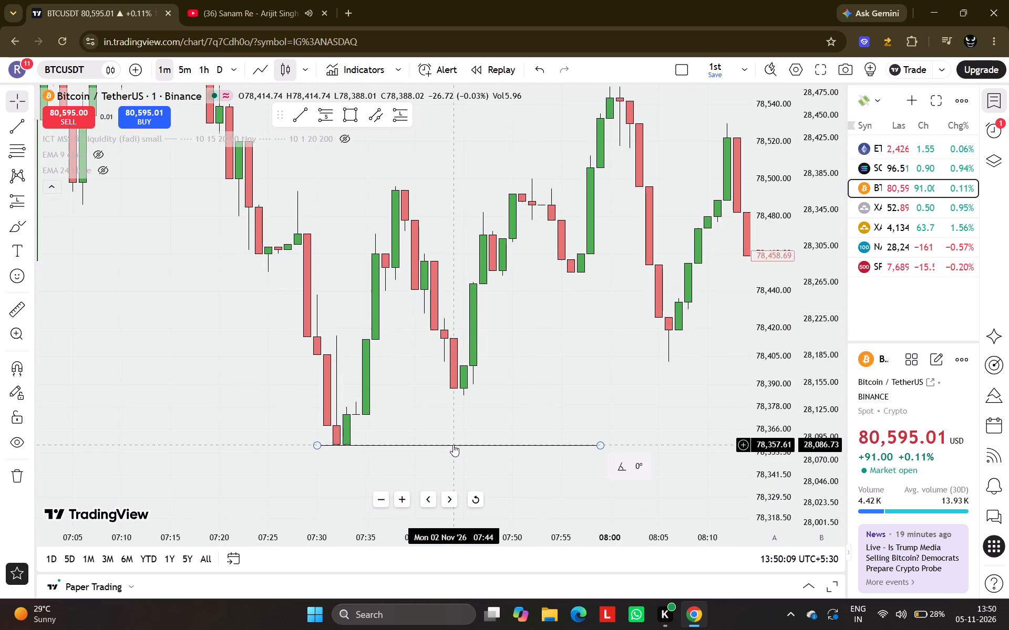
click(454, 445)
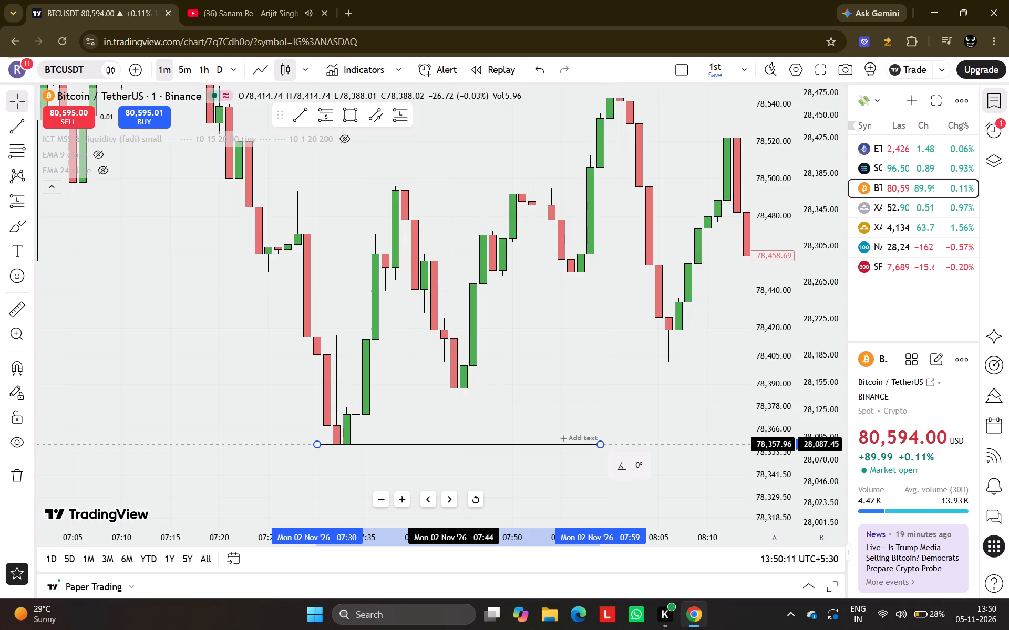
Move the upper trend line down to the candle tops near 08:00, at about 78,535, spanning 07:31 to 08:00.
drag(518, 398, 502, 443)
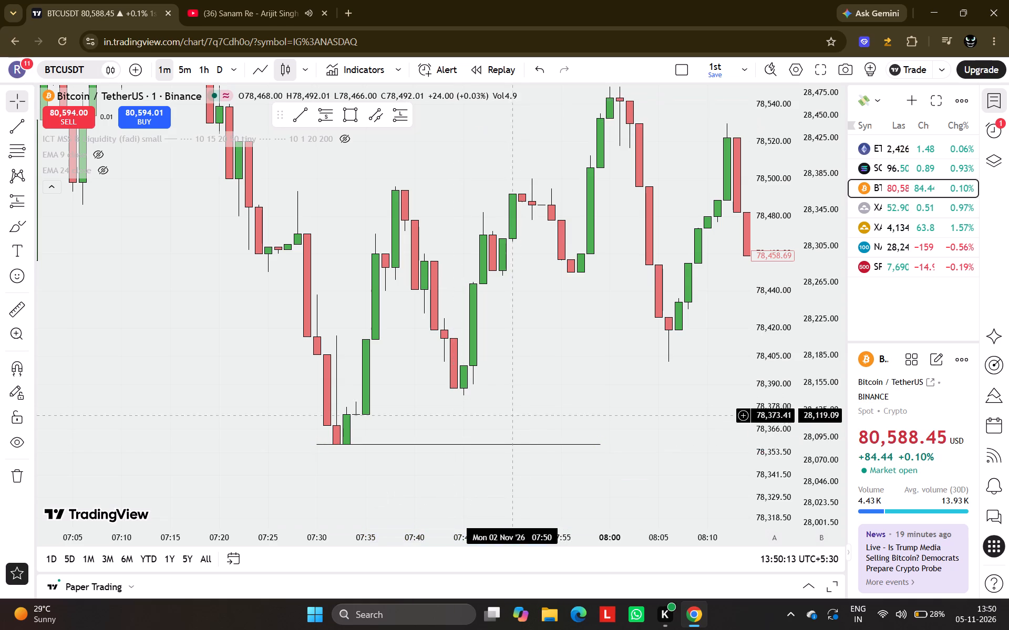
drag(502, 443, 500, 465)
scroll(758, 409, down, 10)
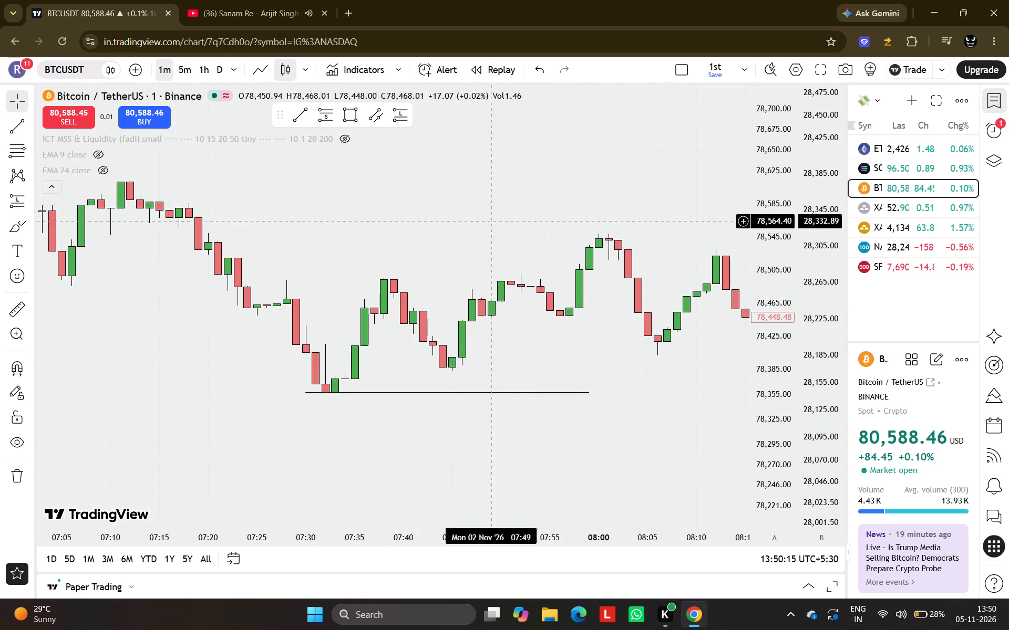
drag(475, 191, 452, 340)
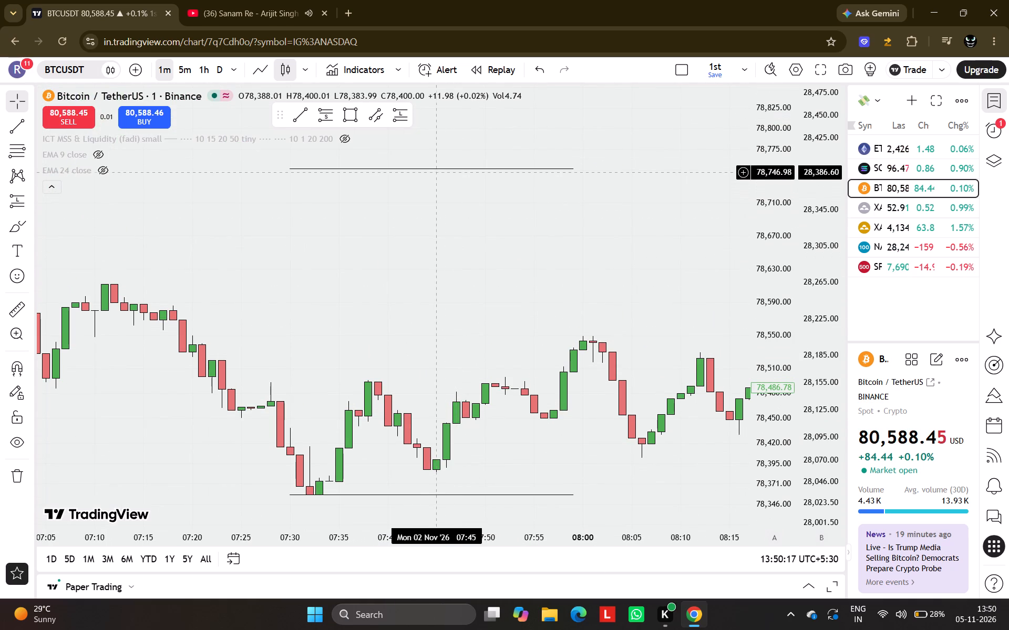
drag(429, 170, 430, 293)
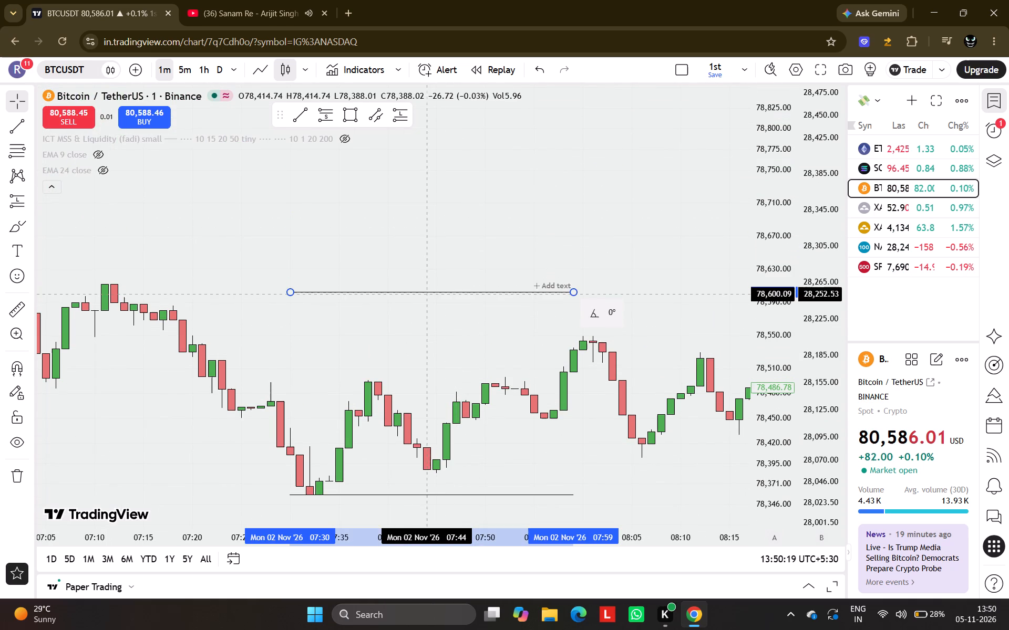
drag(430, 293, 432, 333)
drag(455, 348, 414, 342)
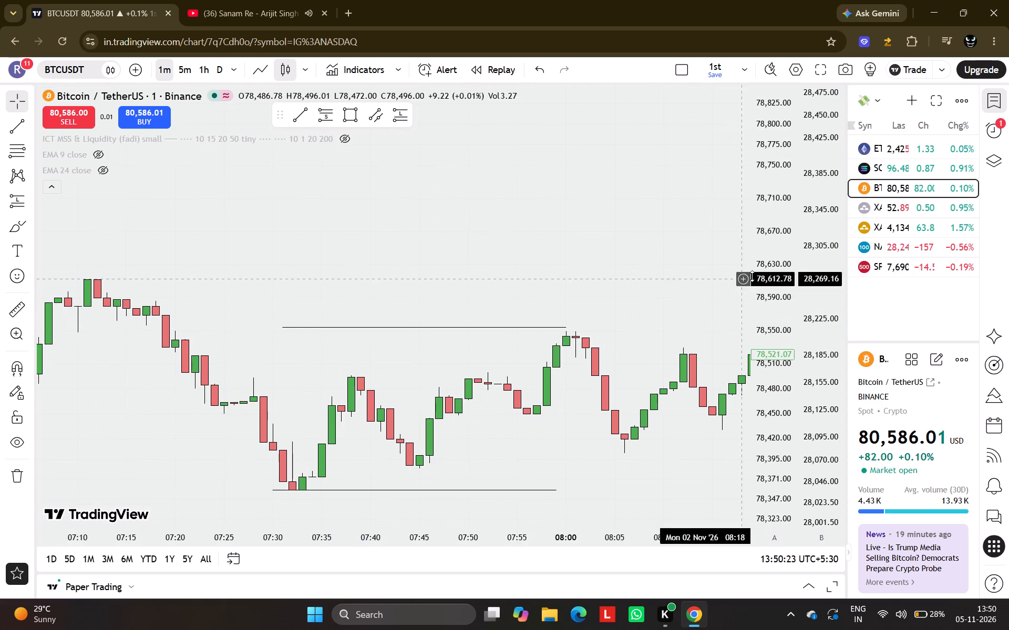
scroll(750, 276, up, 8)
drag(570, 441, 529, 344)
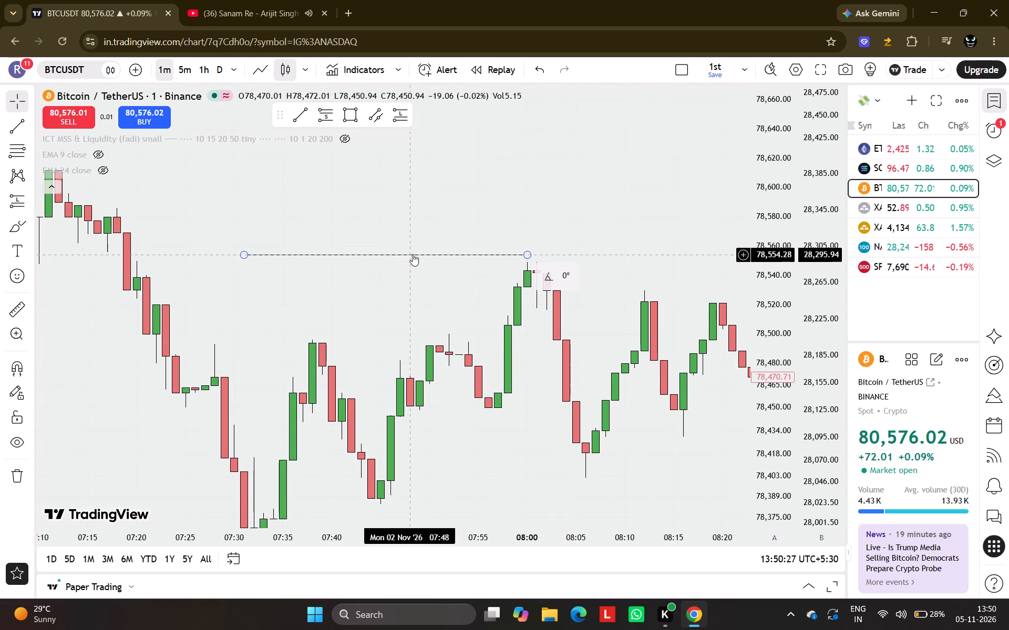
drag(413, 254, 413, 282)
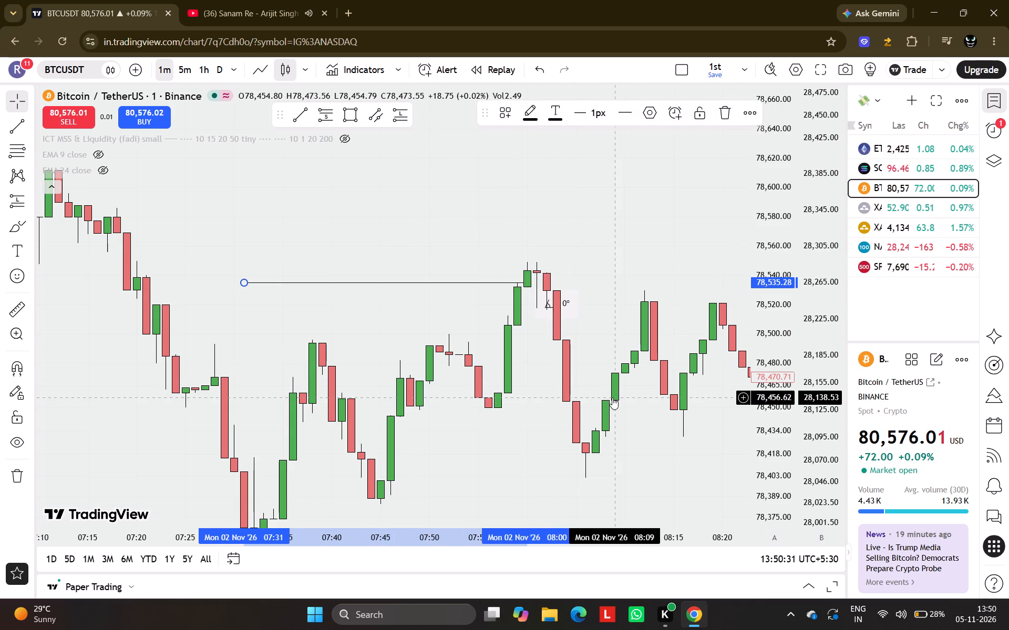
Draw a Fib retracement from the low at 07:32, about 78,358, up to the upper line's level at 08:13, about 78,535.
scroll(612, 397, down, 2)
drag(709, 460, 627, 352)
scroll(778, 419, down, 4)
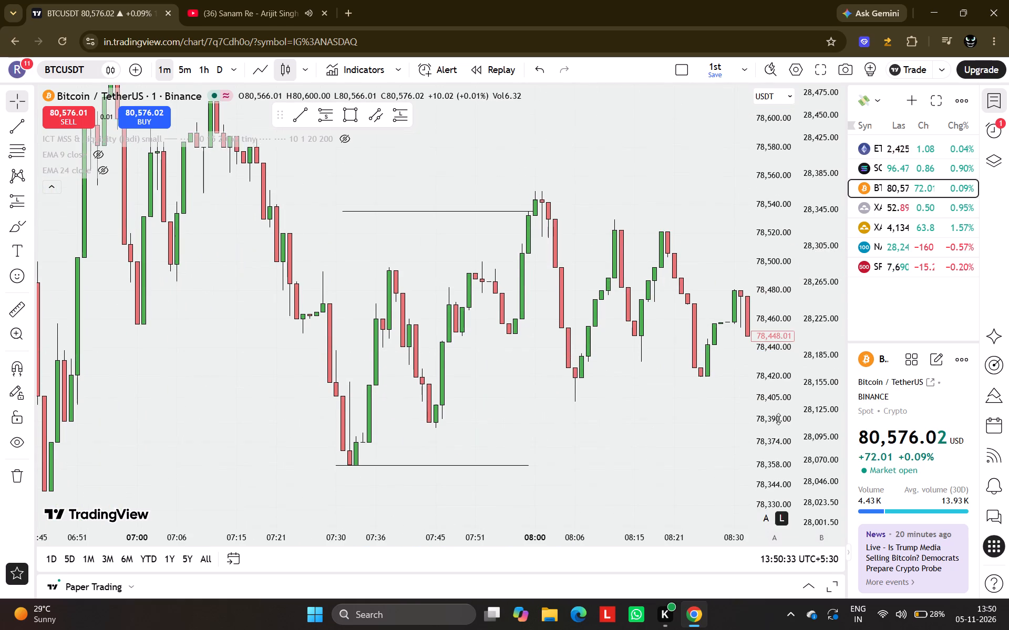
scroll(778, 419, down, 4)
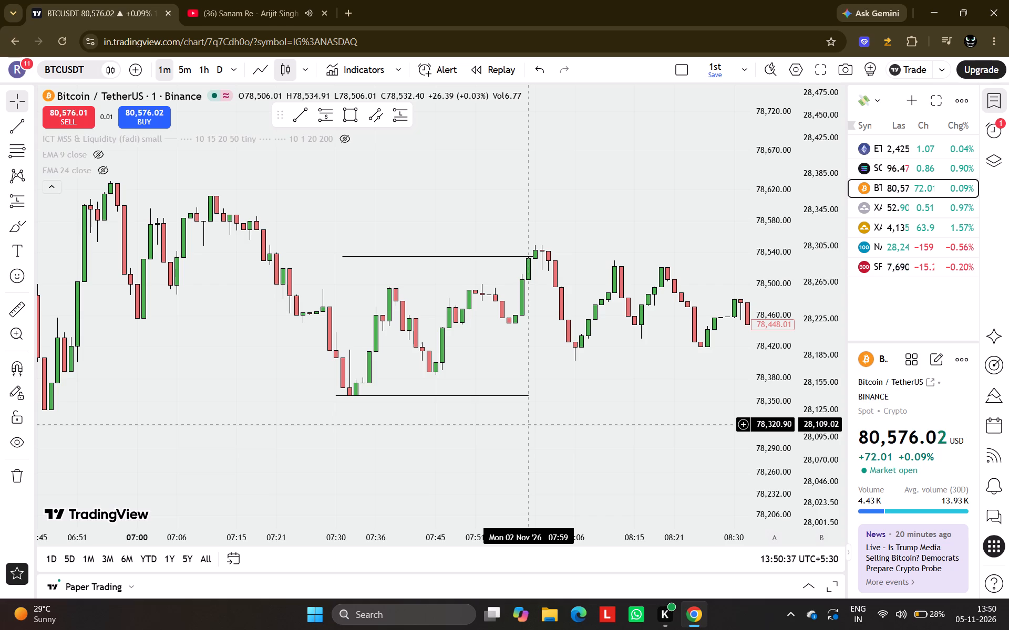
scroll(636, 449, down, 3)
drag(694, 459, 444, 442)
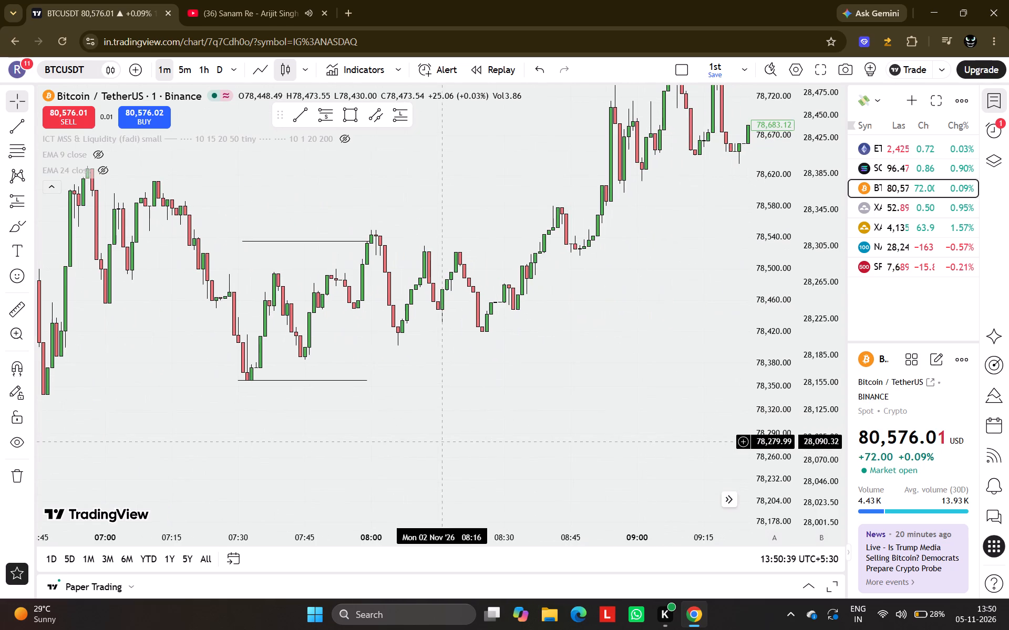
click(8, 152)
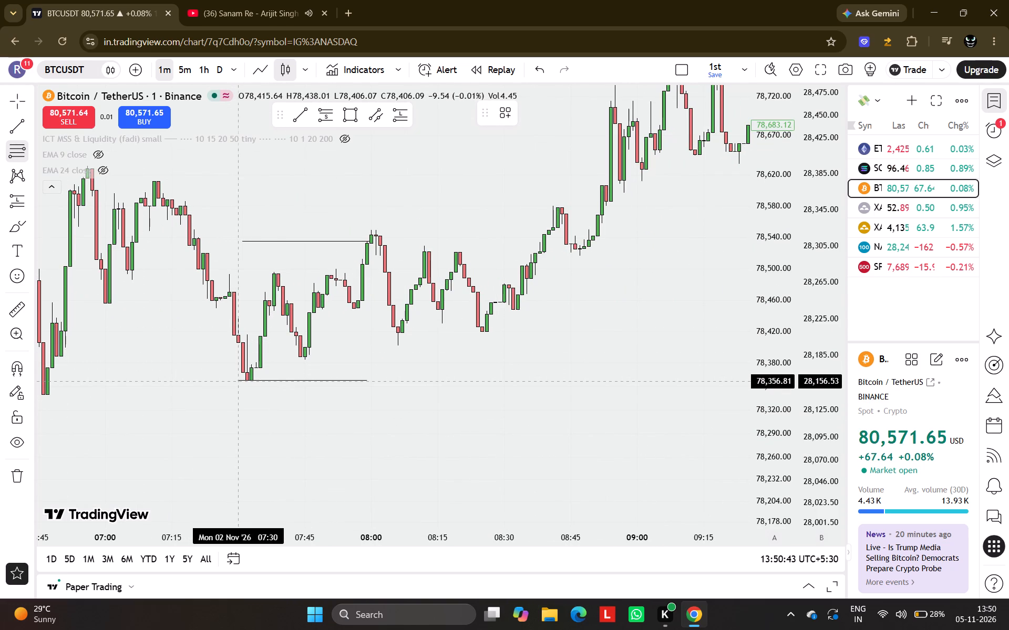
drag(248, 380, 437, 278)
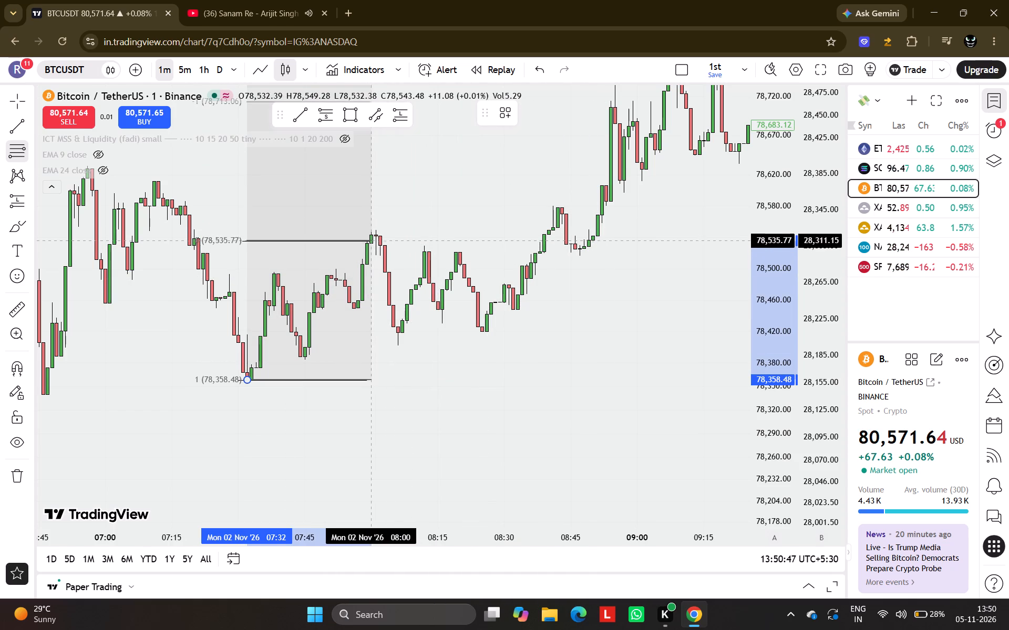
click(429, 241)
Draw a rectangle between the Fibonacci -2 and -2.5 levels, about 78,887 to 78,976, from 07:37 to 09:56.
drag(526, 317, 467, 394)
scroll(467, 394, down, 2)
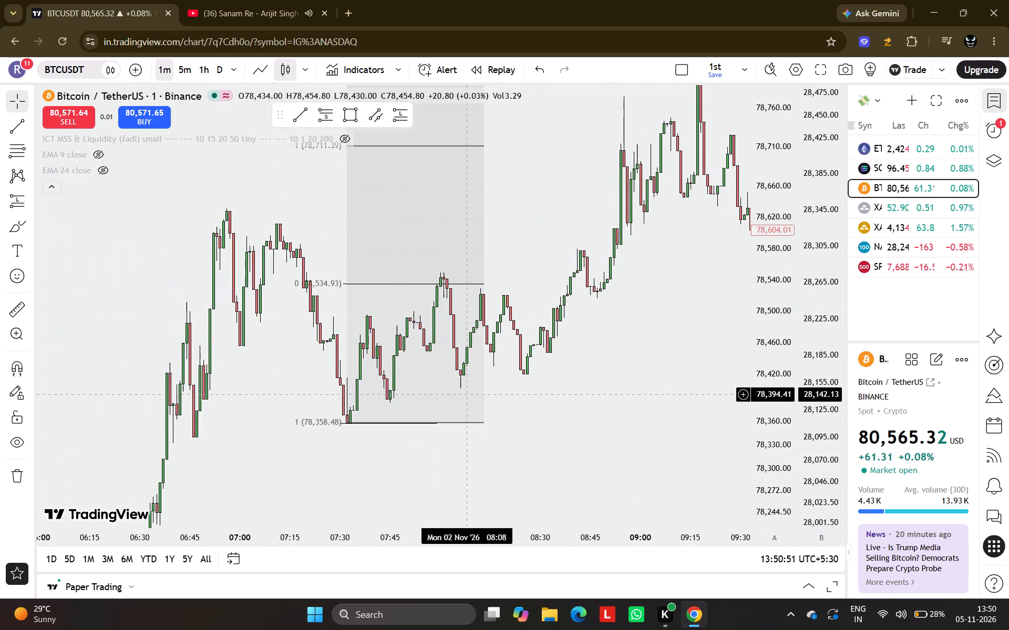
drag(654, 370, 588, 575)
drag(503, 237, 430, 366)
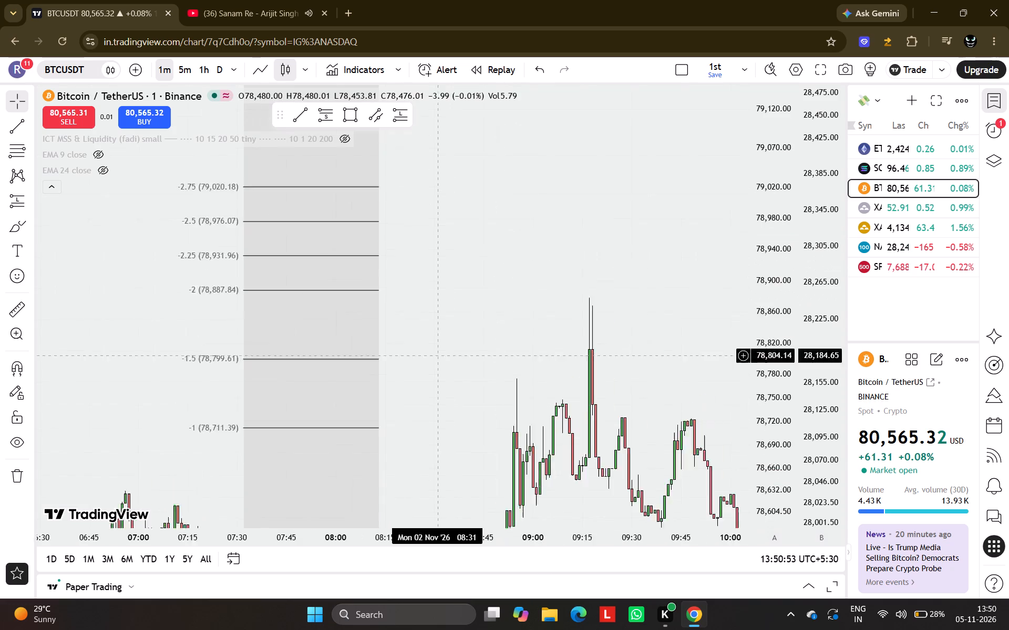
drag(430, 366, 421, 382)
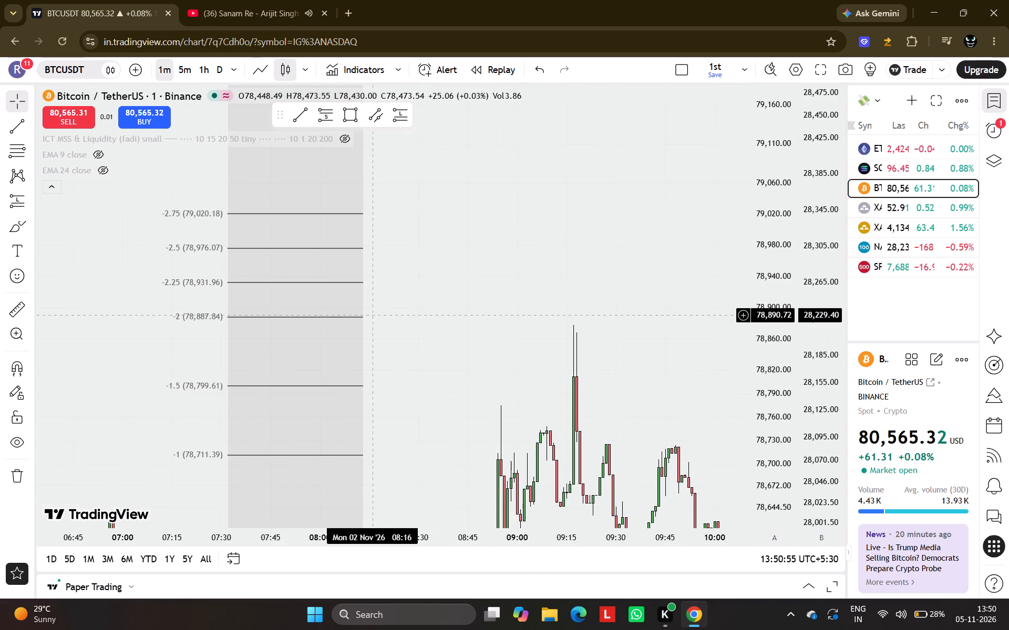
click(344, 120)
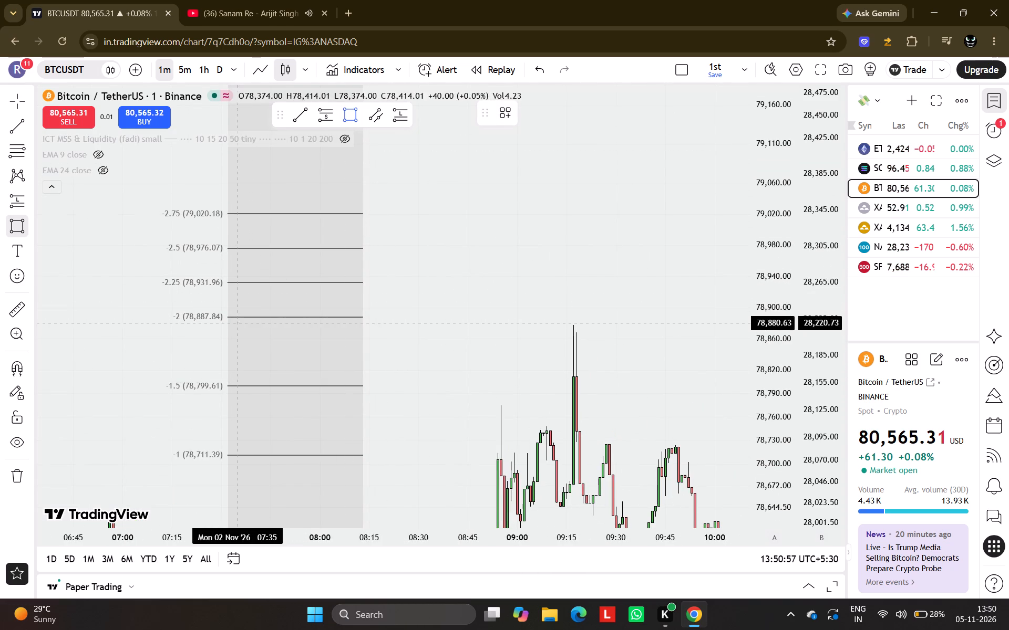
drag(244, 317, 591, 238)
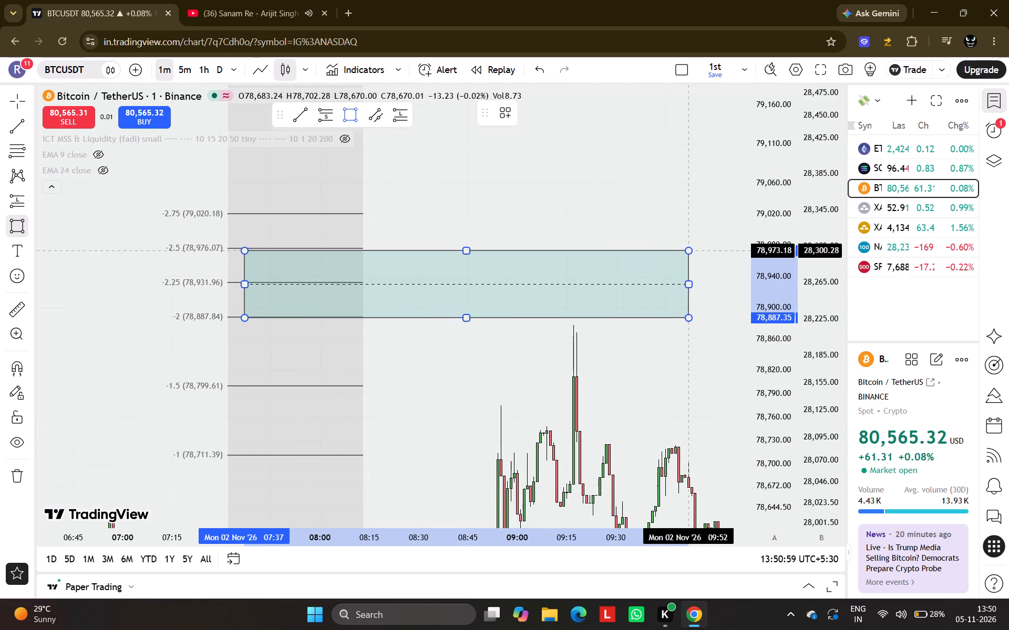
click(701, 248)
Examine how price moves against the rectangle and the Fibonacci levels through 2 November.
scroll(662, 336, down, 2)
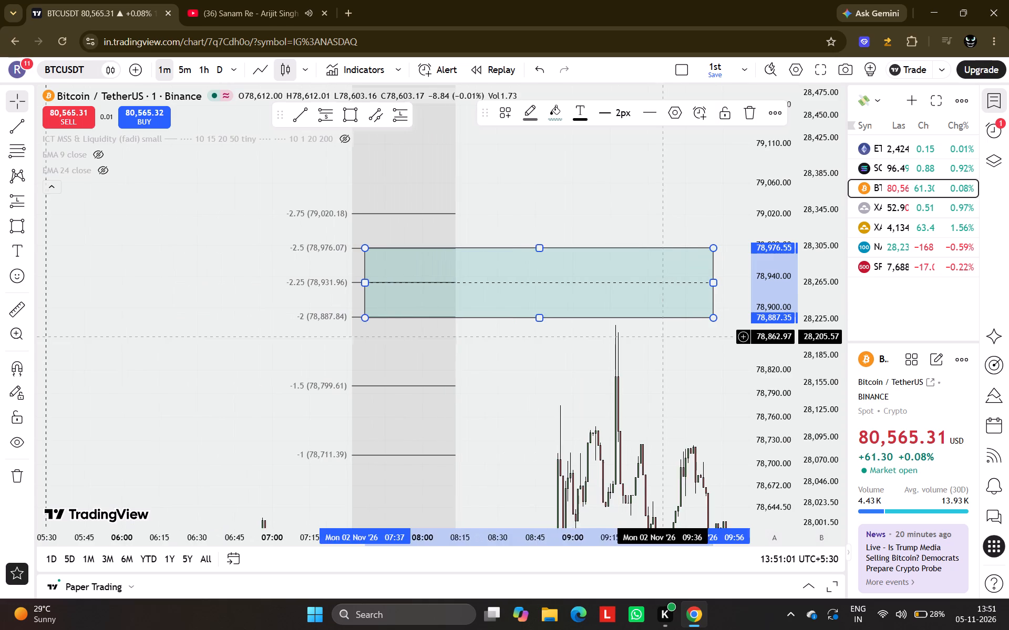
drag(681, 368, 386, 236)
scroll(763, 475, down, 4)
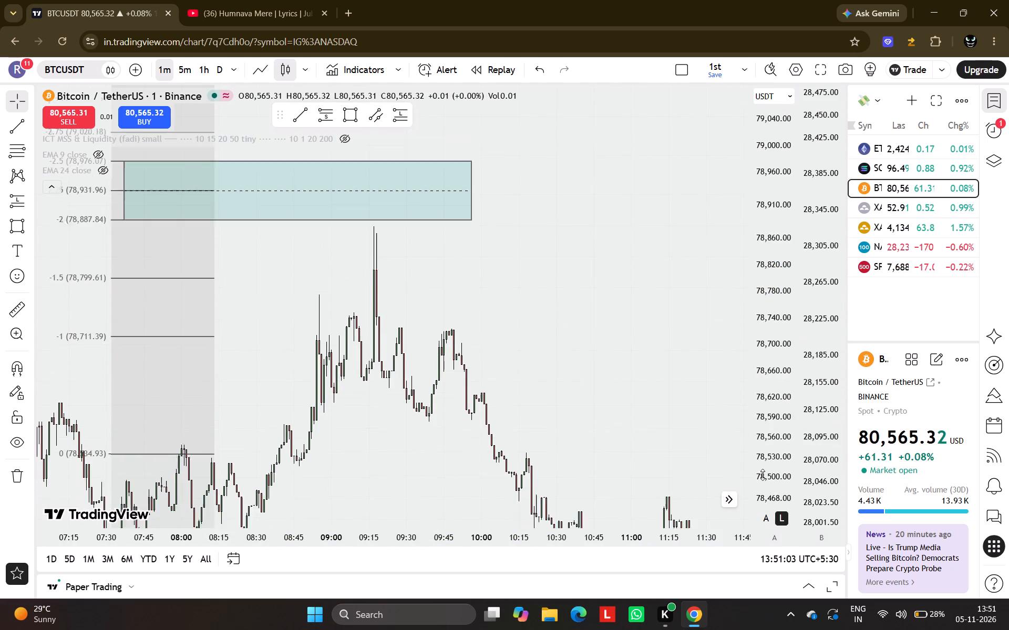
scroll(763, 475, down, 2)
drag(613, 373, 608, 188)
scroll(608, 188, down, 5)
drag(601, 349, 241, 383)
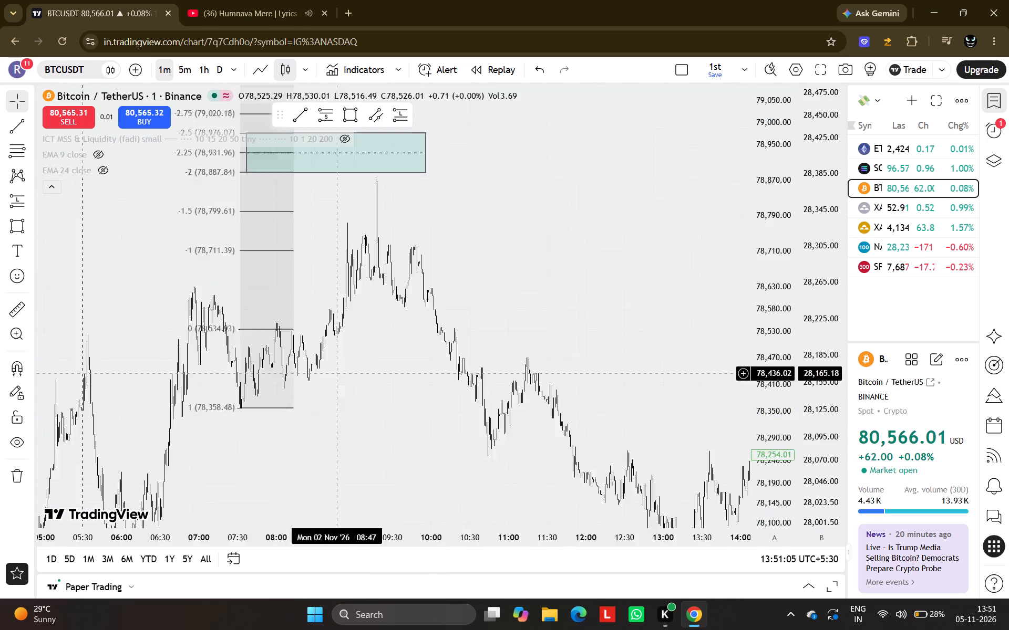
drag(241, 383, 219, 368)
scroll(219, 368, down, 1)
drag(394, 313, 638, 402)
scroll(638, 402, up, 2)
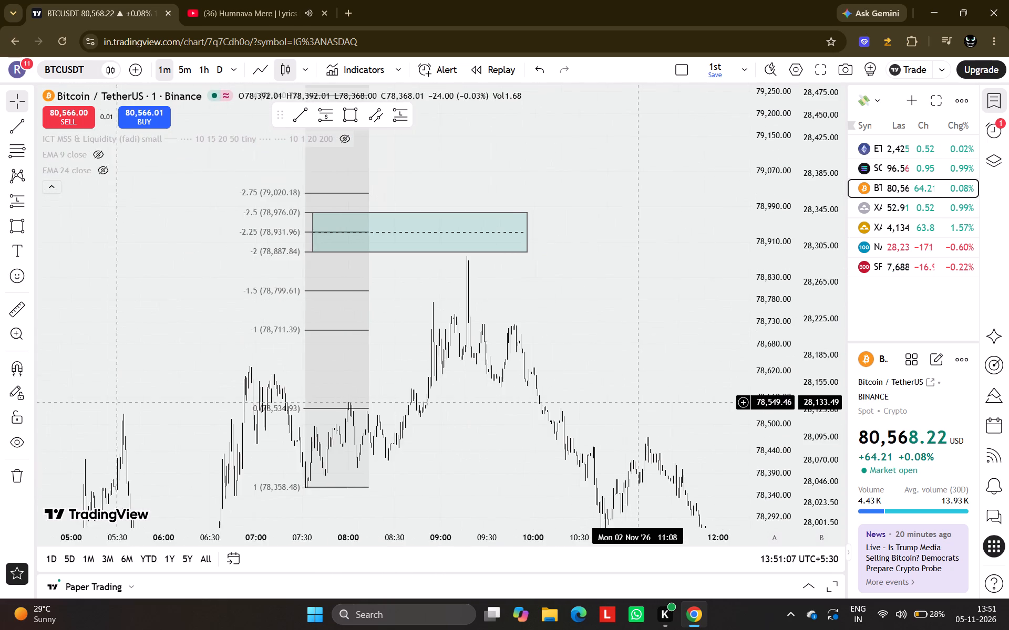
scroll(769, 269, up, 7)
Switch to YouTube and search for "humsafar humraaz tu".
click(277, 0)
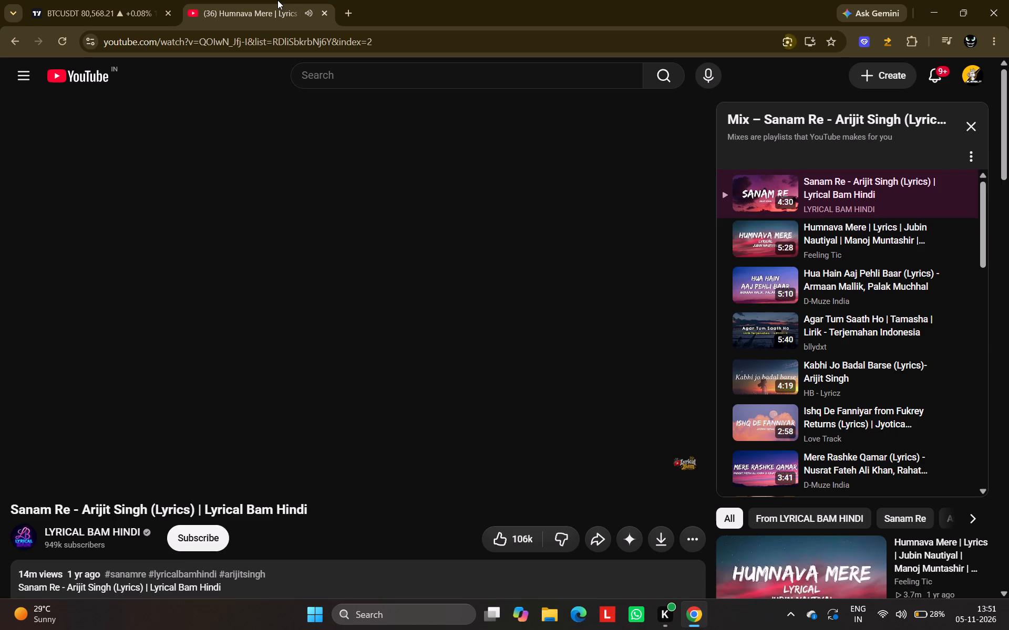
click(559, 215)
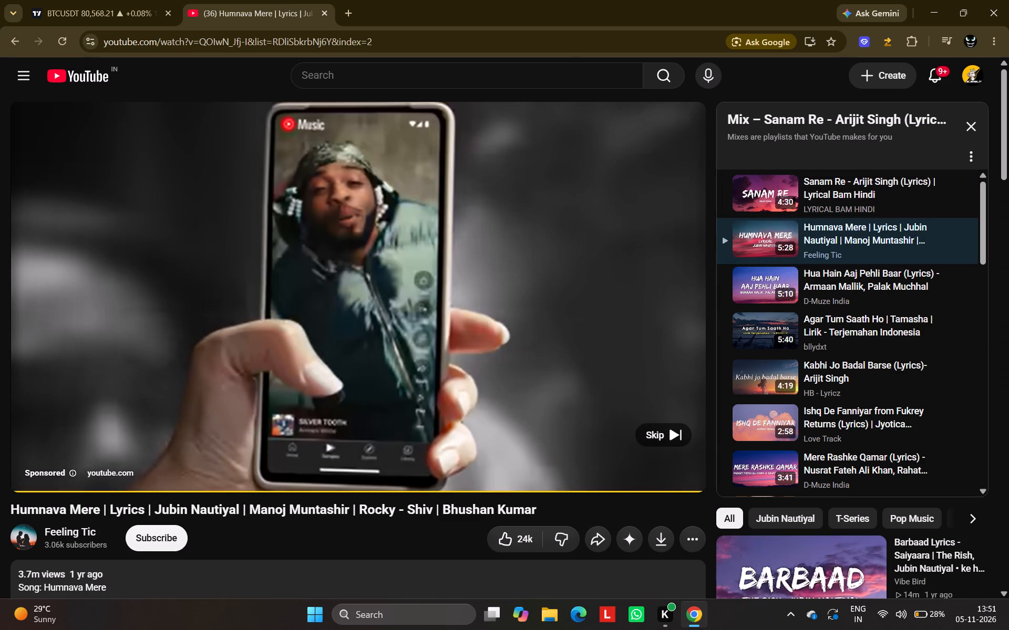
click(397, 72)
text(humsaf)
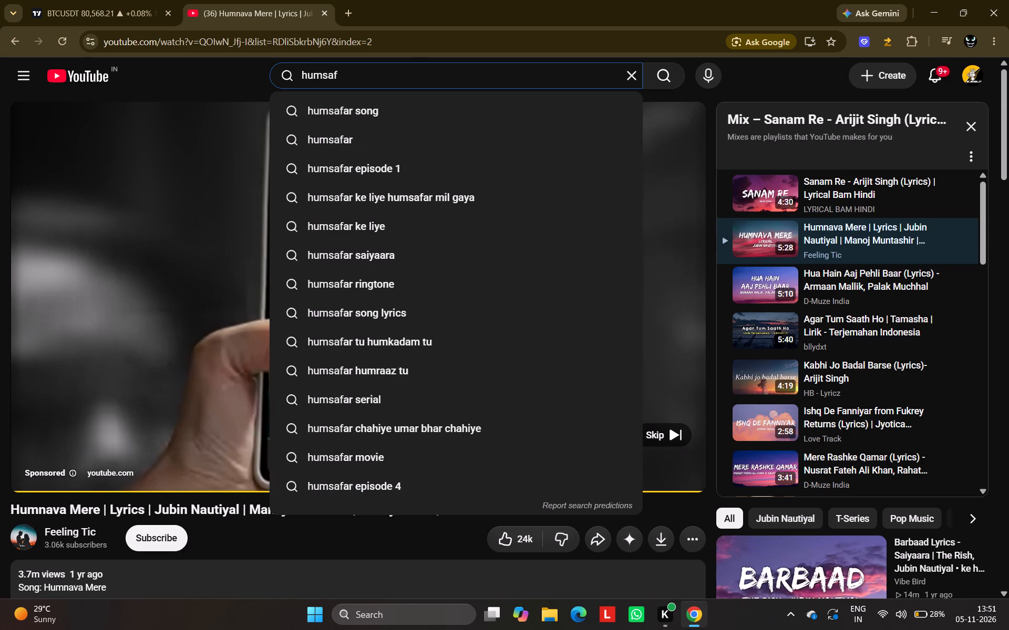
text(ar hum)
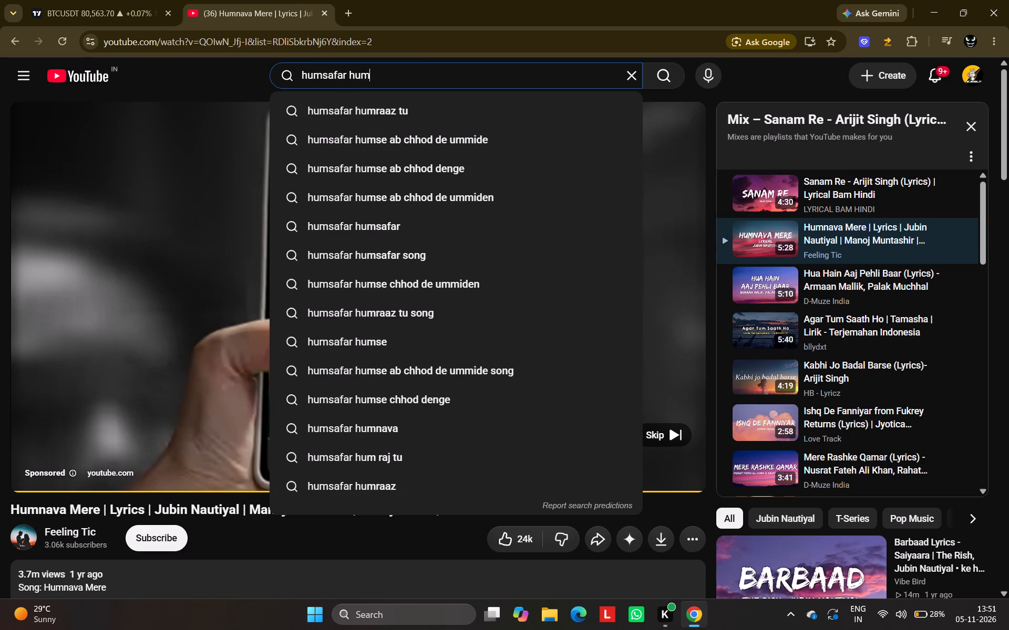
click(354, 114)
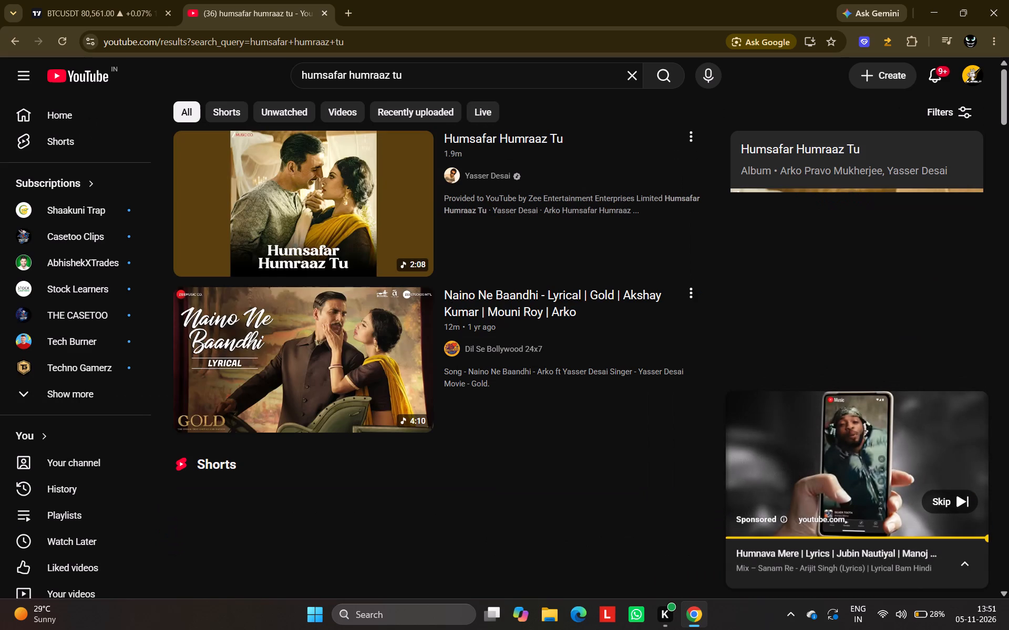
Play the "Humsafar Humraaz Tu" song by Yasser Desai from the search results.
click(285, 218)
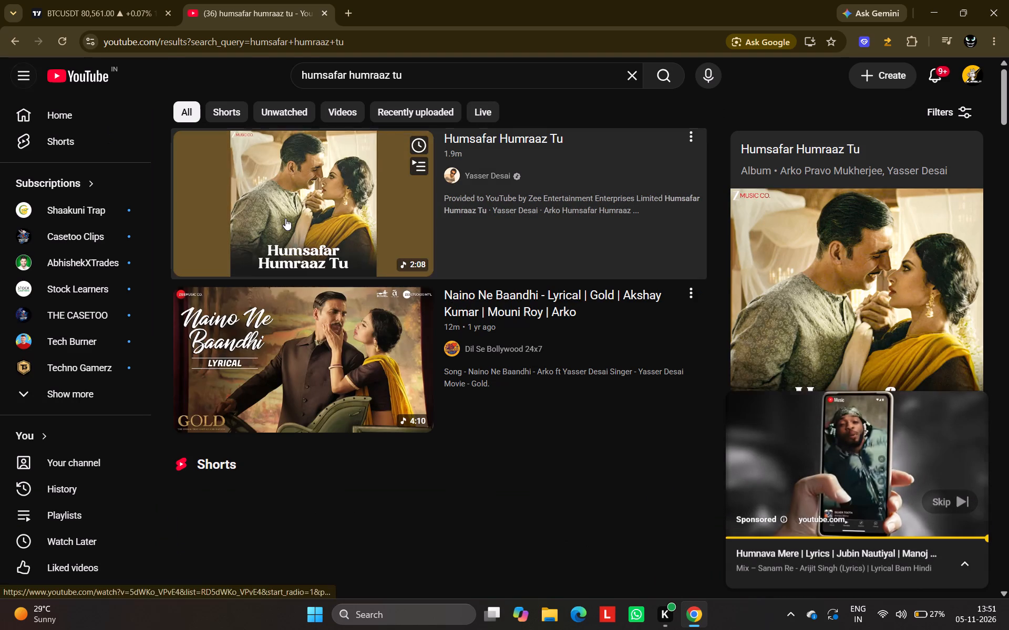
Switch back to the TradingView chart and delete the Fib retracement drawn over the 2 November 07:30–08:00 range.
click(66, 1)
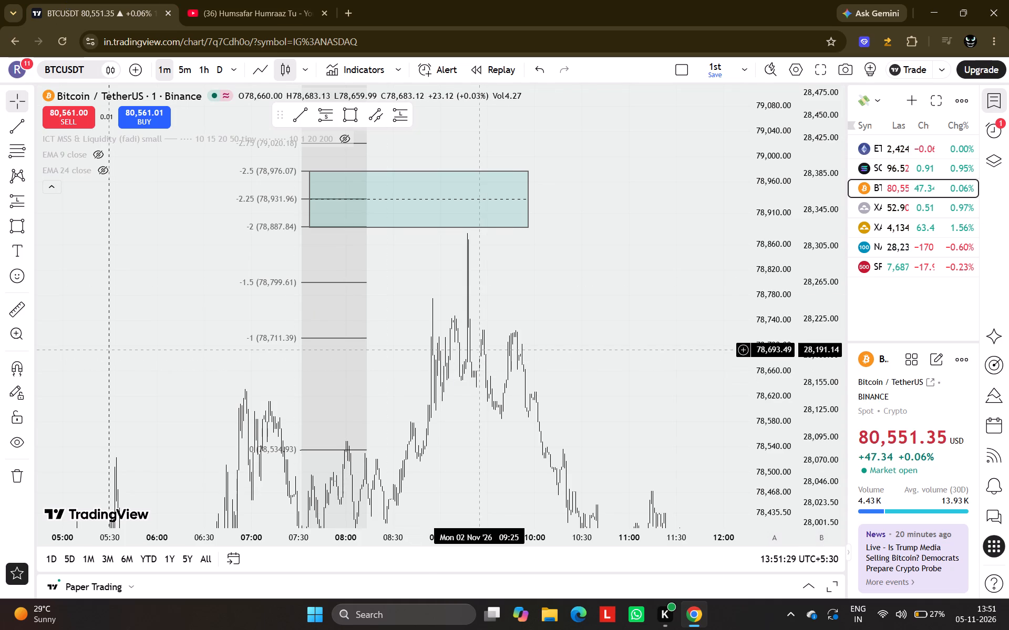
drag(513, 350, 624, 208)
scroll(624, 208, up, 4)
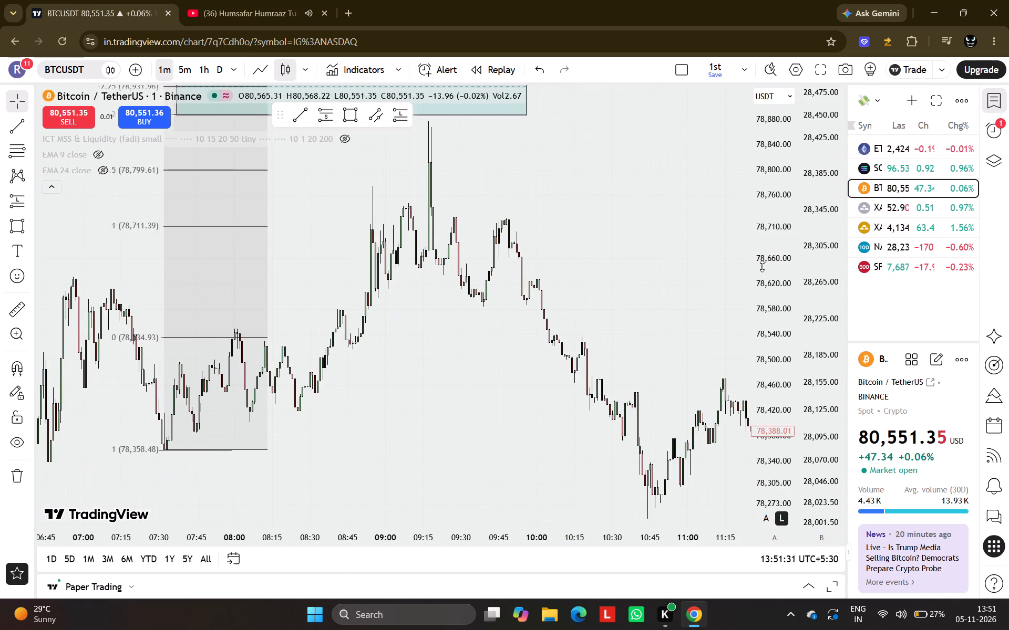
scroll(762, 266, up, 10)
drag(376, 419, 687, 290)
scroll(687, 290, up, 4)
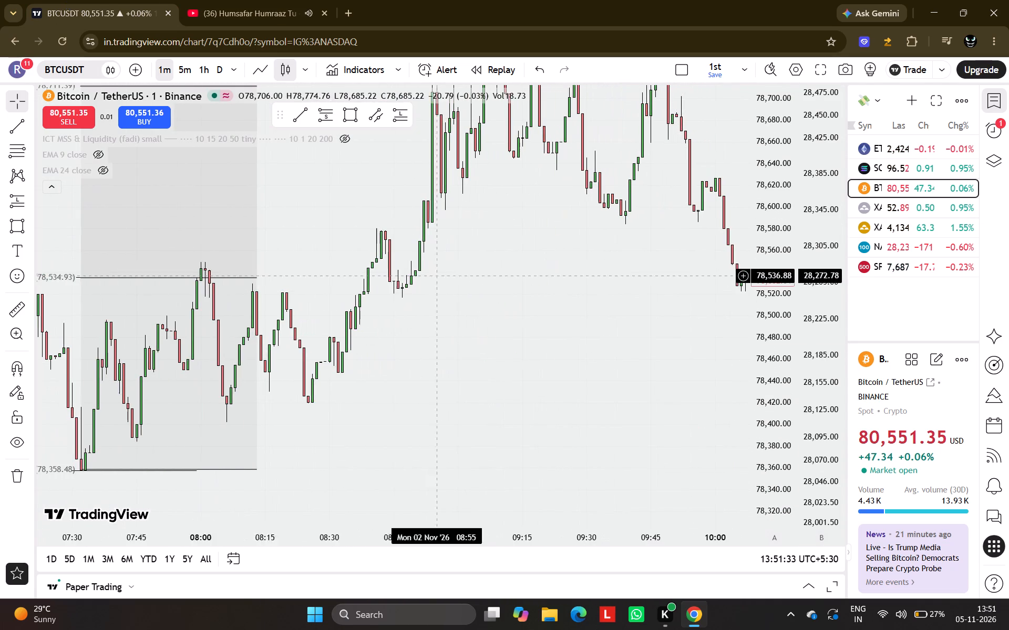
click(166, 275)
key(Delete)
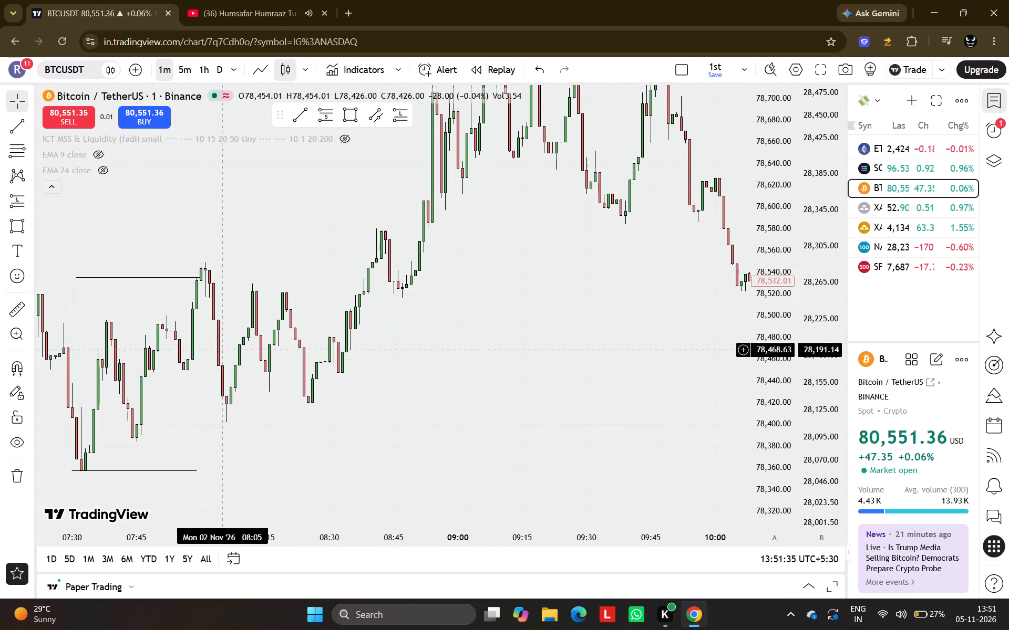
Set both price coordinates of the upper horizontal trend line, spanning 07:31 to 08:00, to 78534.91.
drag(198, 405, 570, 454)
scroll(570, 454, up, 4)
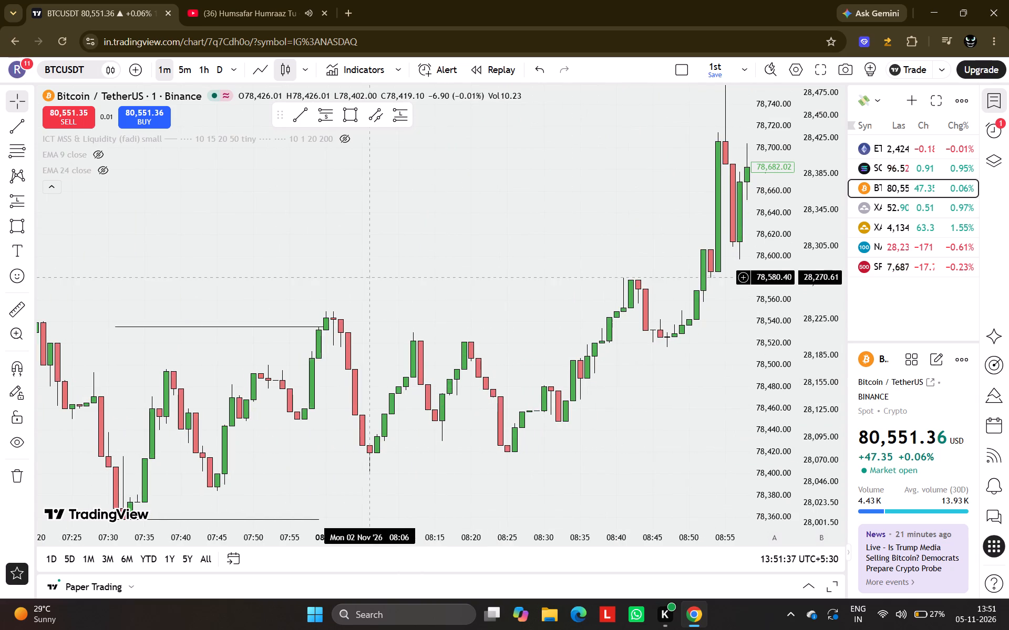
drag(369, 275, 571, 275)
scroll(571, 275, up, 1)
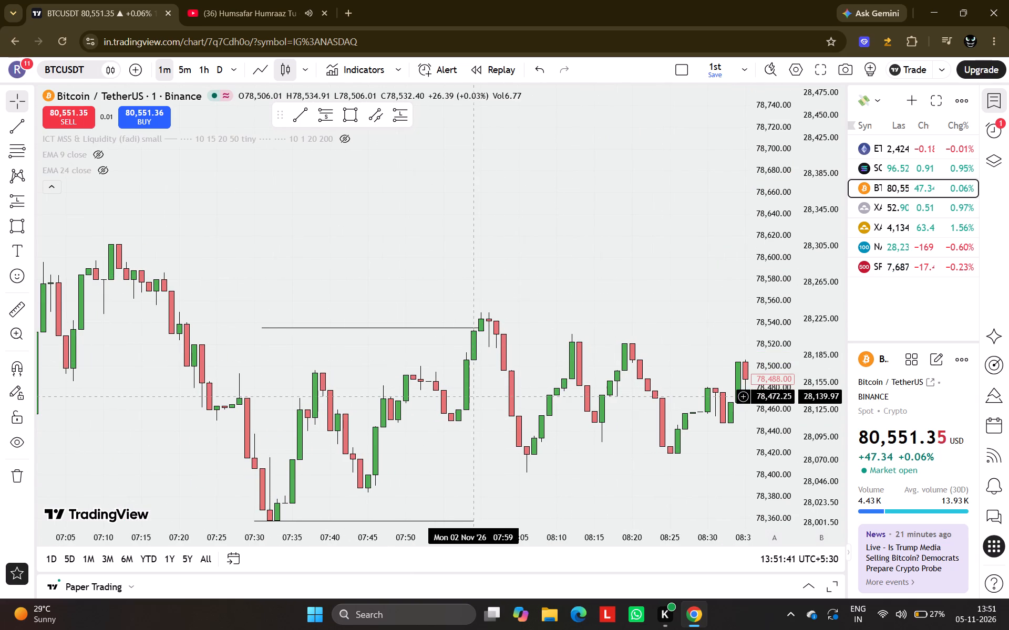
double_click(397, 327)
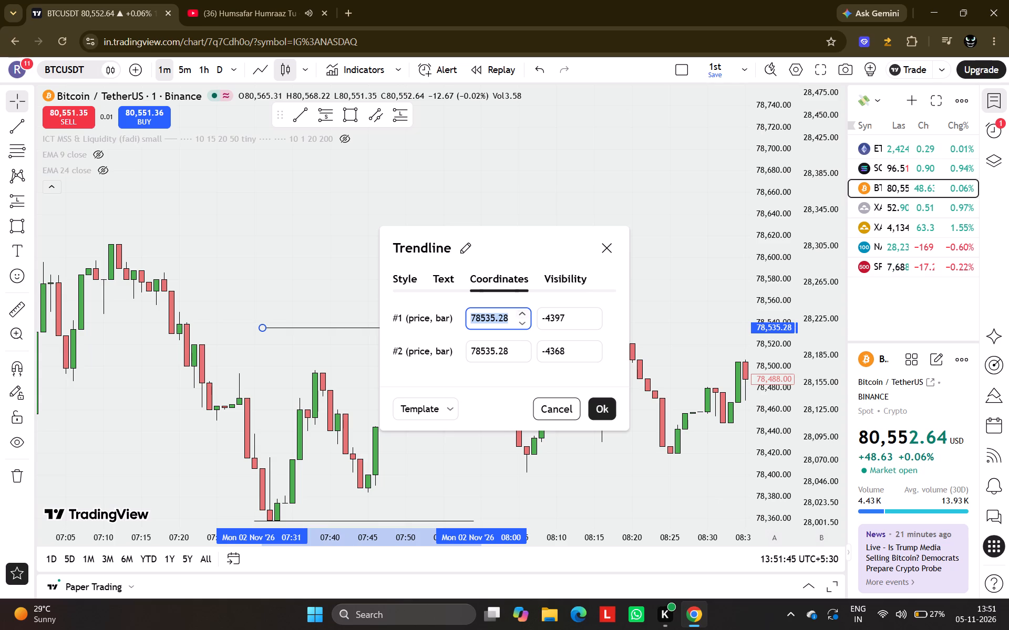
click(506, 317)
key(BackSpace)
key(BackSpace)
key(BackSpace)
key(BackSpace)
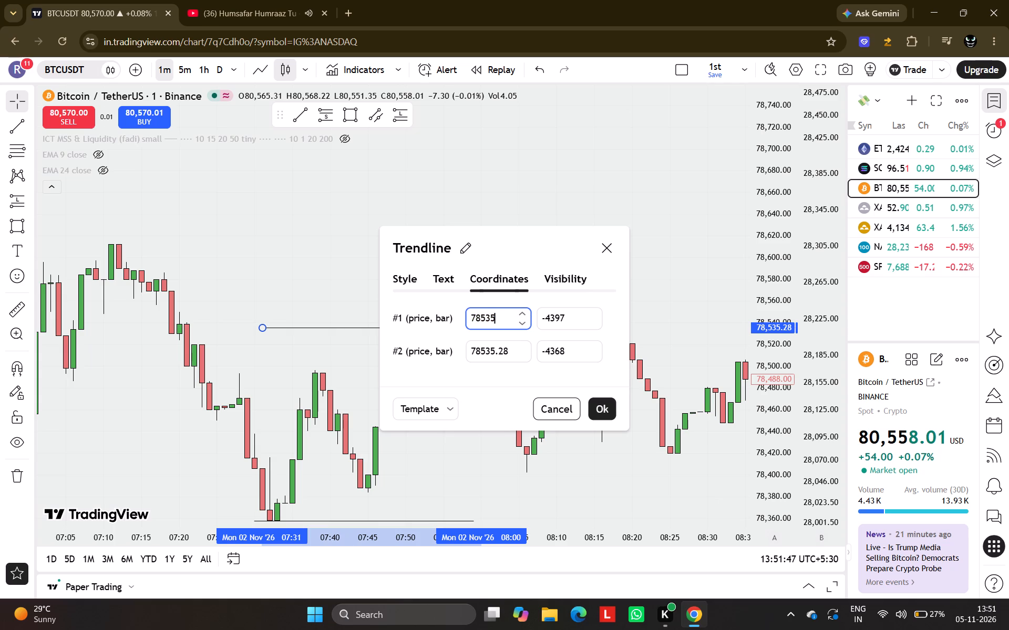
text(4.91)
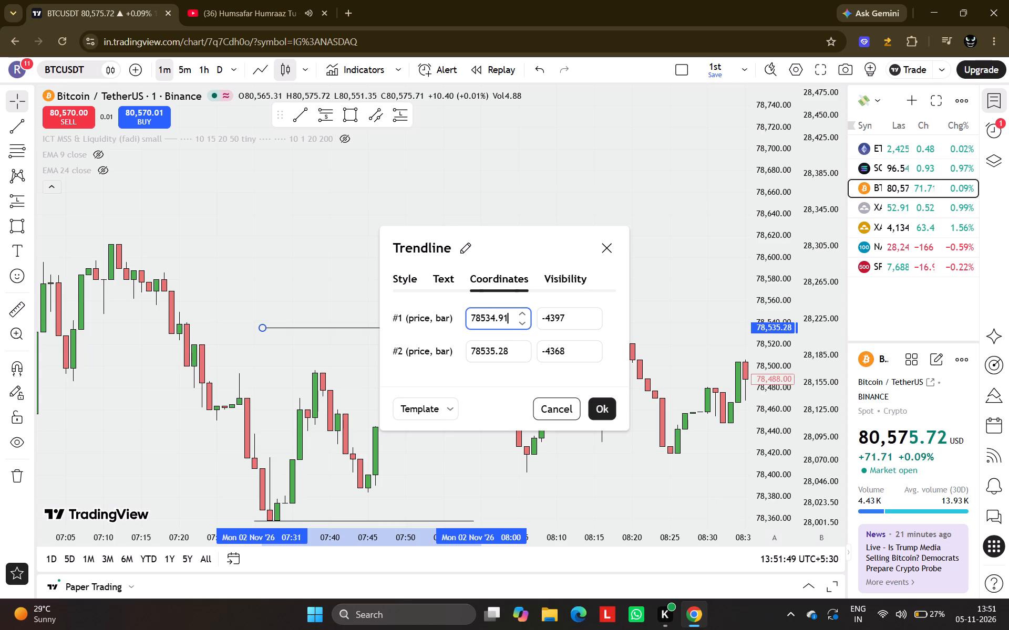
click(510, 360)
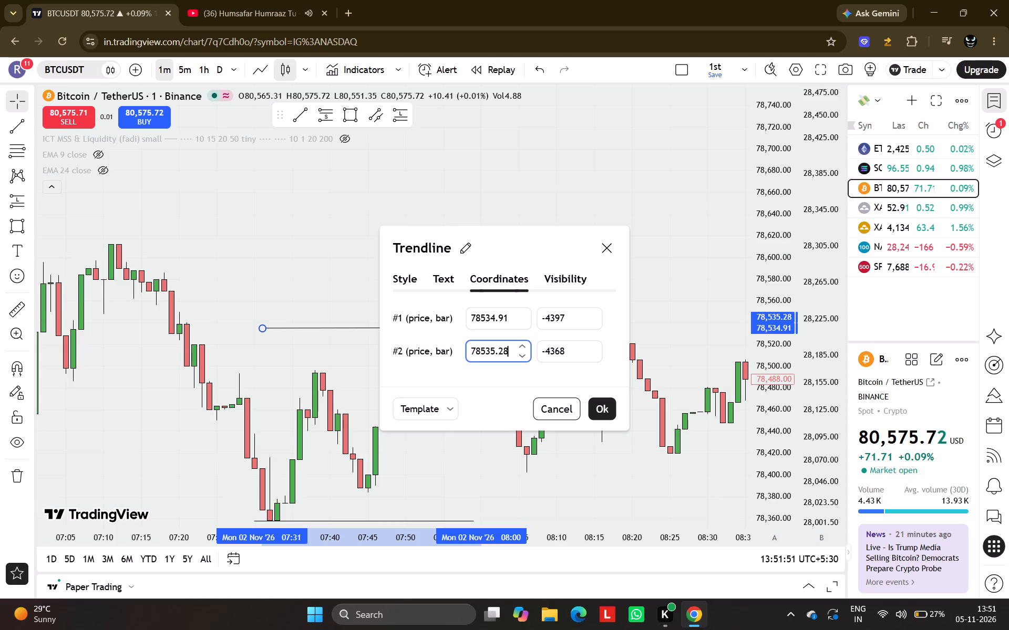
key(BackSpace)
key(BackSpace)
key(BackSpace)
key(BackSpace)
text(4.91)
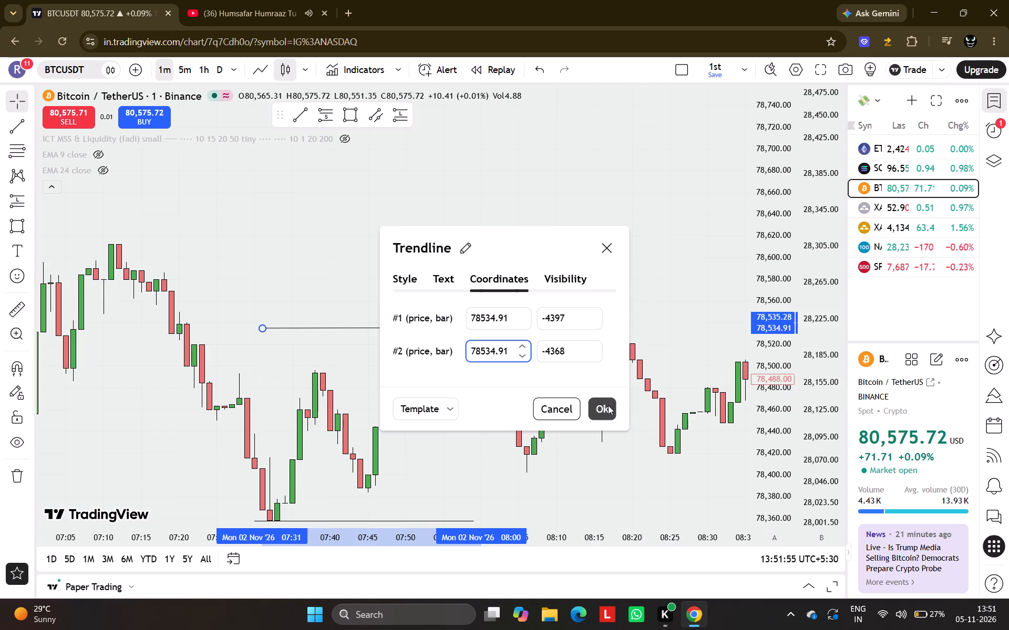
click(608, 405)
Set both price coordinates of the lower horizontal trend line, spanning 07:30 to 07:59, to 78358.
drag(486, 447, 524, 268)
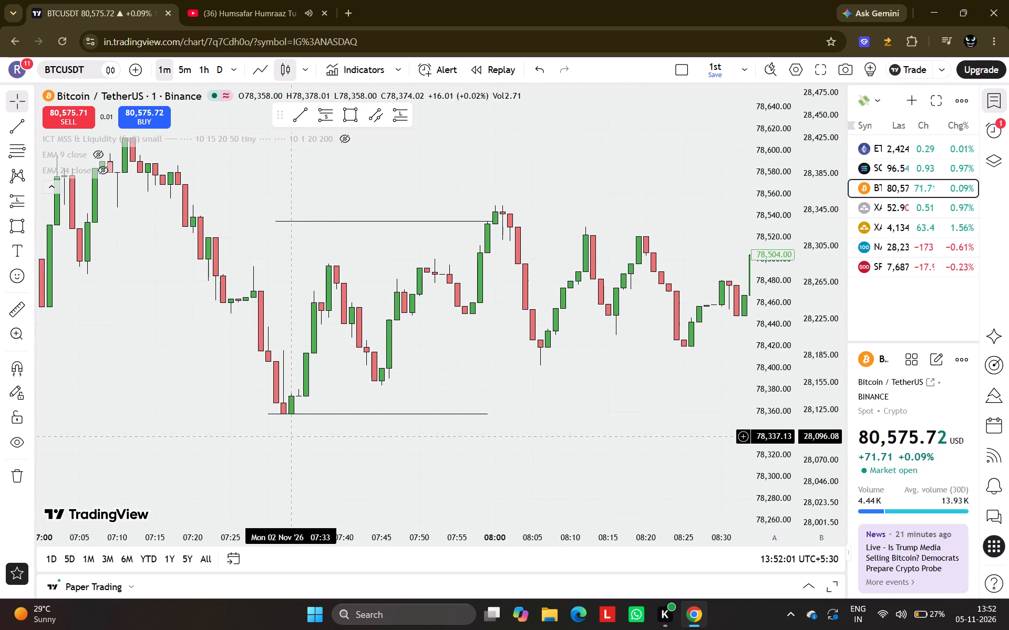
double_click(336, 415)
click(506, 320)
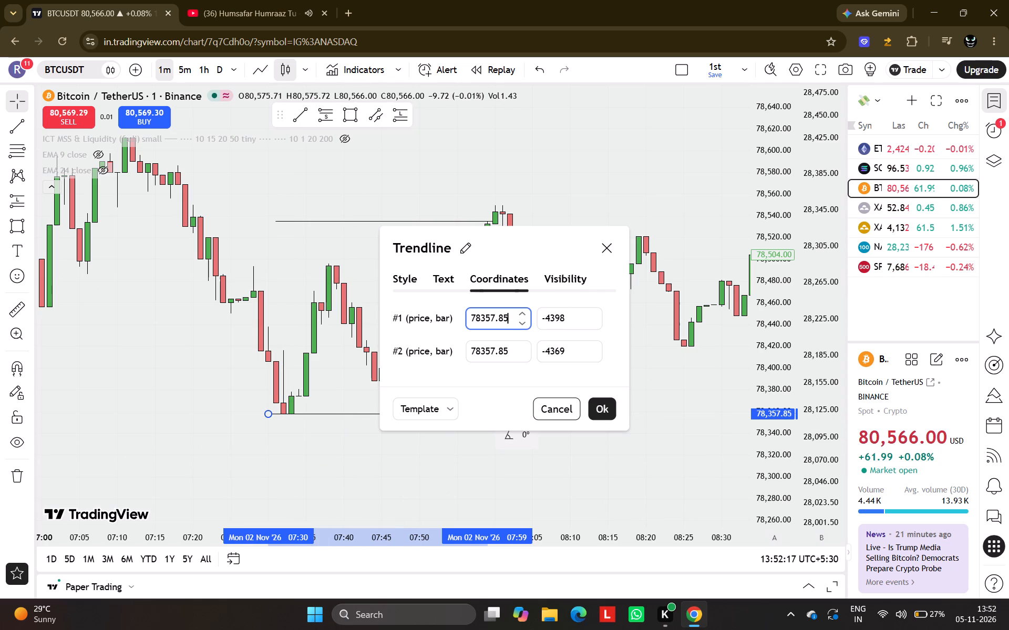
key(BackSpace)
key(BackSpace)
key(BackSpace)
key(BackSpace)
key(8)
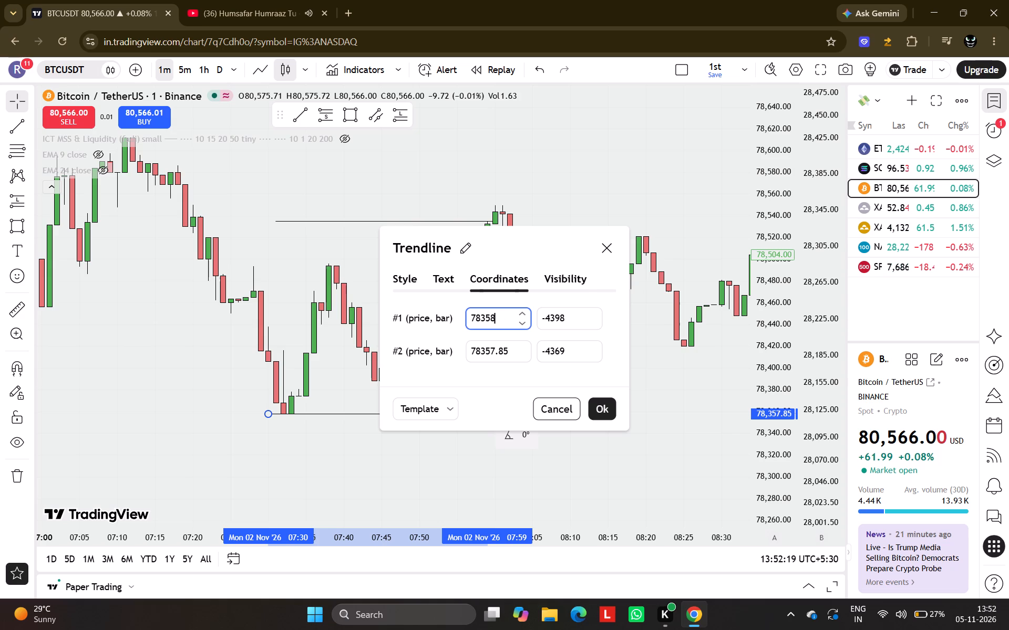
click(511, 353)
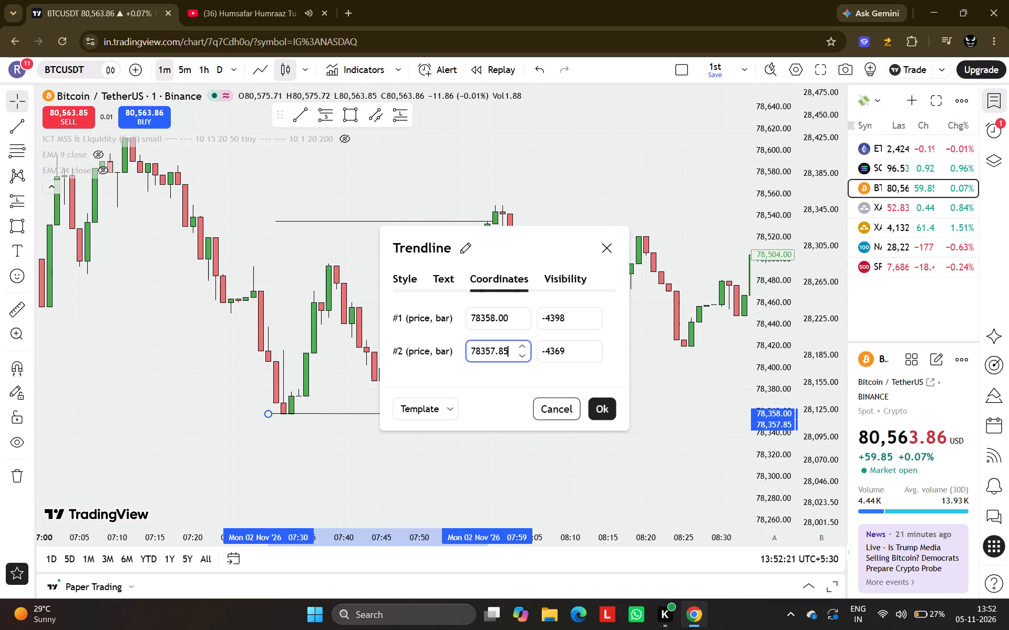
key(BackSpace)
key(BackSpace)
key(BackSpace)
key(BackSpace)
key(8)
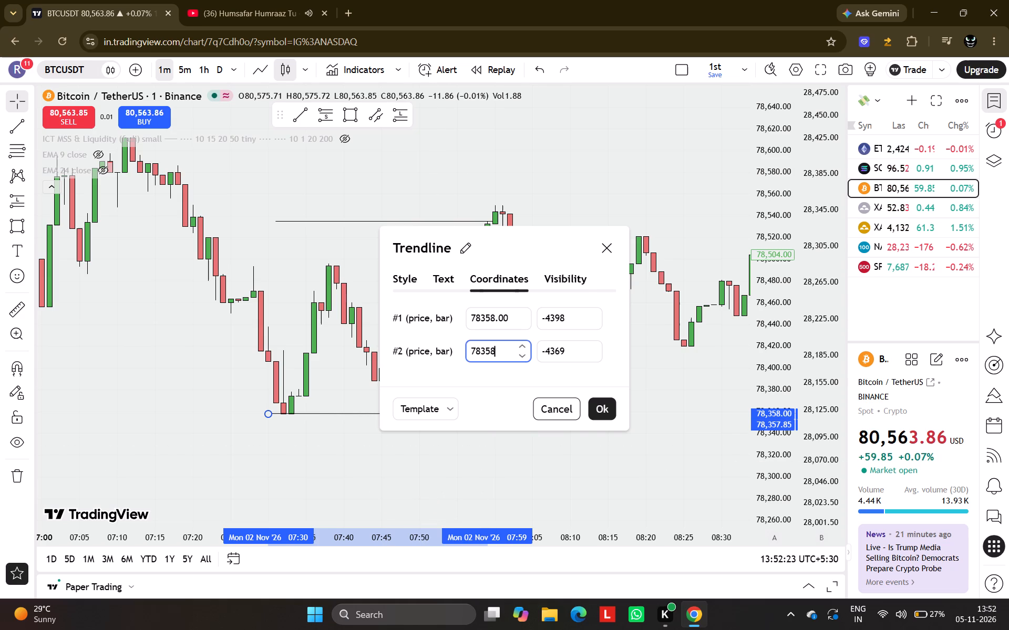
click(601, 415)
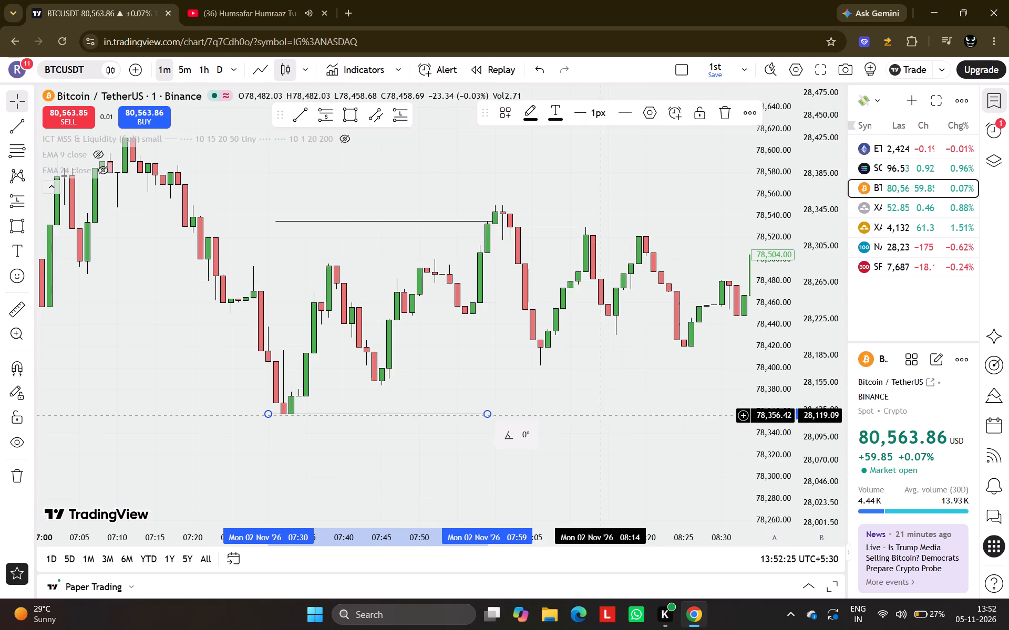
Draw a Fib retracement from the lower line at 07:29, about 78,357, up to the upper line's level at 08:05, about 78,534.
drag(530, 364, 468, 391)
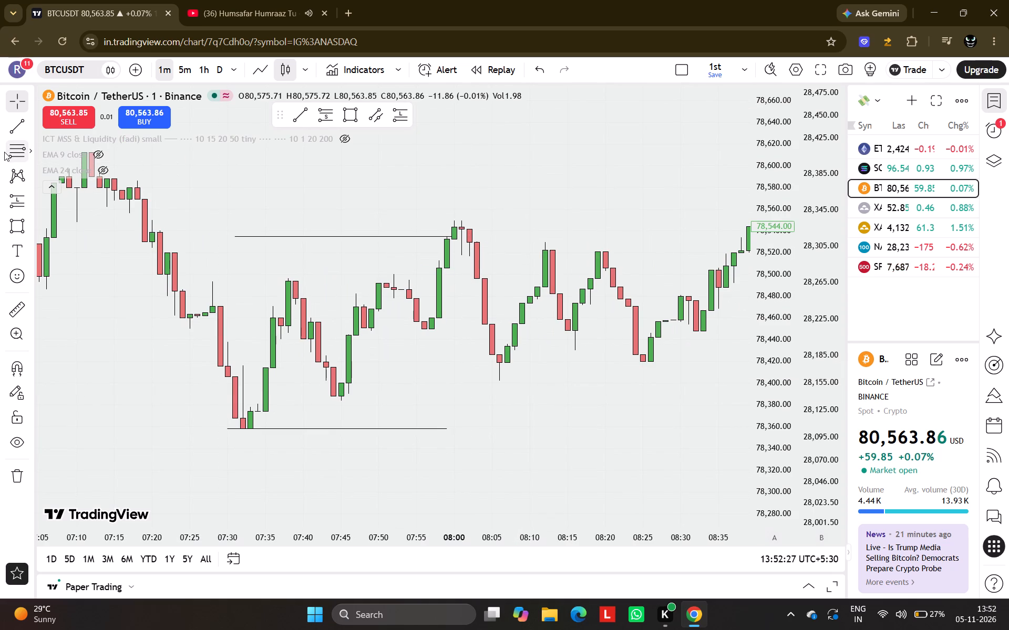
click(4, 152)
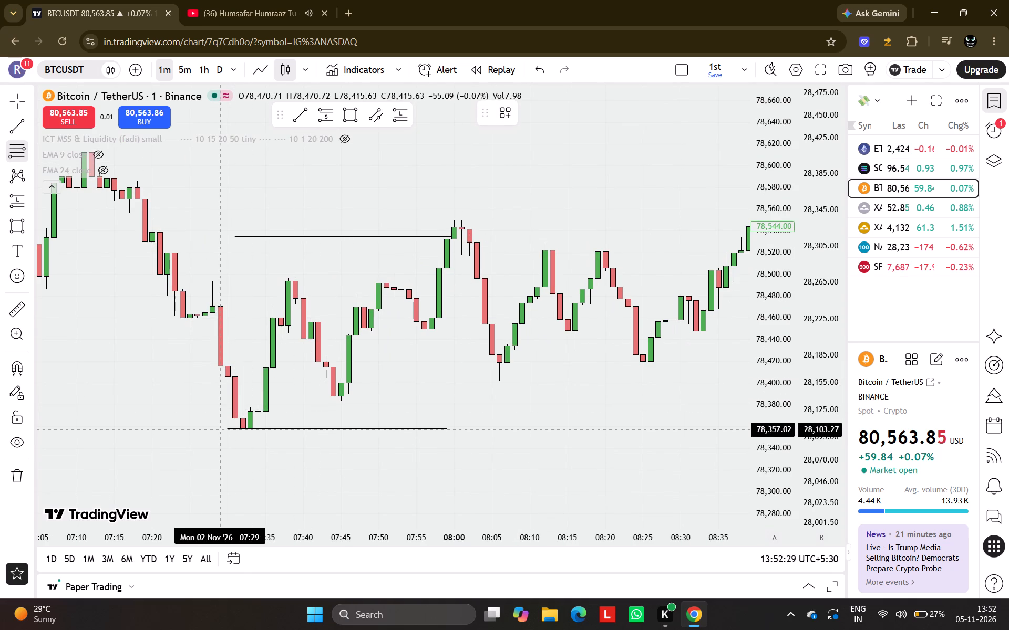
drag(223, 429, 585, 238)
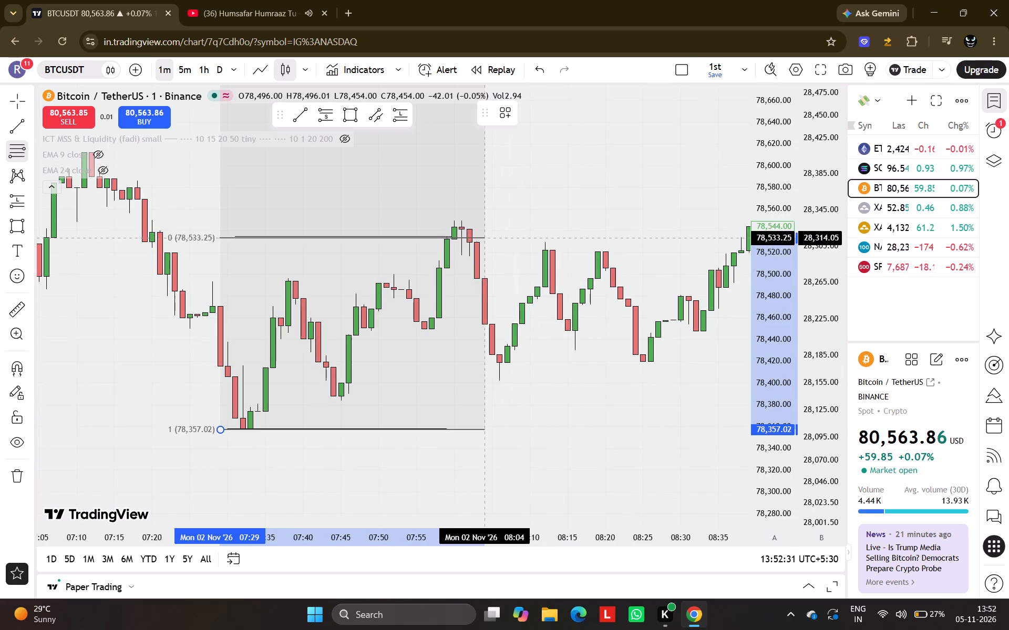
click(495, 237)
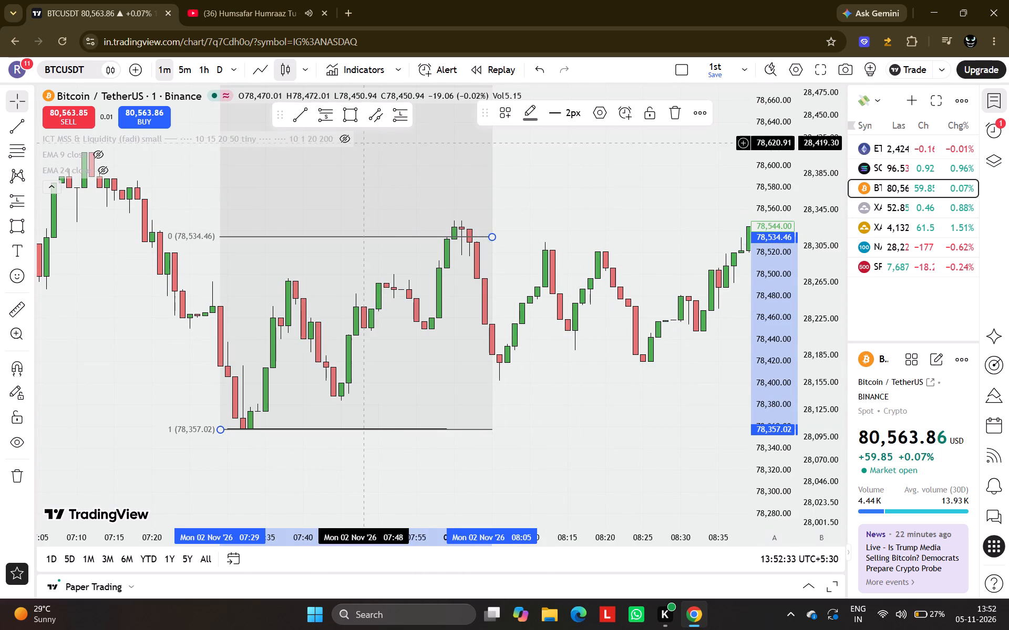
Set the second price coordinate of the new Fib retracement to 78358.
double_click(223, 430)
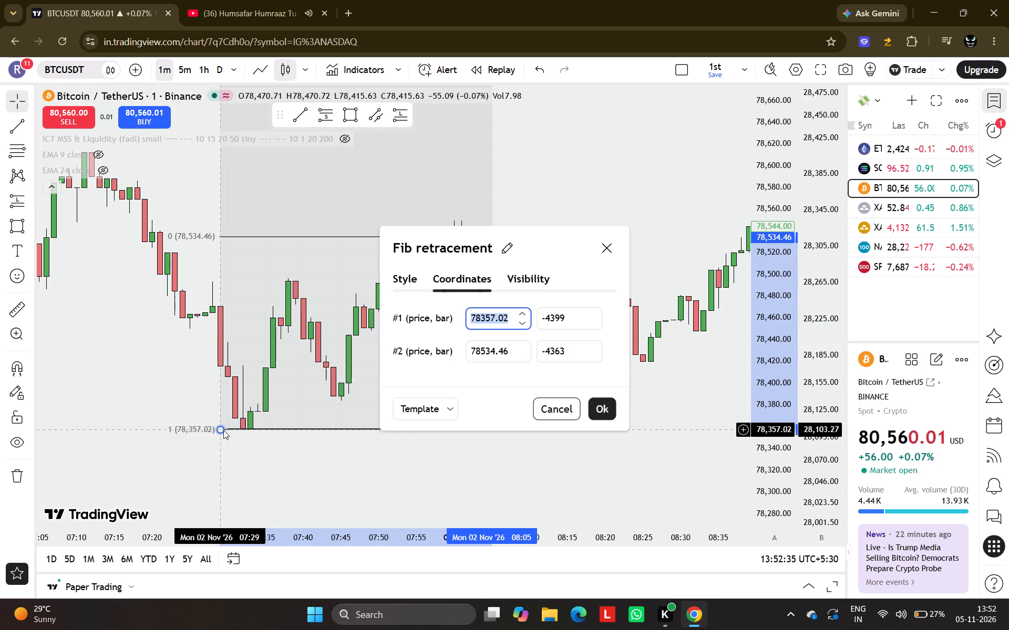
click(492, 349)
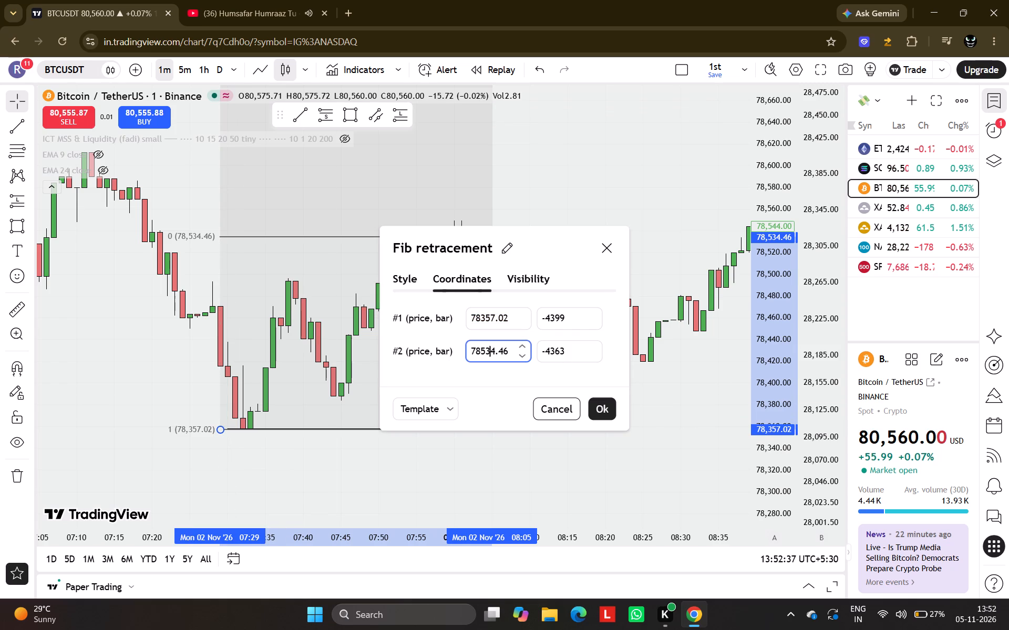
click(495, 349)
drag(521, 317, 520, 317)
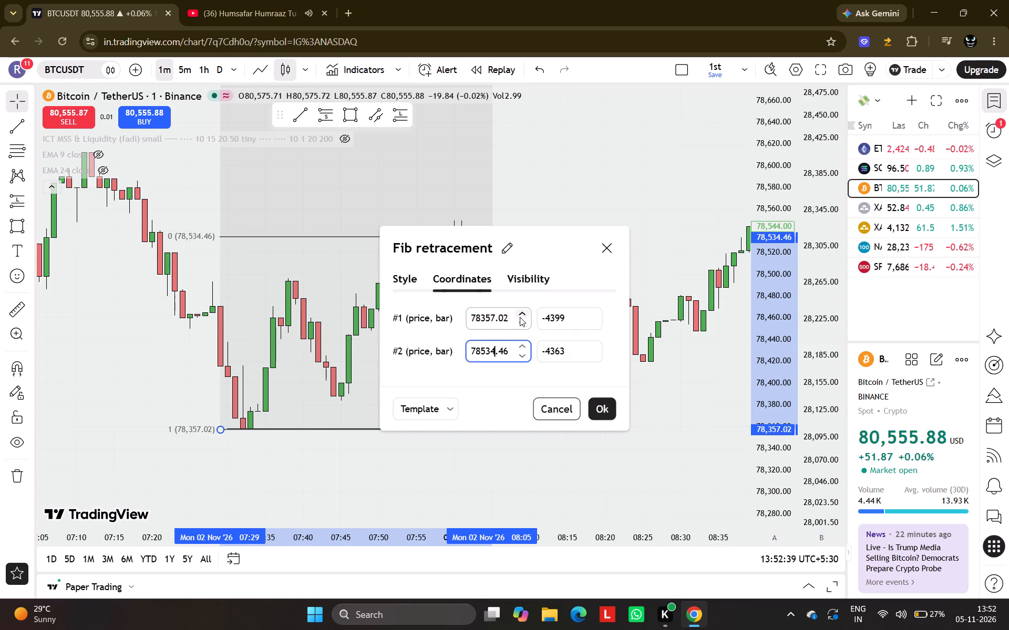
drag(520, 317, 513, 318)
click(513, 318)
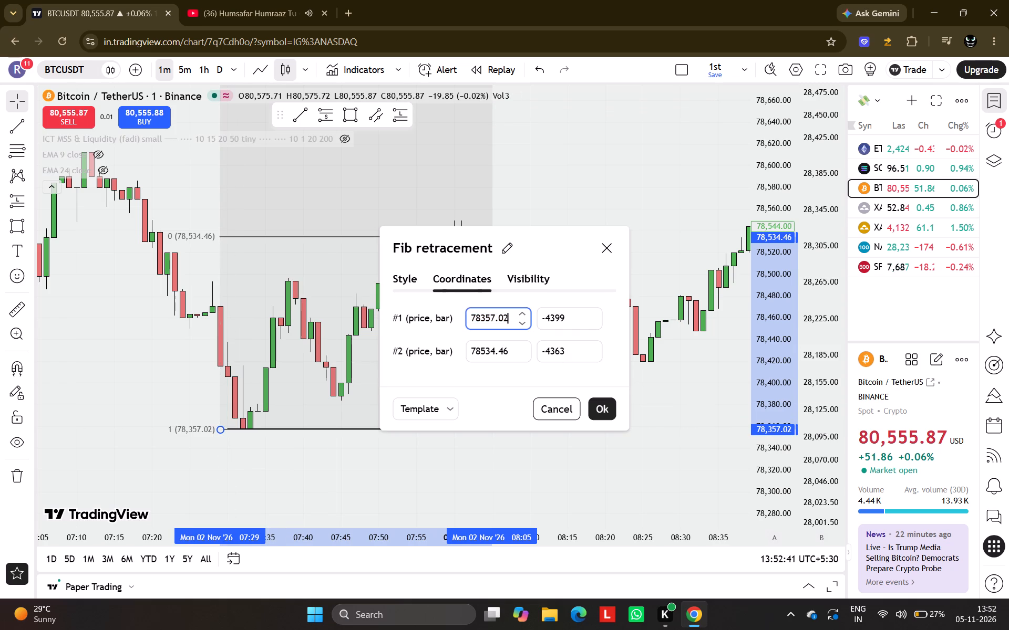
key(BackSpace)
key(BackSpace)
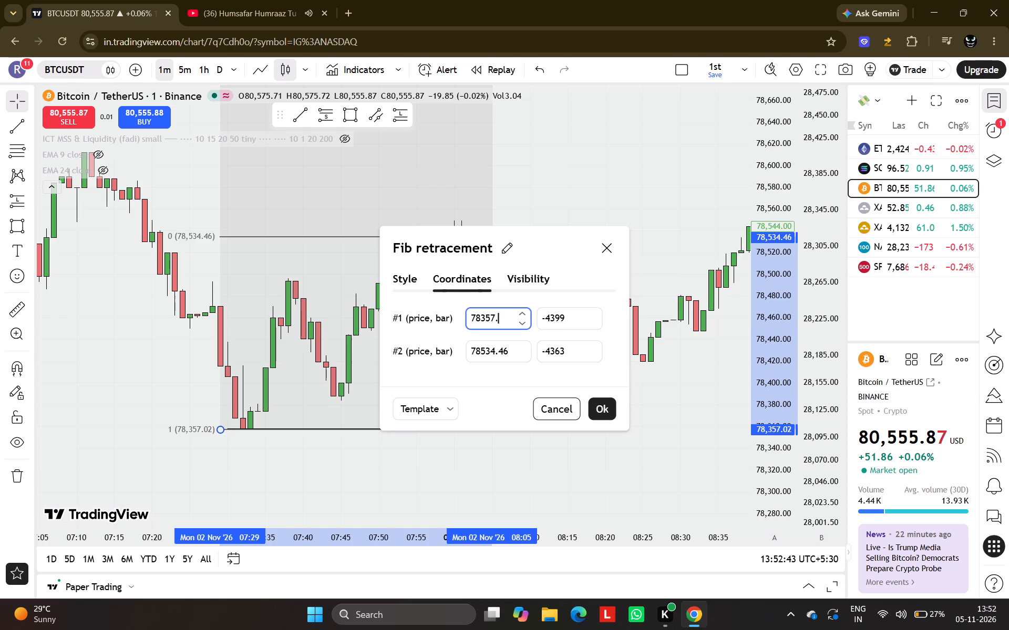
drag(446, 239, 693, 246)
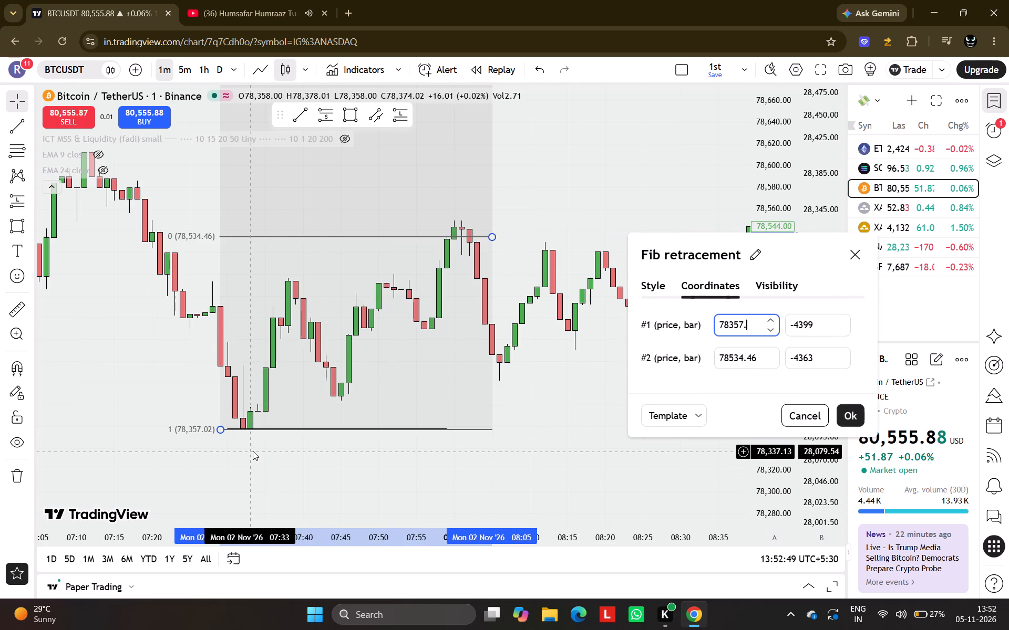
click(745, 356)
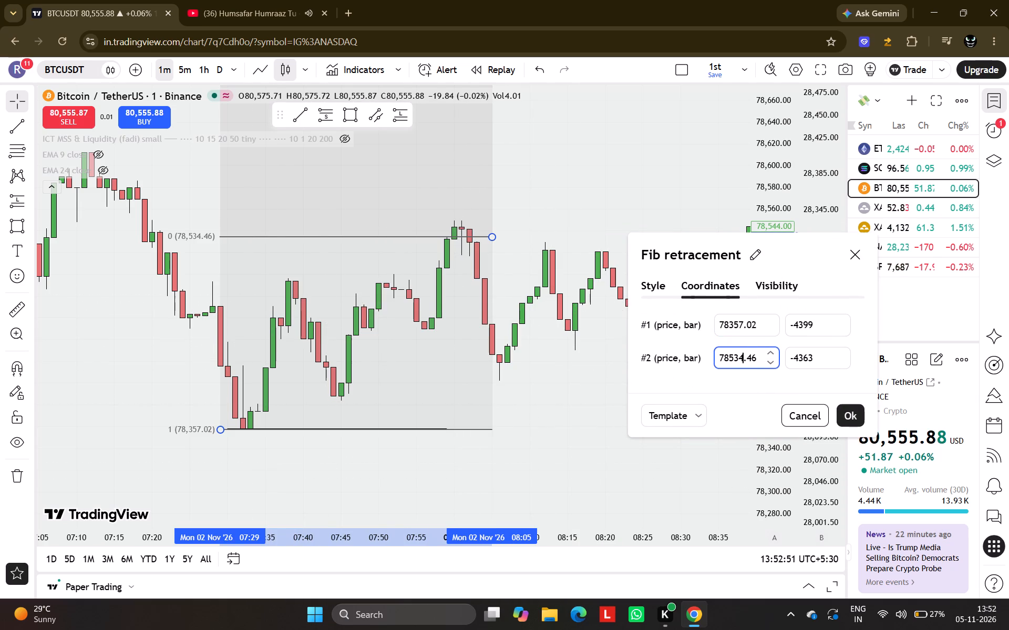
key(BackSpace)
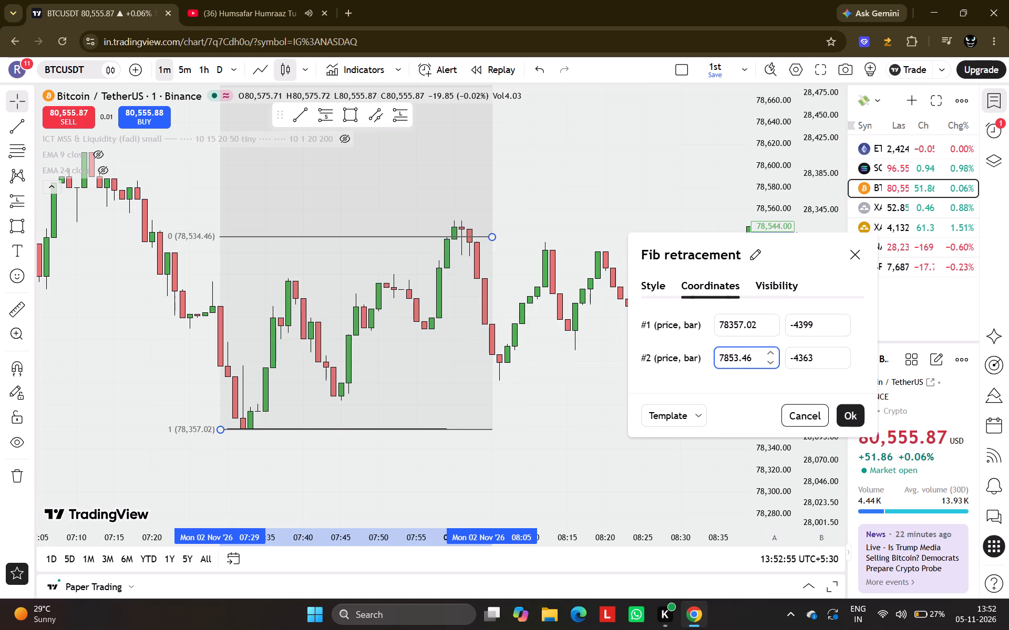
key(BackSpace)
key(BackSpace)
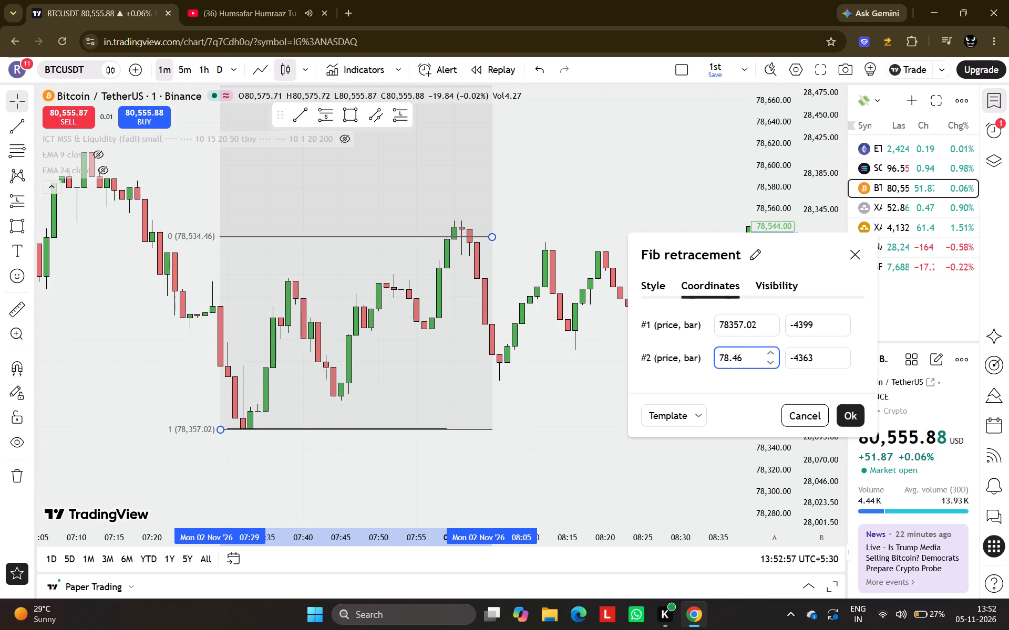
key(3)
text(58)
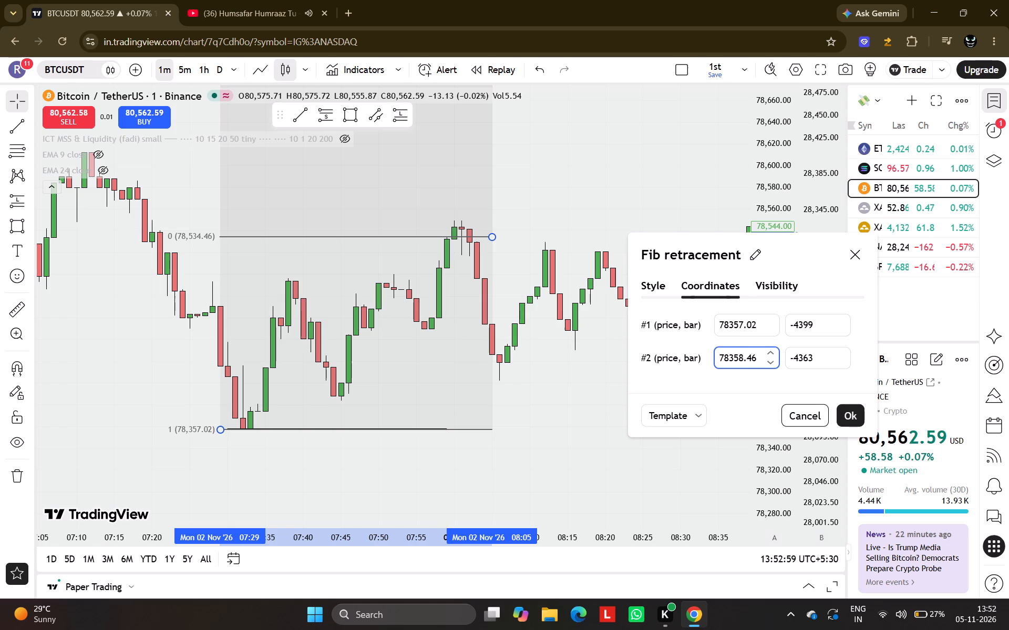
key(Right)
key(Right)
key(Right)
key(BackSpace)
key(BackSpace)
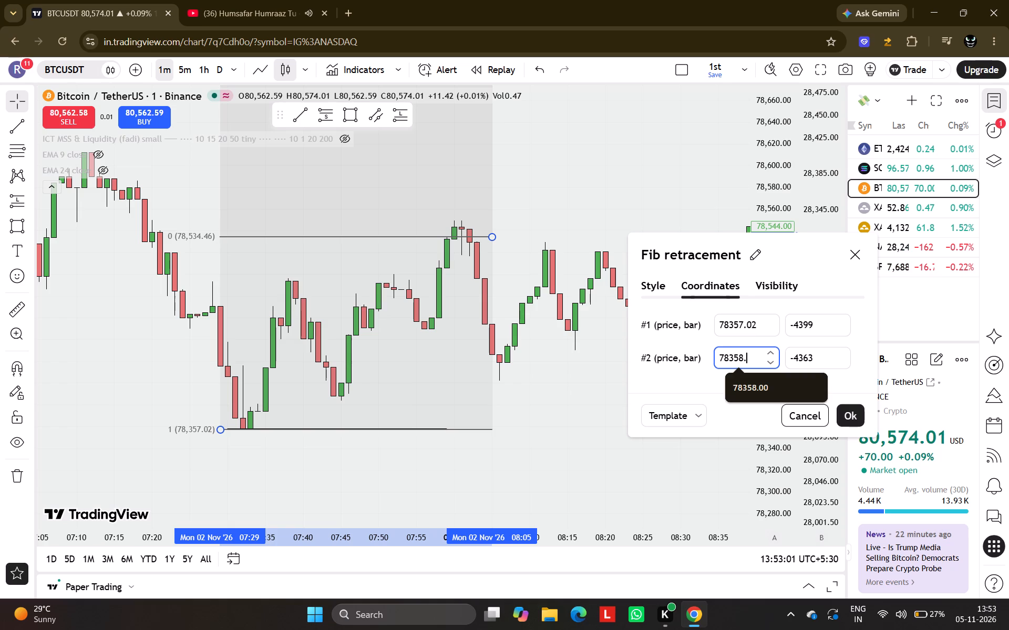
key(Return)
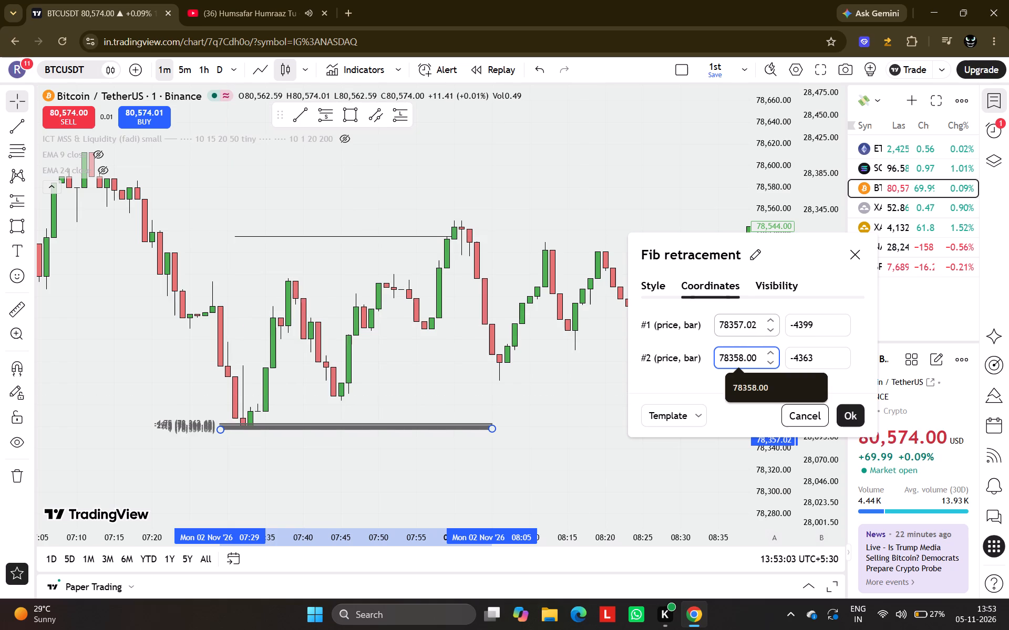
Delete the Fib retracement whose levels are collapsed around 78,358 after abandoning its coordinate edits.
click(757, 329)
key(ctrl+z)
key(ctrl+z)
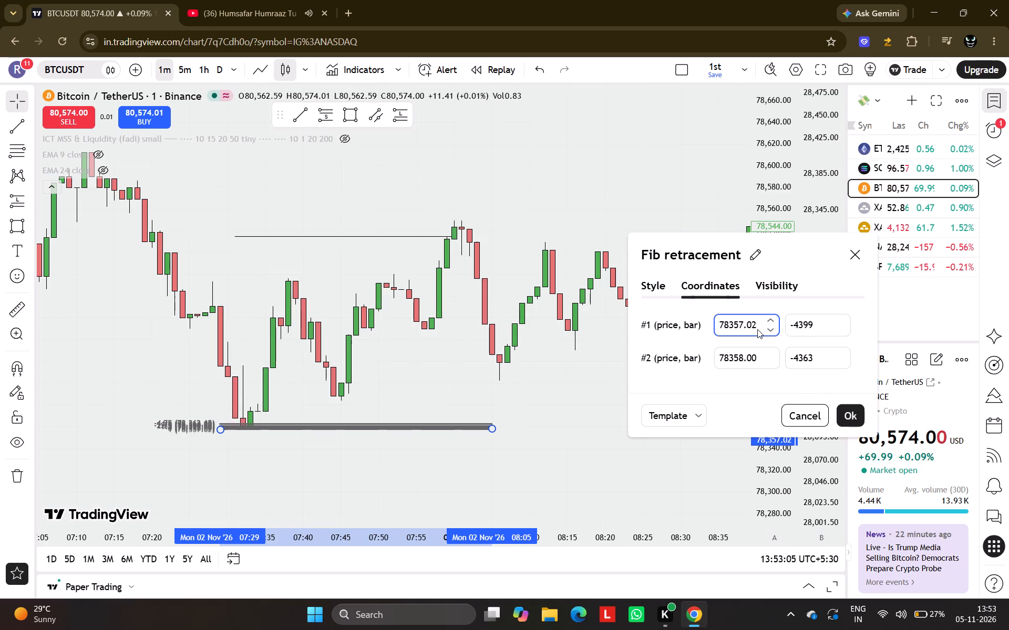
key(ctrl+z)
key(ctrl+z)
key(ctrl+z)
click(760, 360)
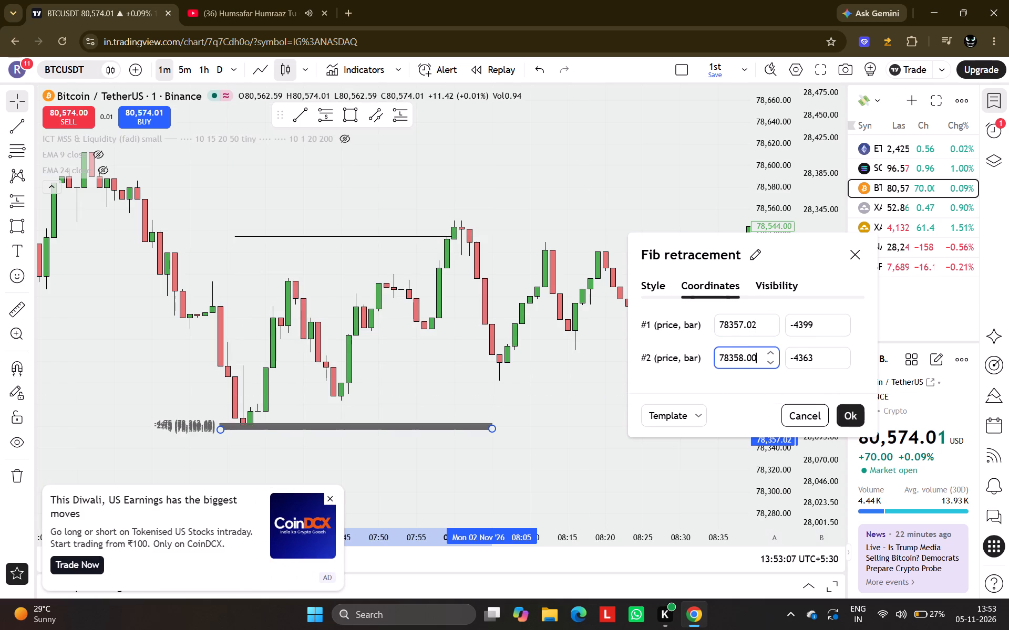
click(853, 251)
key(Delete)
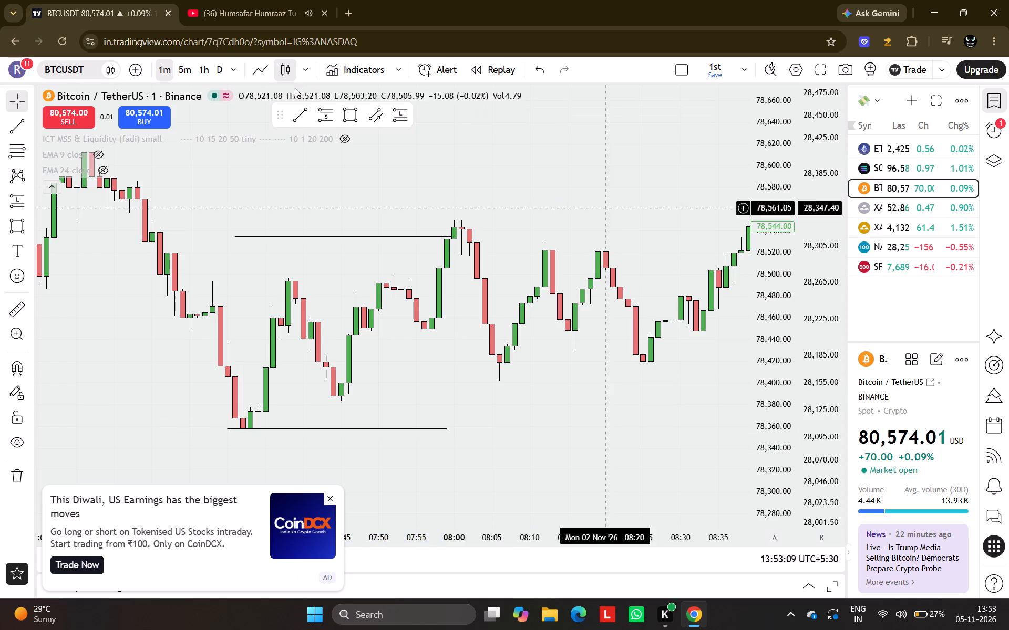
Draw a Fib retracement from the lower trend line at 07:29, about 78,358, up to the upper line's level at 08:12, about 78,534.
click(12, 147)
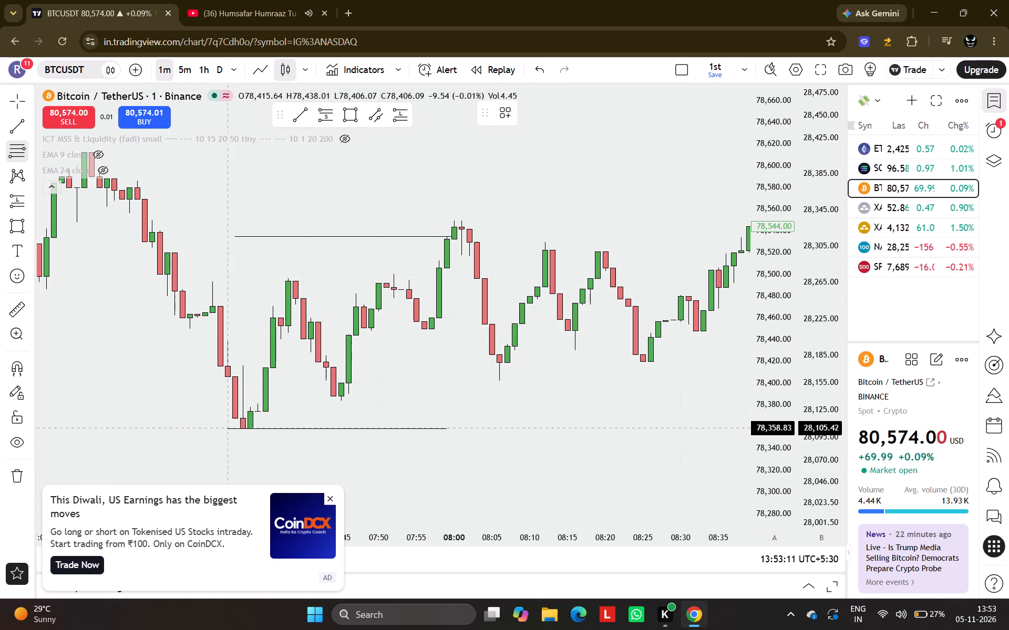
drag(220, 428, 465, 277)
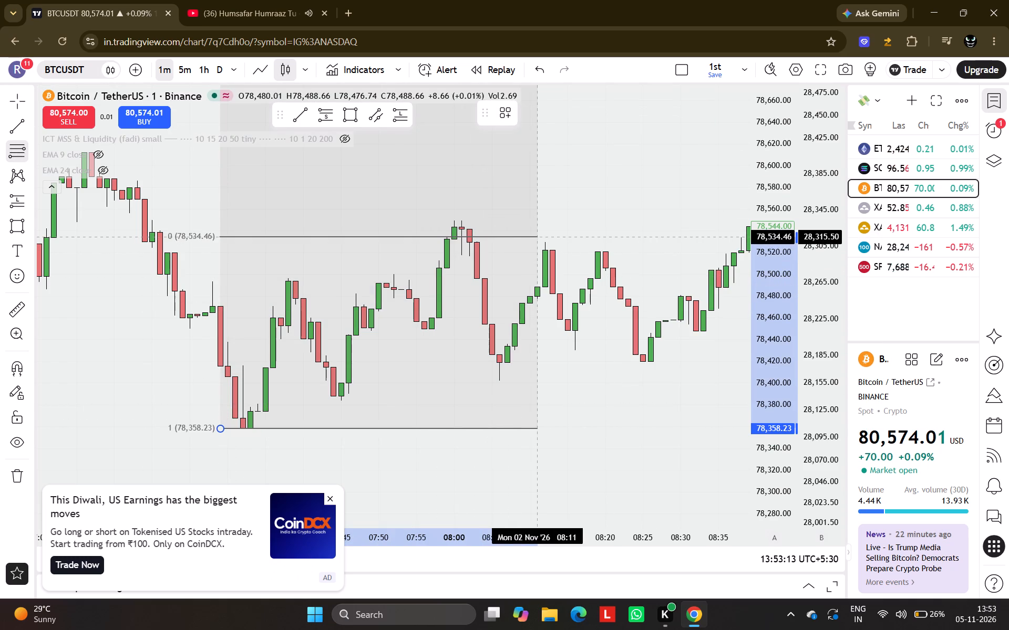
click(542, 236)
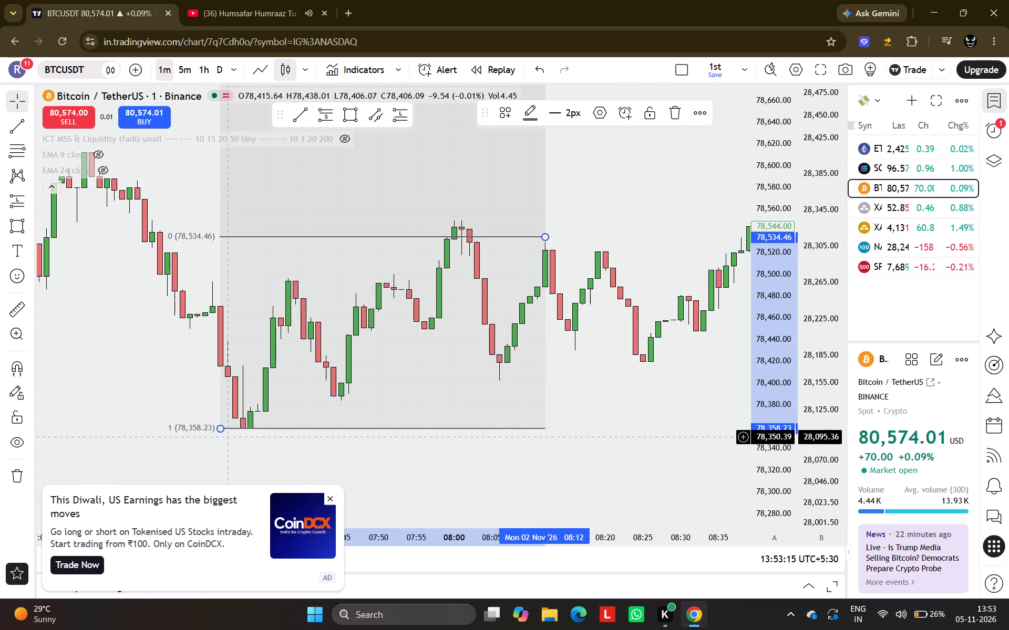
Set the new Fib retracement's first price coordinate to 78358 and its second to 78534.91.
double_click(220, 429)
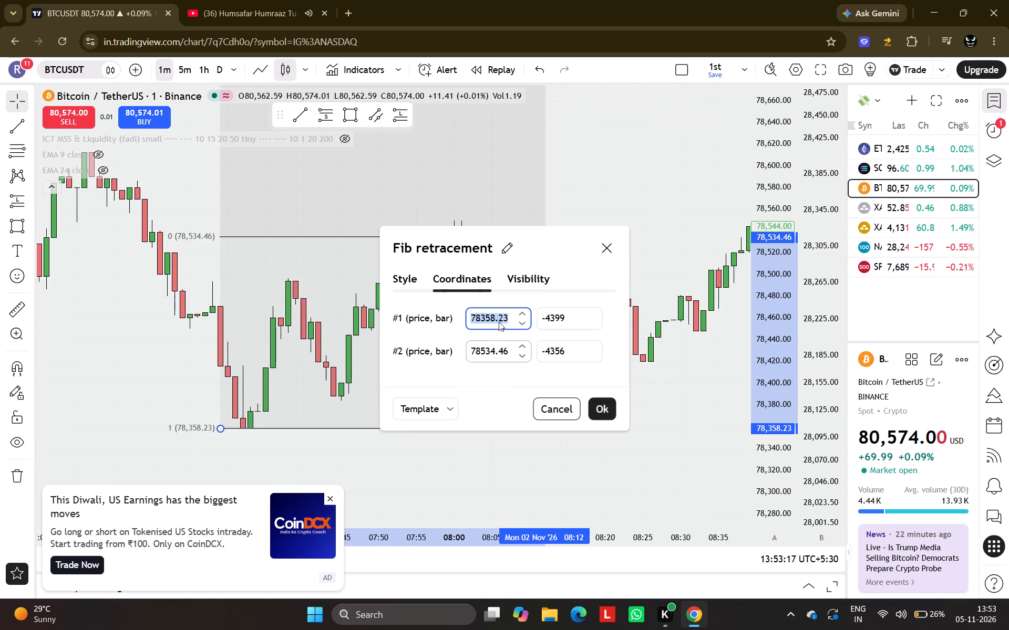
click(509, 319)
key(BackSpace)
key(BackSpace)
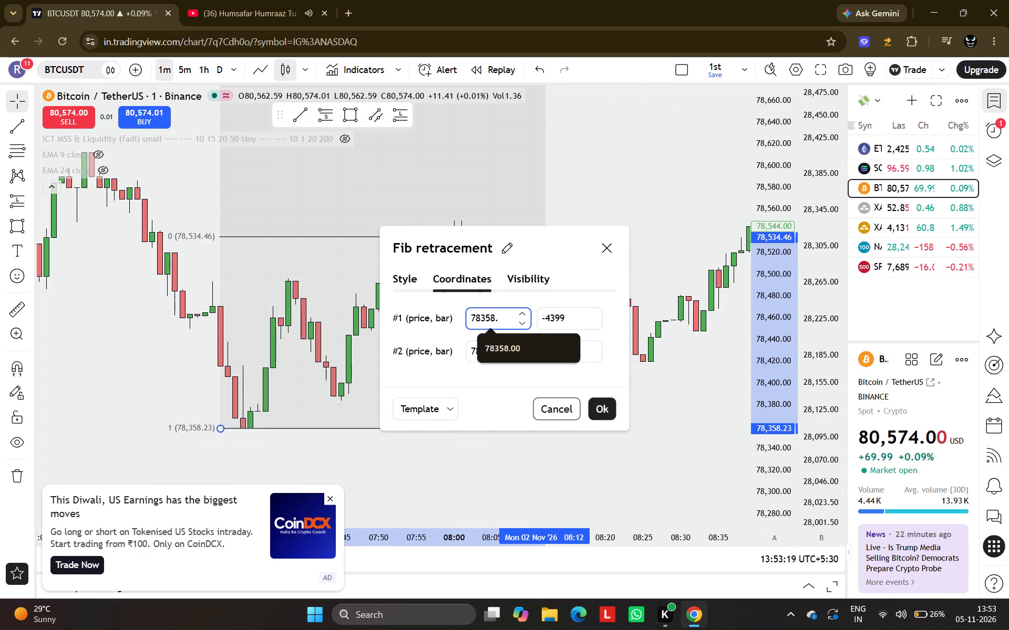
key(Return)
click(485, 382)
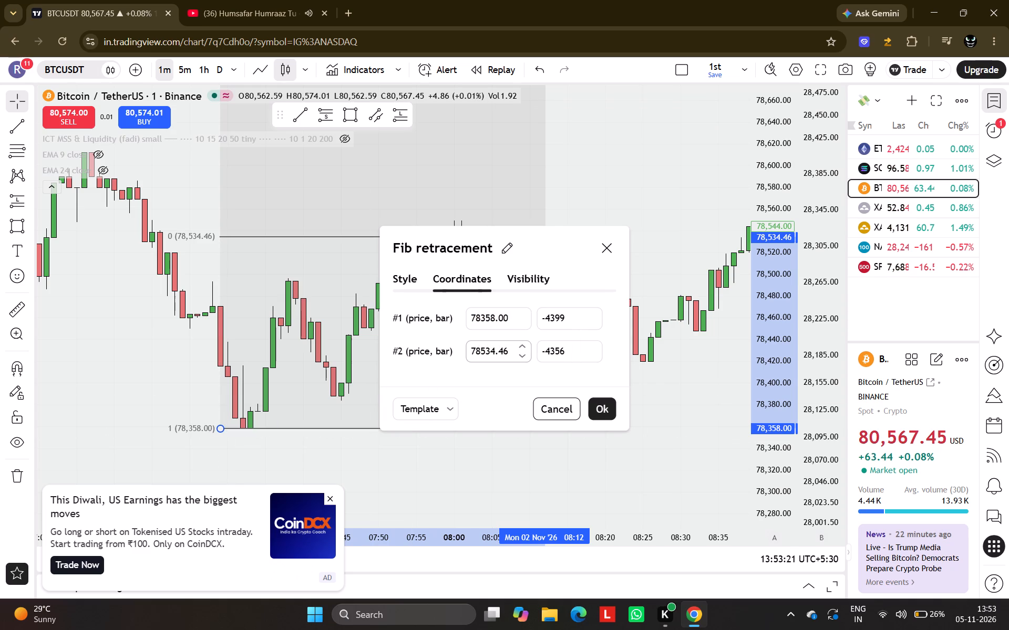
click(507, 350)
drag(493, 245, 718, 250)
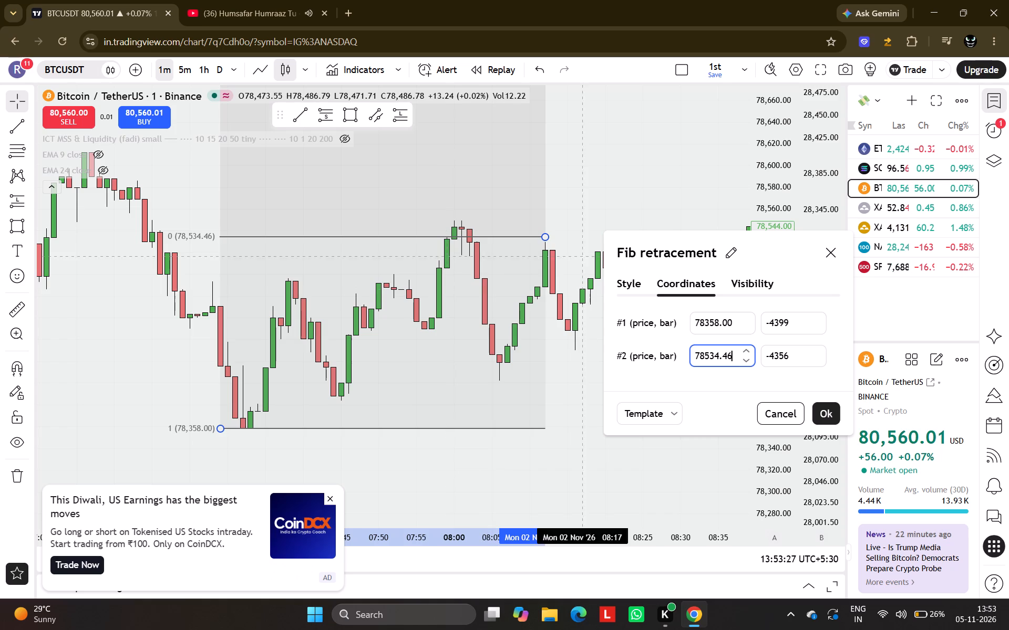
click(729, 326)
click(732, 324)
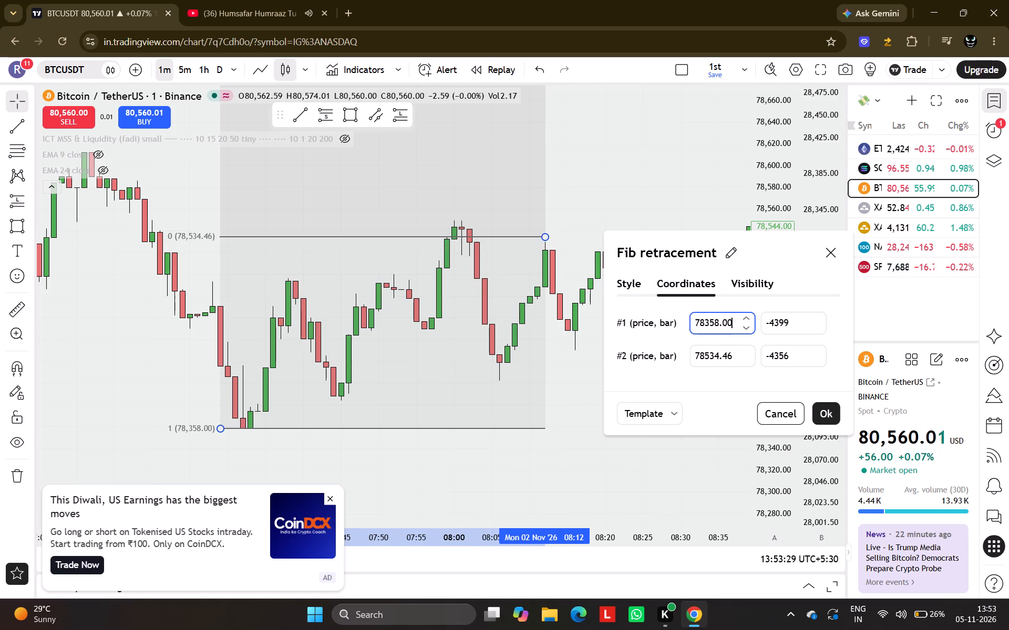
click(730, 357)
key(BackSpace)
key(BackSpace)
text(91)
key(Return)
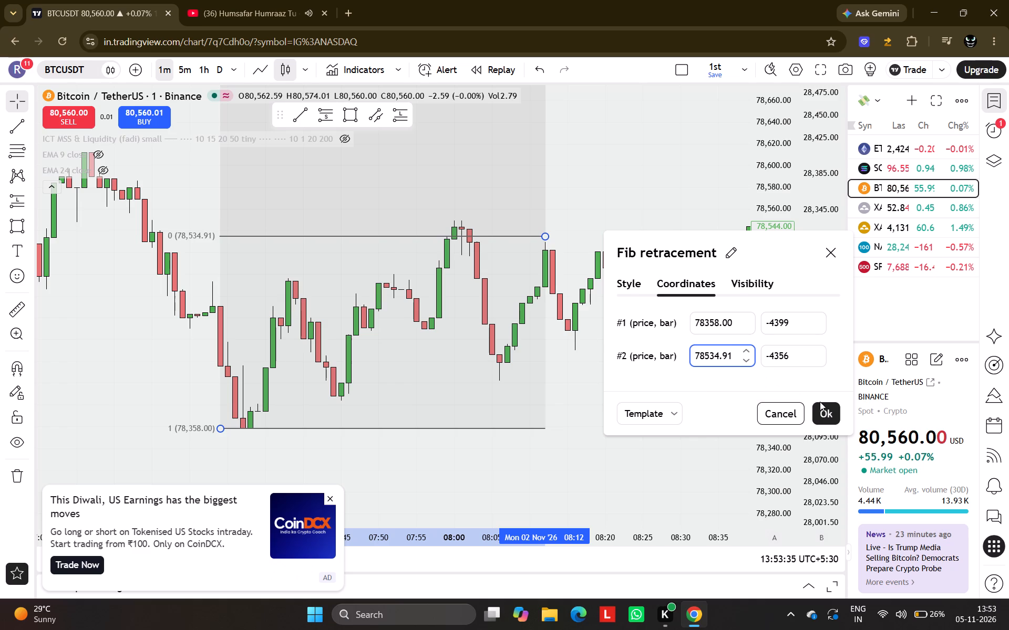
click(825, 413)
Examine the 2 November price action after 08:00 against the Fib's negative extension levels and the shaded zone between -2 and -2.5.
scroll(680, 385, down, 2)
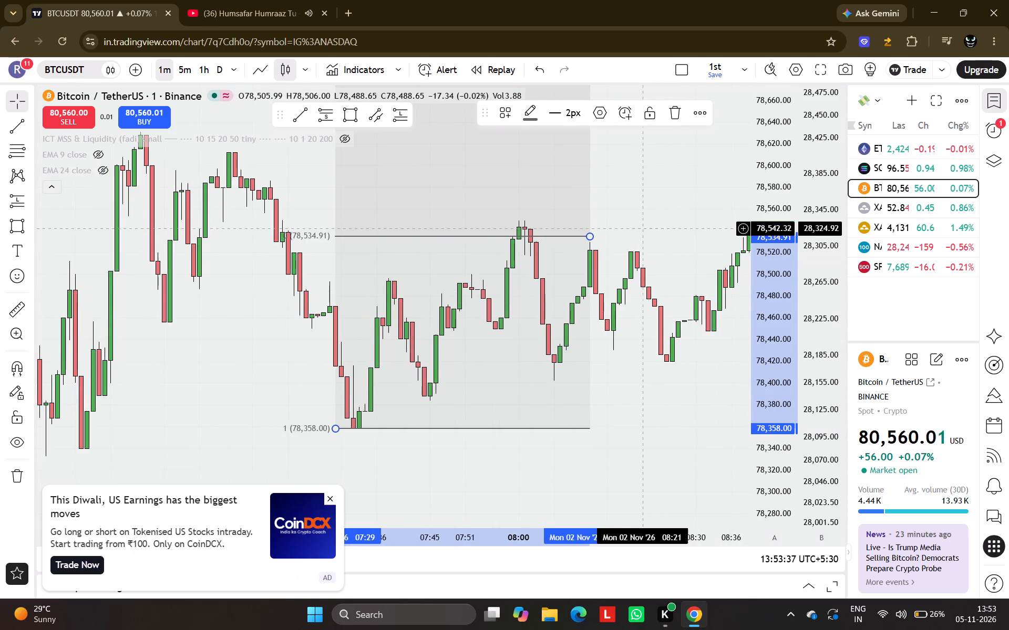
drag(643, 225, 538, 541)
scroll(768, 448, down, 6)
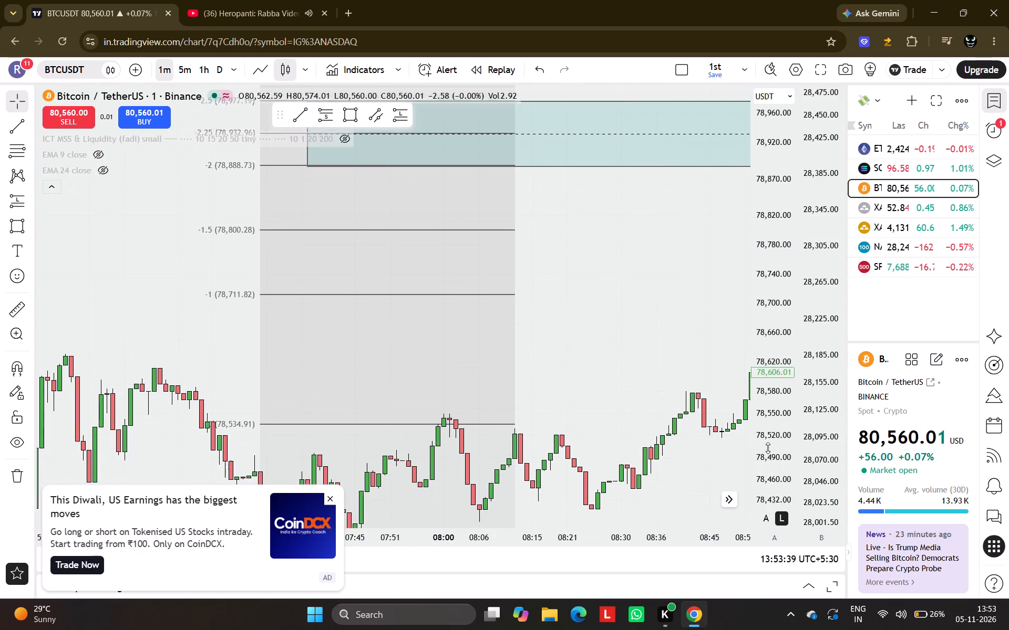
drag(645, 329, 543, 461)
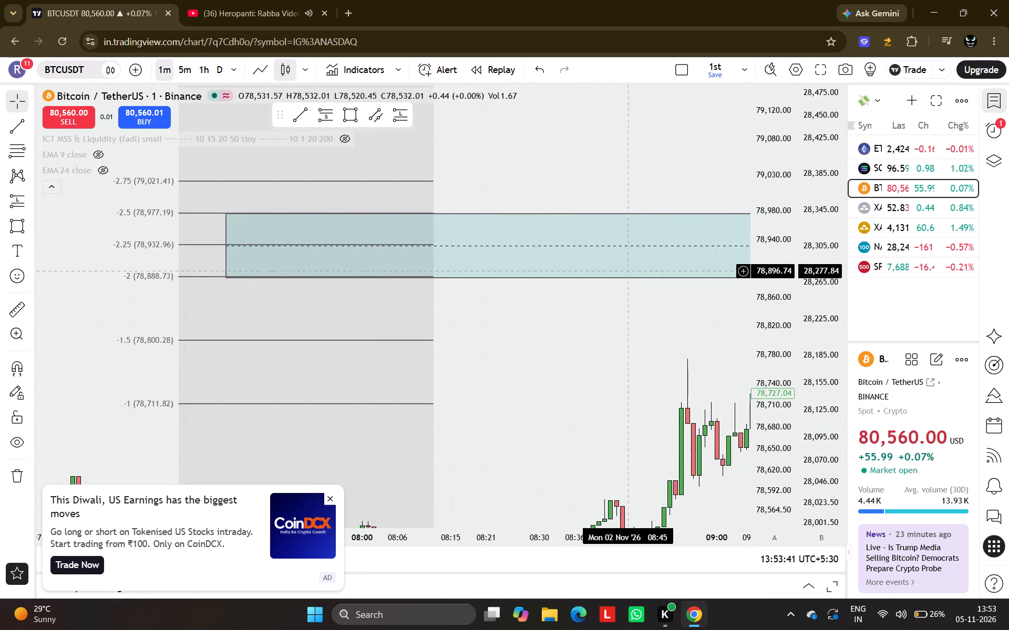
click(637, 277)
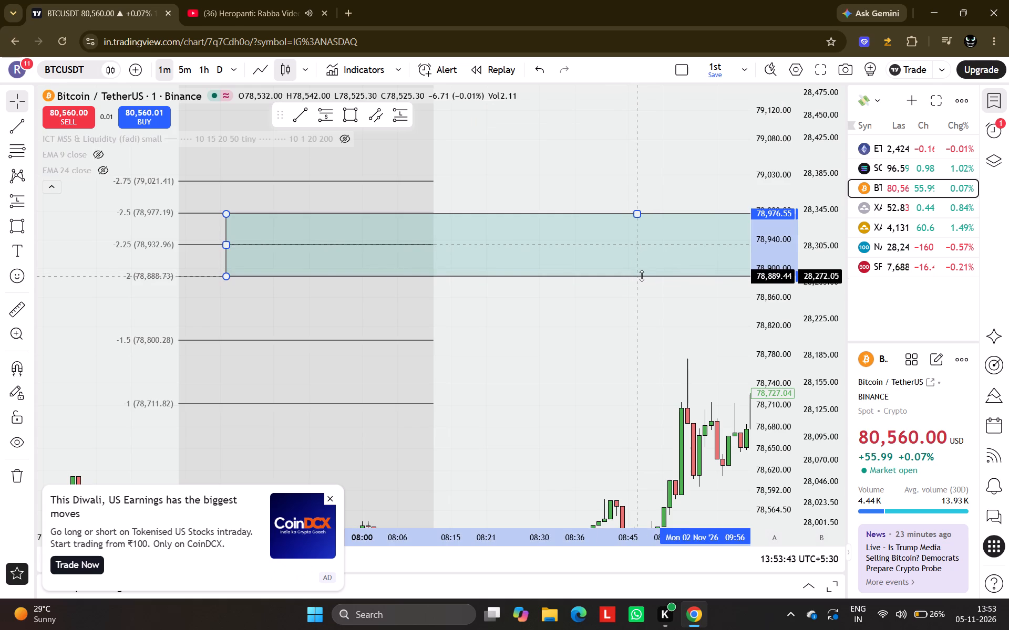
drag(650, 298, 303, 319)
scroll(303, 319, down, 2)
click(425, 338)
scroll(425, 338, down, 1)
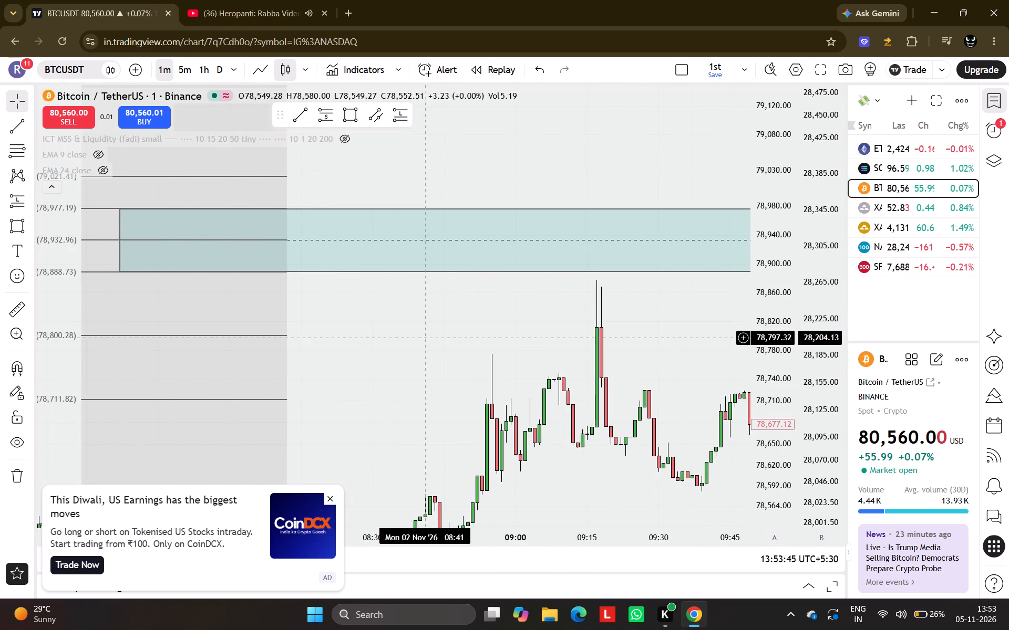
scroll(425, 338, down, 1)
drag(513, 316, 432, 172)
drag(326, 349, 509, 46)
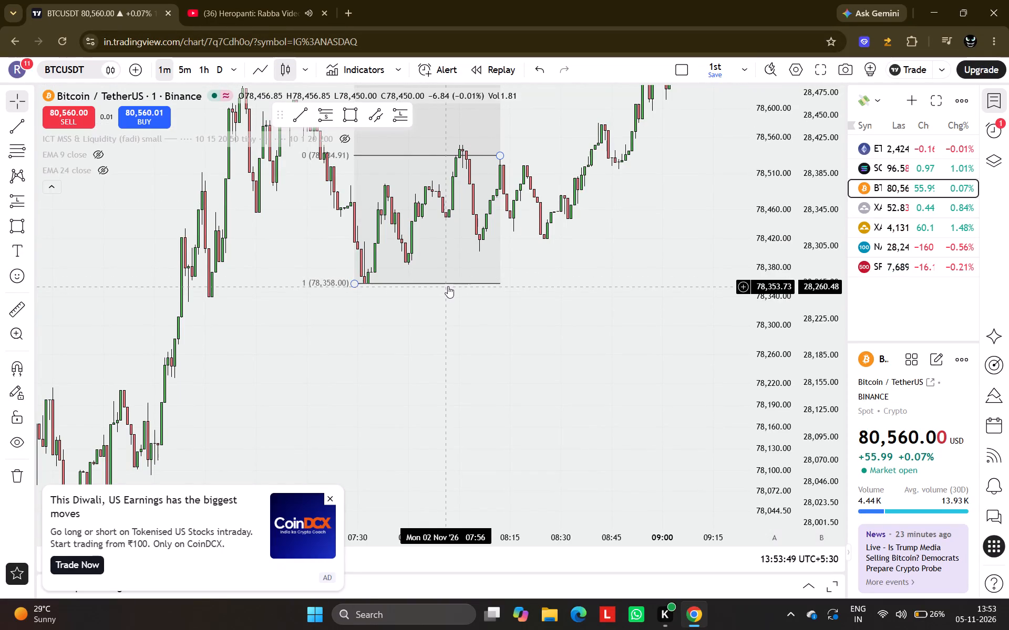
click(449, 283)
click(543, 309)
scroll(543, 309, down, 2)
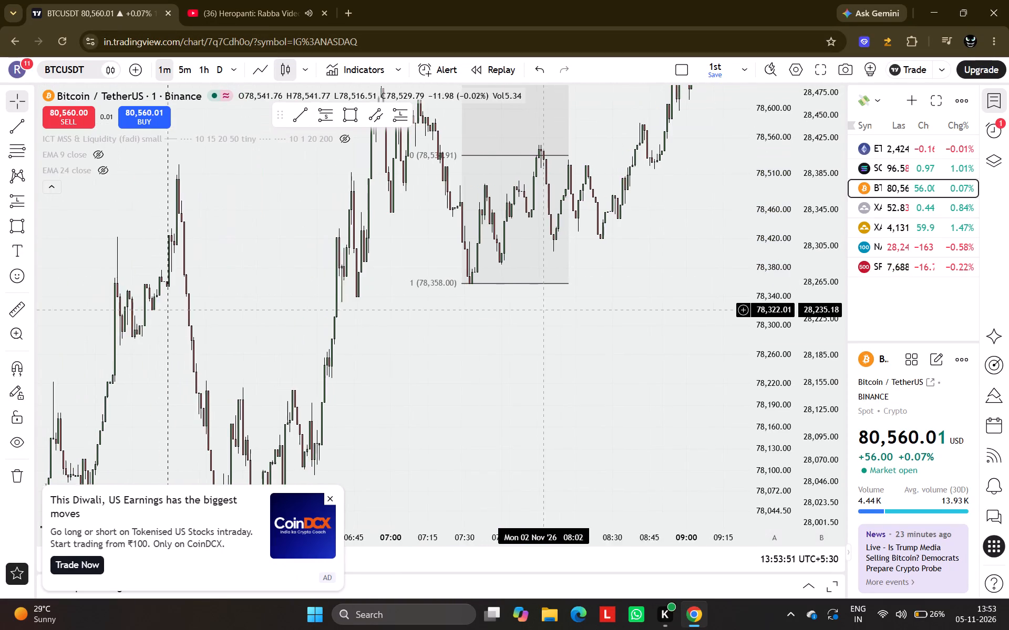
scroll(787, 393, down, 10)
drag(708, 345, 267, 479)
scroll(267, 479, down, 5)
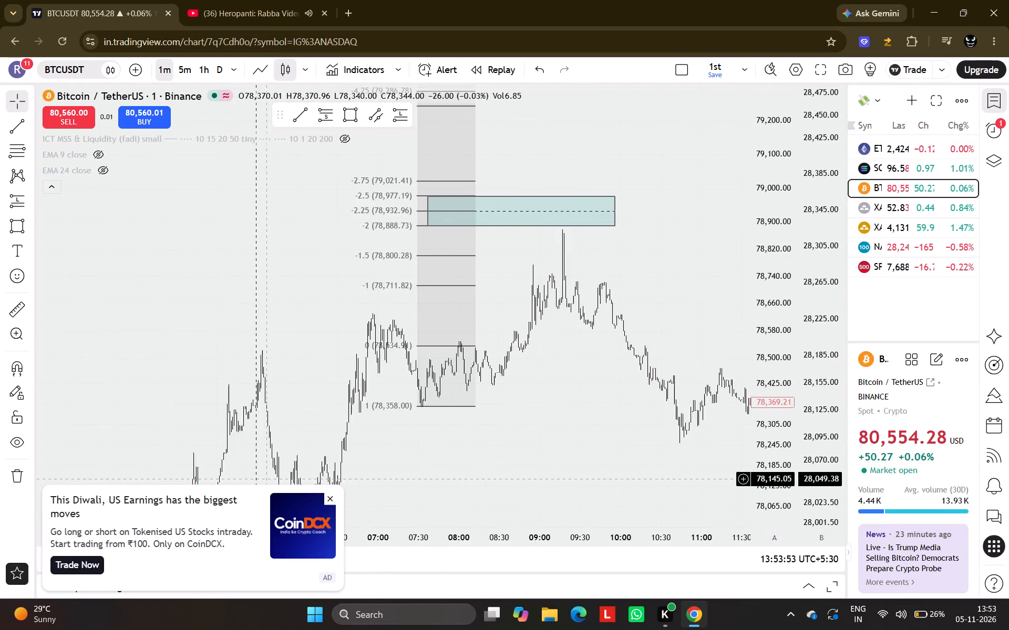
Switch to YouTube, go back to the search results and play "Naino Ne Baandhi - Lyrical".
click(236, 0)
scroll(262, 259, right, 13)
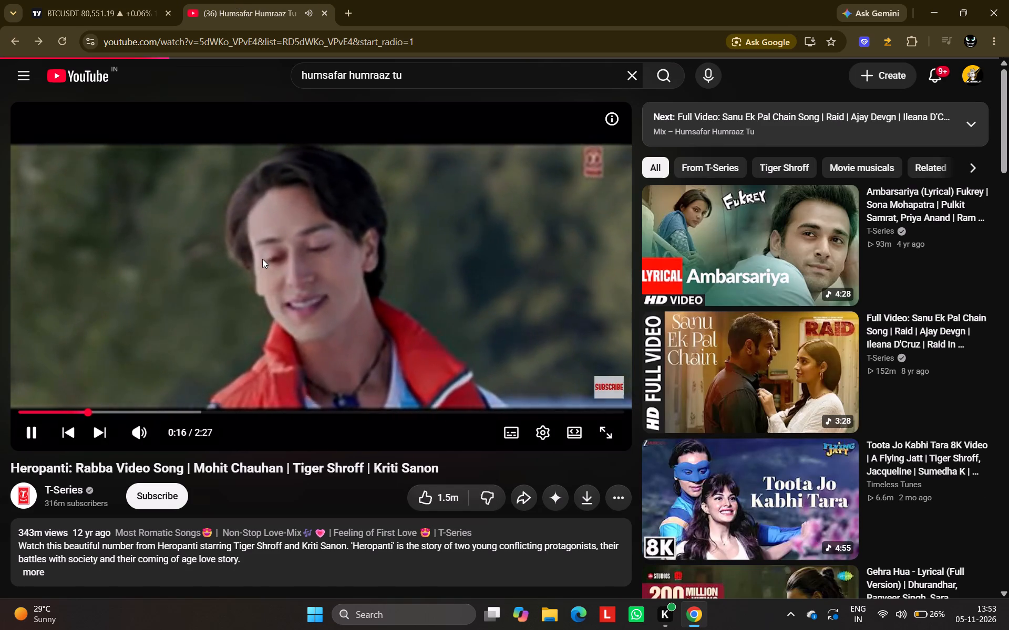
scroll(242, 355, right, 13)
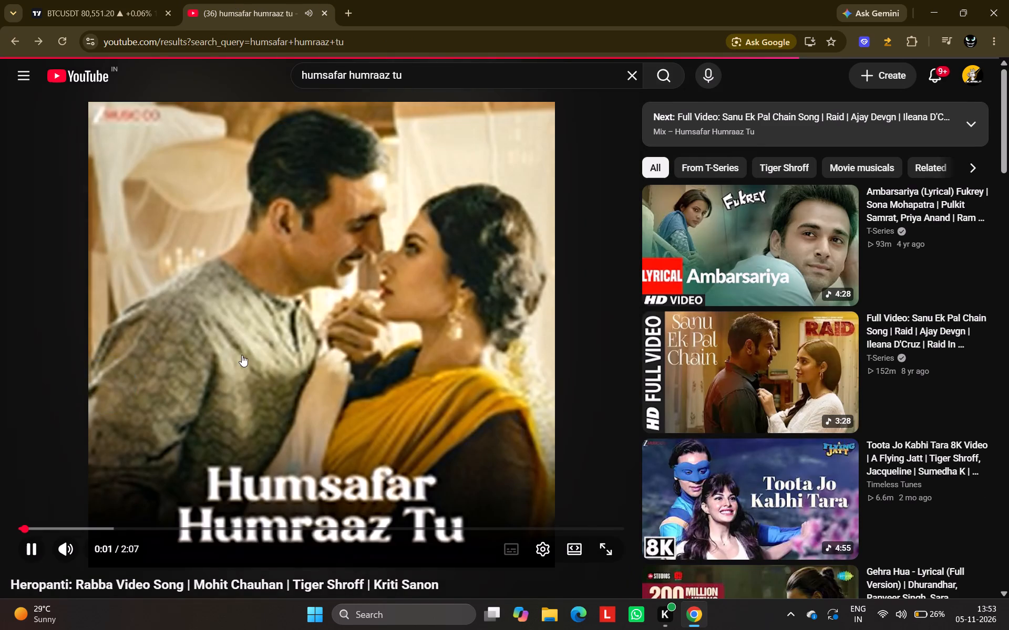
click(266, 361)
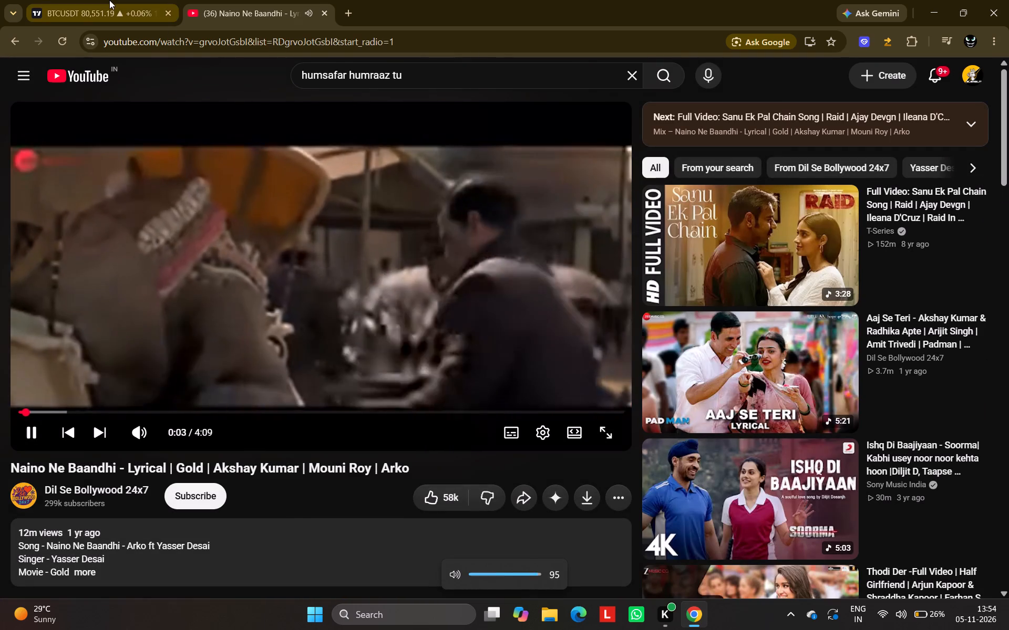
Switch back to the TradingView chart and examine the price move from the 2 November range through to 3 November.
click(109, 0)
drag(638, 239, 263, 163)
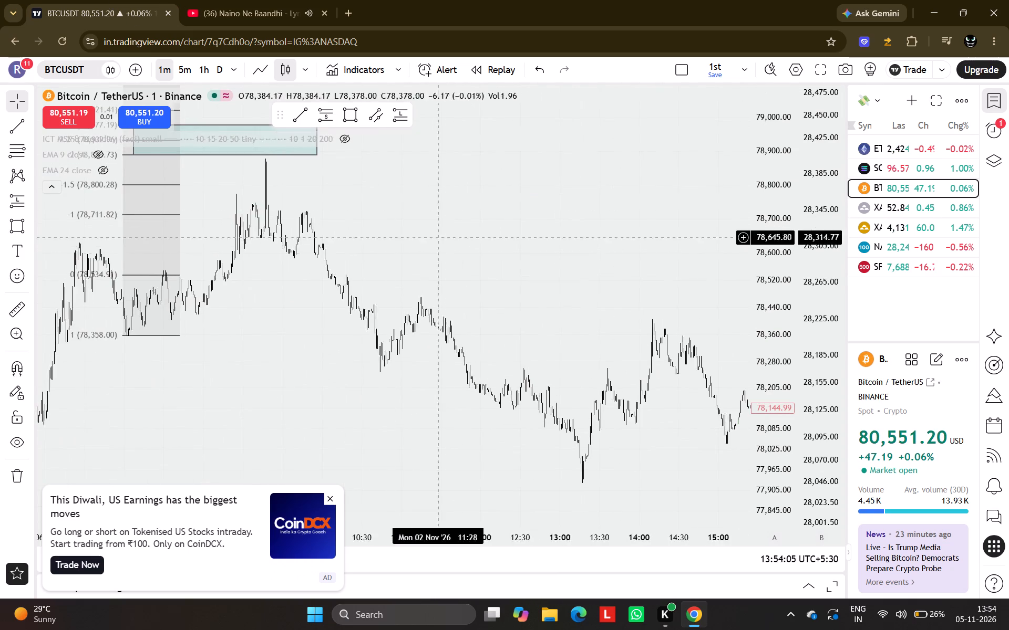
scroll(447, 254, down, 3)
drag(573, 256, 330, 330)
scroll(330, 330, down, 4)
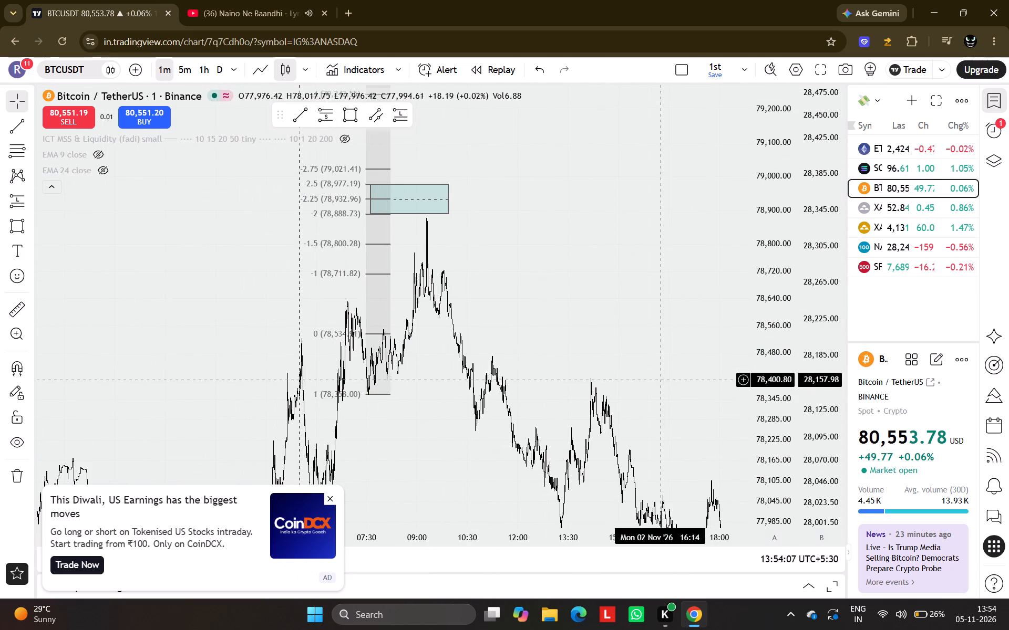
drag(666, 376, 456, 123)
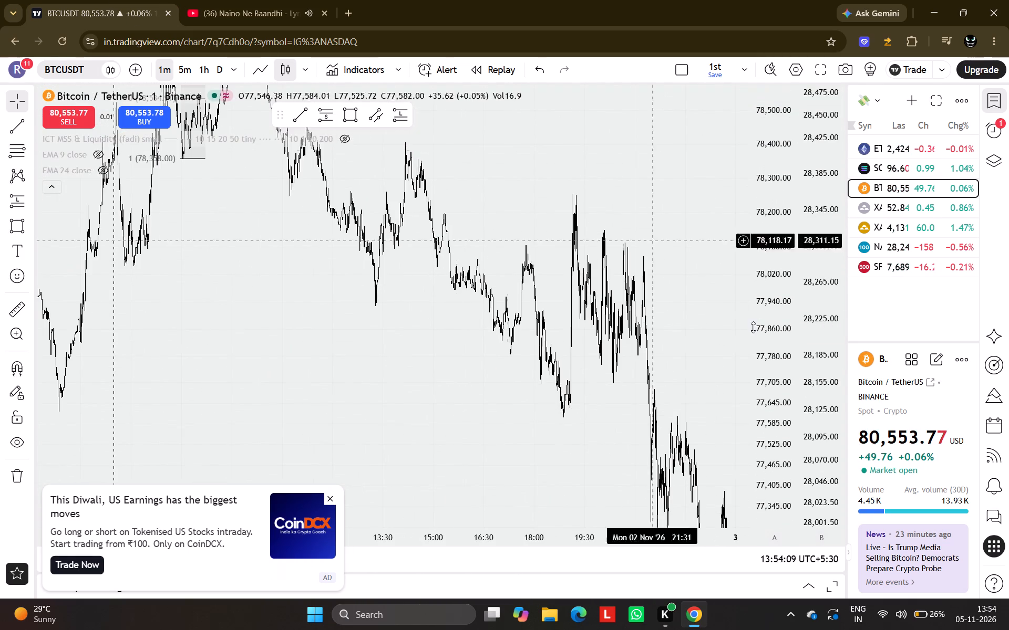
scroll(779, 368, down, 8)
scroll(601, 332, down, 3)
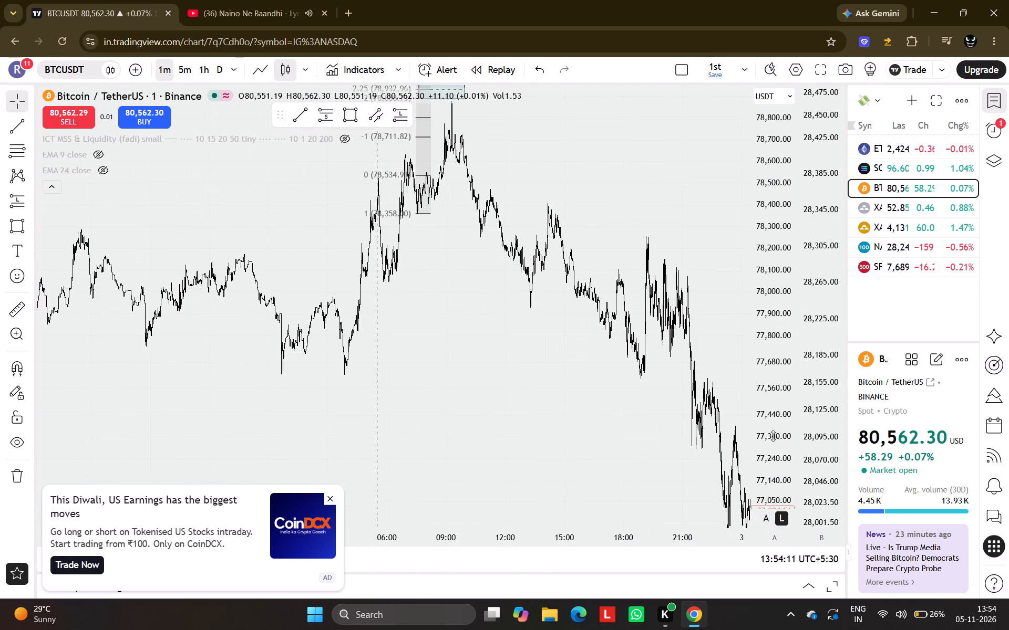
scroll(773, 436, down, 12)
drag(630, 403, 275, 362)
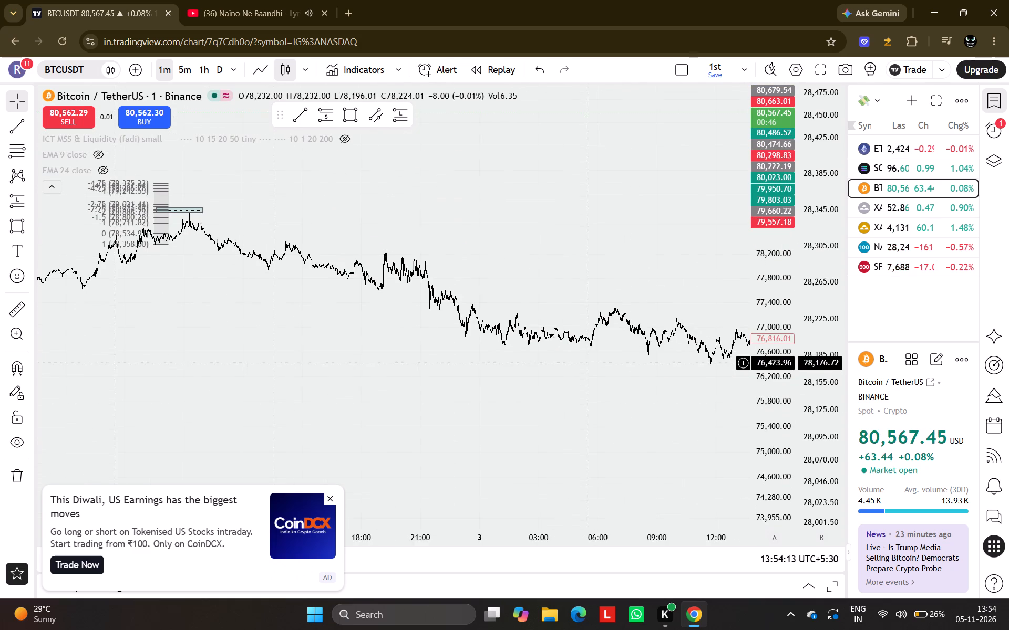
scroll(275, 362, down, 5)
scroll(275, 362, up, 1)
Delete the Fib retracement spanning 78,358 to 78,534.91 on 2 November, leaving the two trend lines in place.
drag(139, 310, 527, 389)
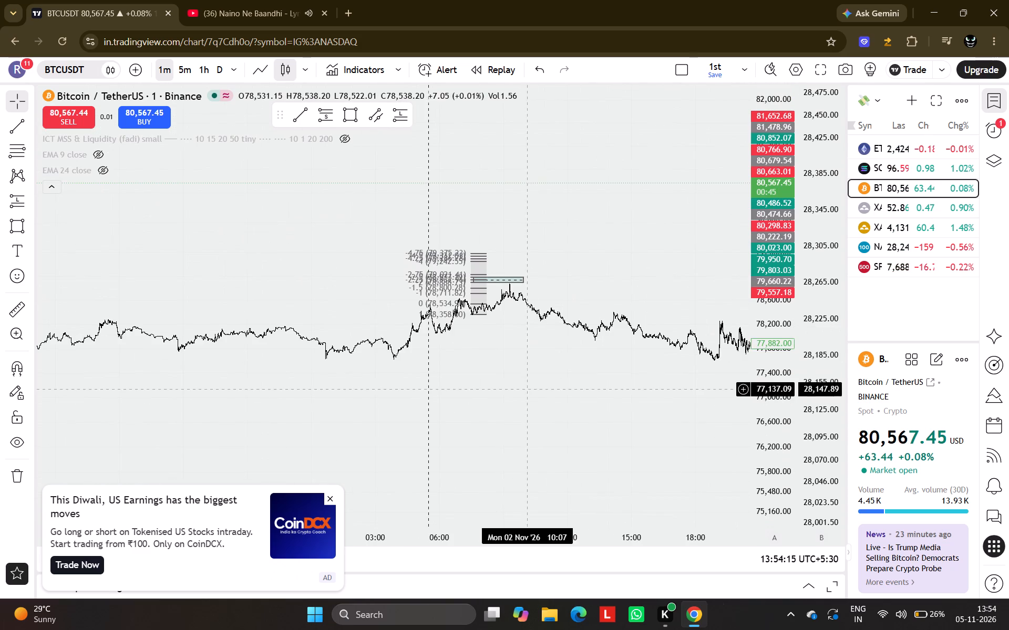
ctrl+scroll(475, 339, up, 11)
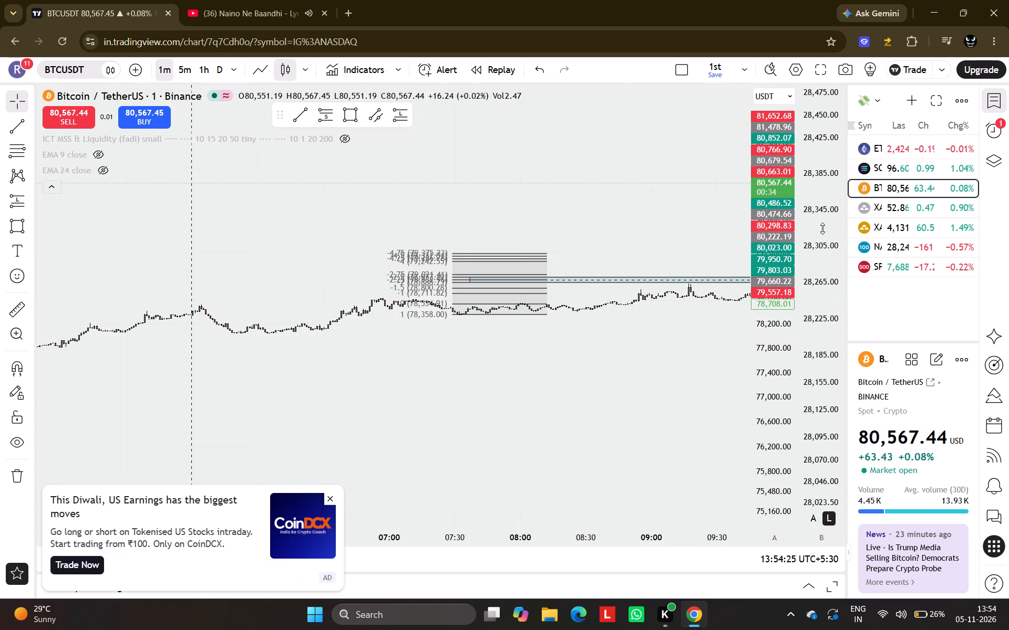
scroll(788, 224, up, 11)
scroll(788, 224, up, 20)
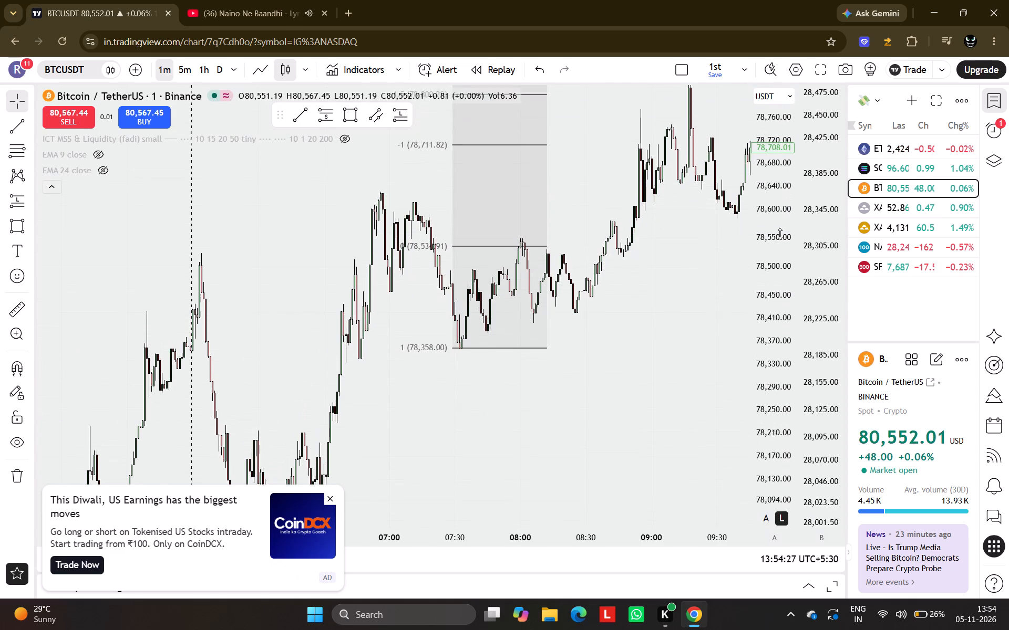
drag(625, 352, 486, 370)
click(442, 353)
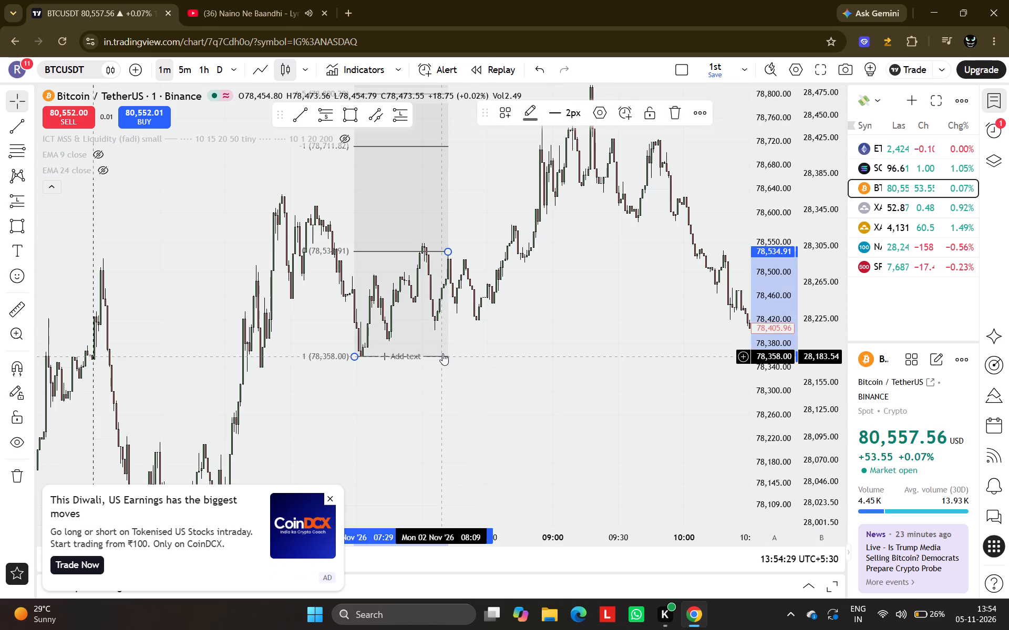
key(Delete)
Draw a Fib retracement on the 2 November 07:30–08:00 range, with level 1 at about 78,534.61 and level 0 at 78,357.41.
scroll(400, 343, up, 1)
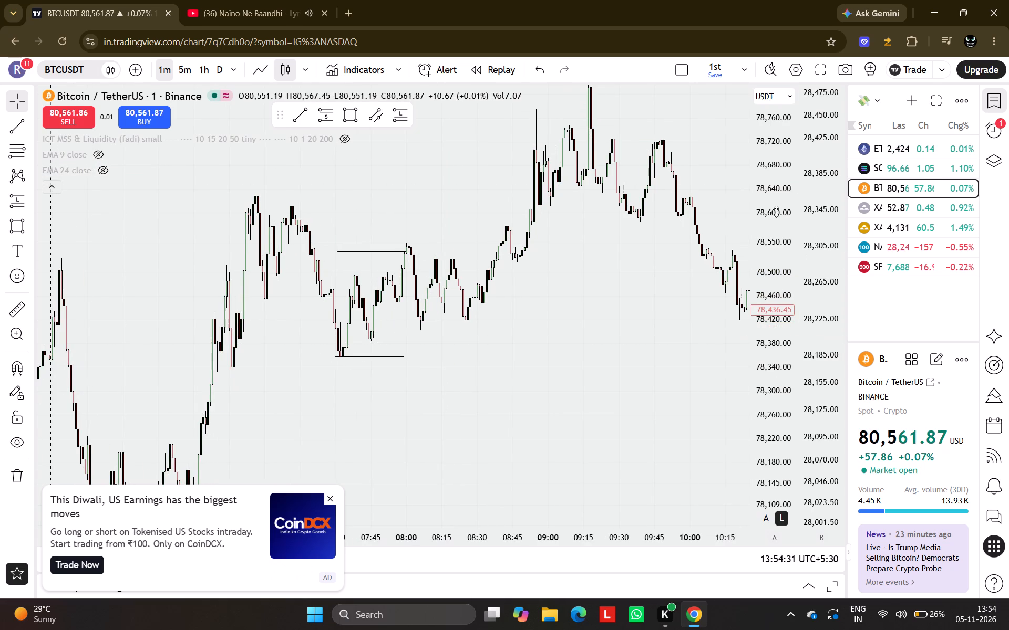
scroll(771, 207, up, 12)
scroll(595, 236, up, 5)
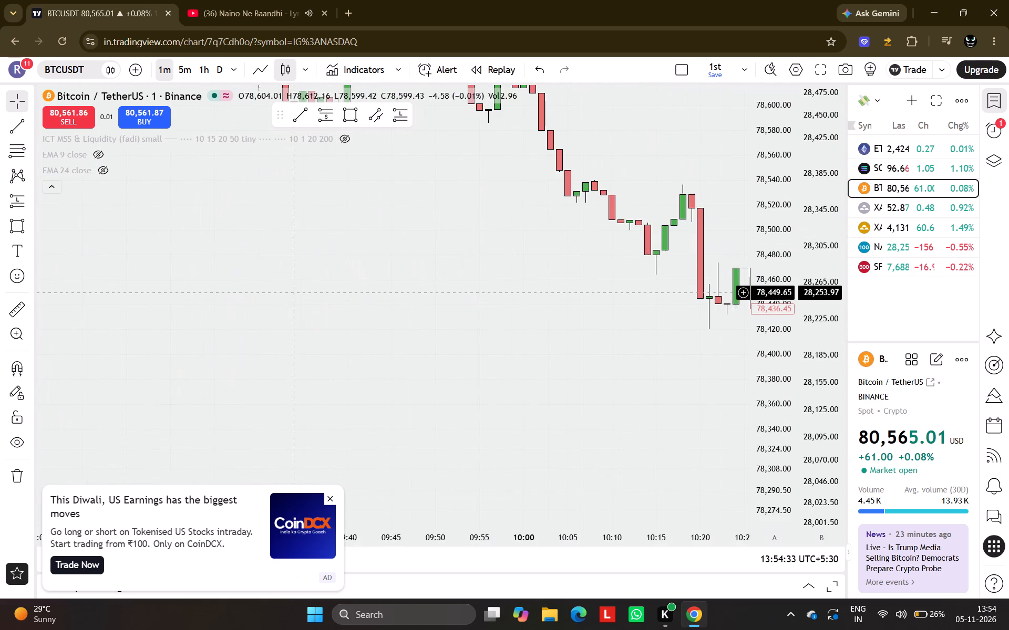
scroll(148, 296, right, 17)
scroll(148, 296, left, 1)
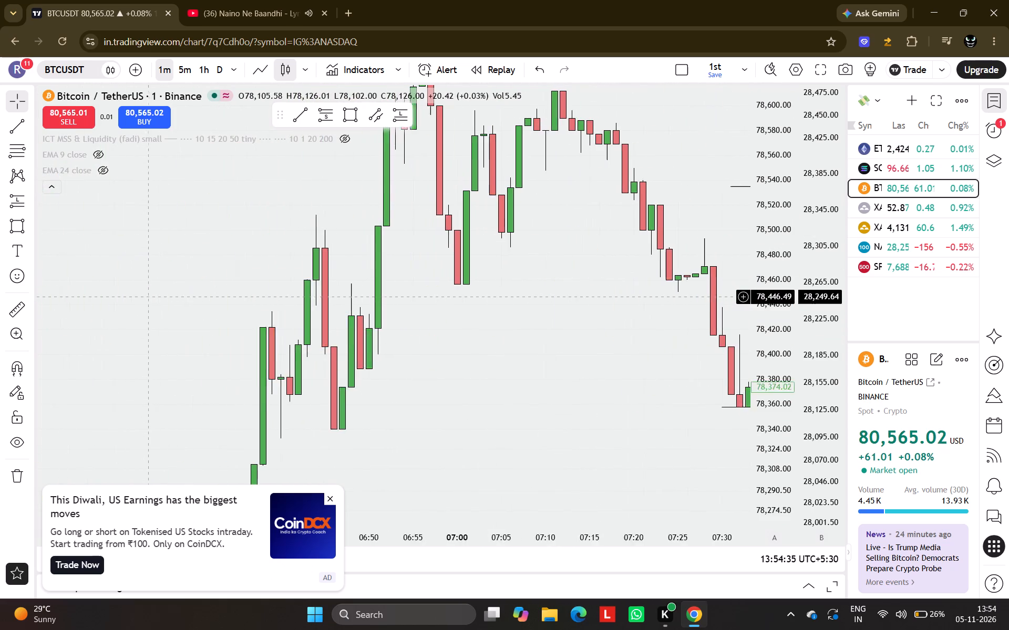
scroll(148, 296, left, 5)
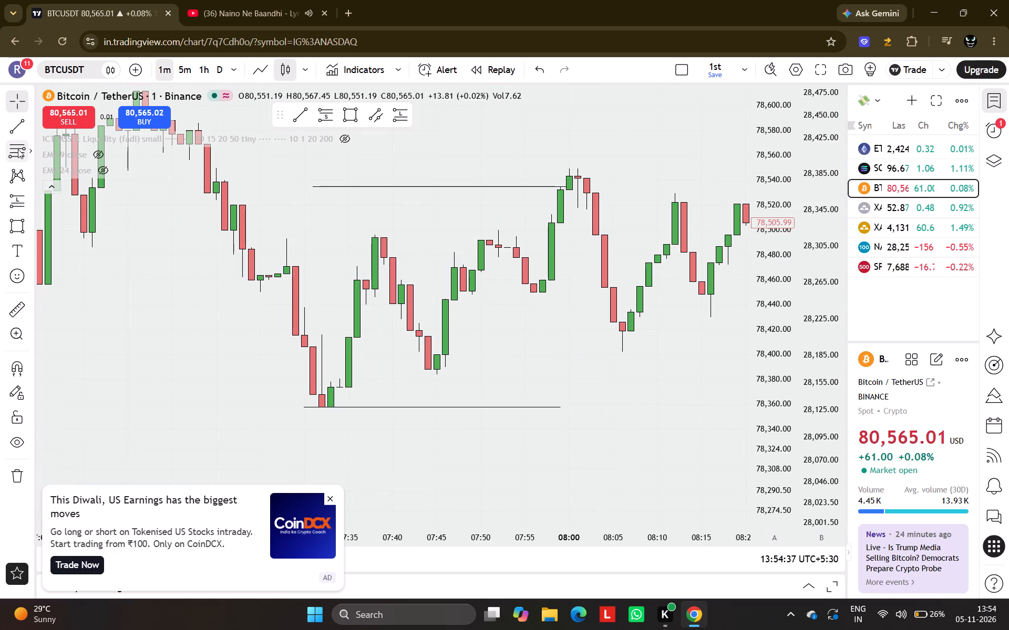
click(18, 149)
click(284, 185)
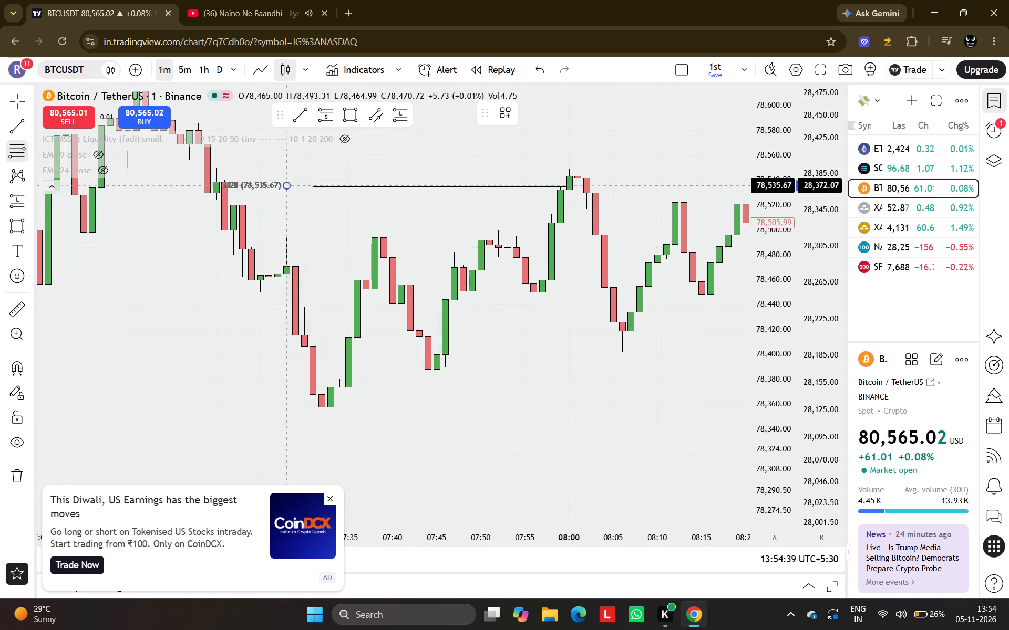
click(574, 407)
drag(286, 186, 304, 189)
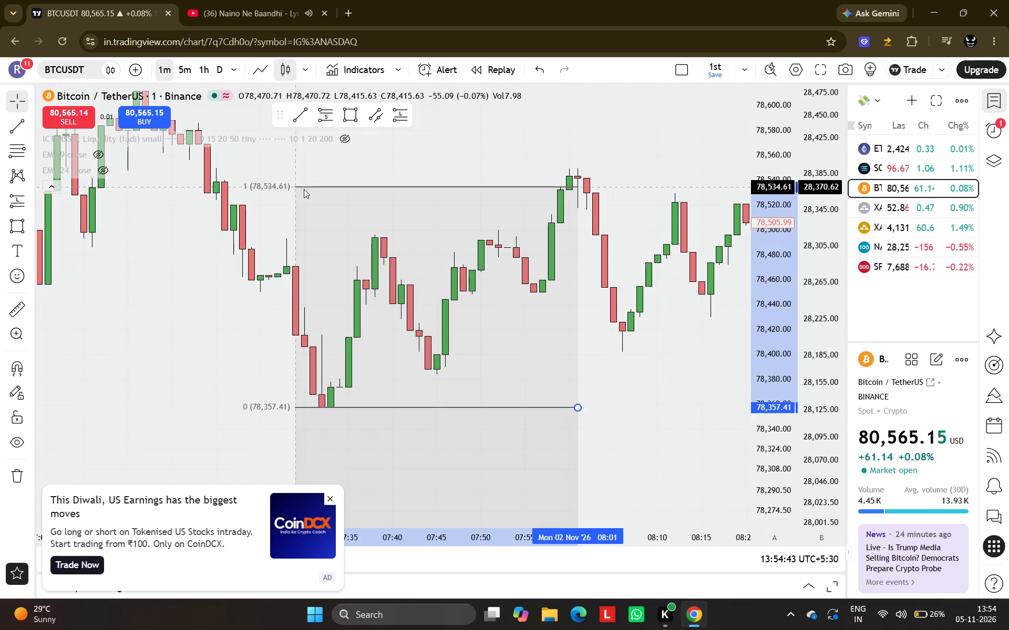
drag(304, 189, 305, 187)
click(645, 376)
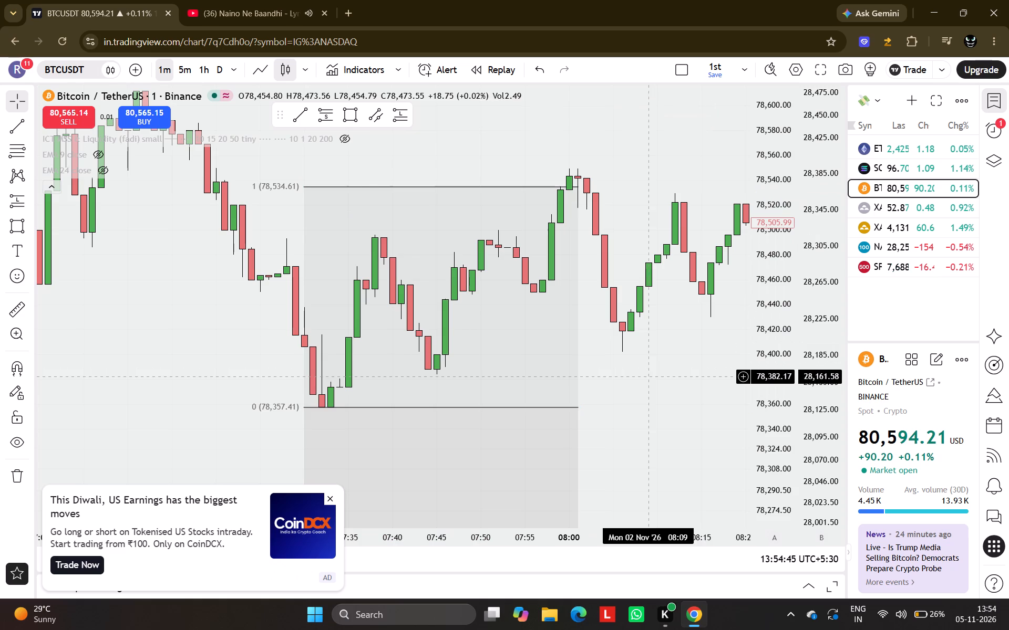
Draw a rectangle between the Fib's -2 and -2.5 levels, about 78,003 to 77,913, from 07:35 to 08:26.
scroll(758, 404, down, 8)
drag(672, 438, 606, 279)
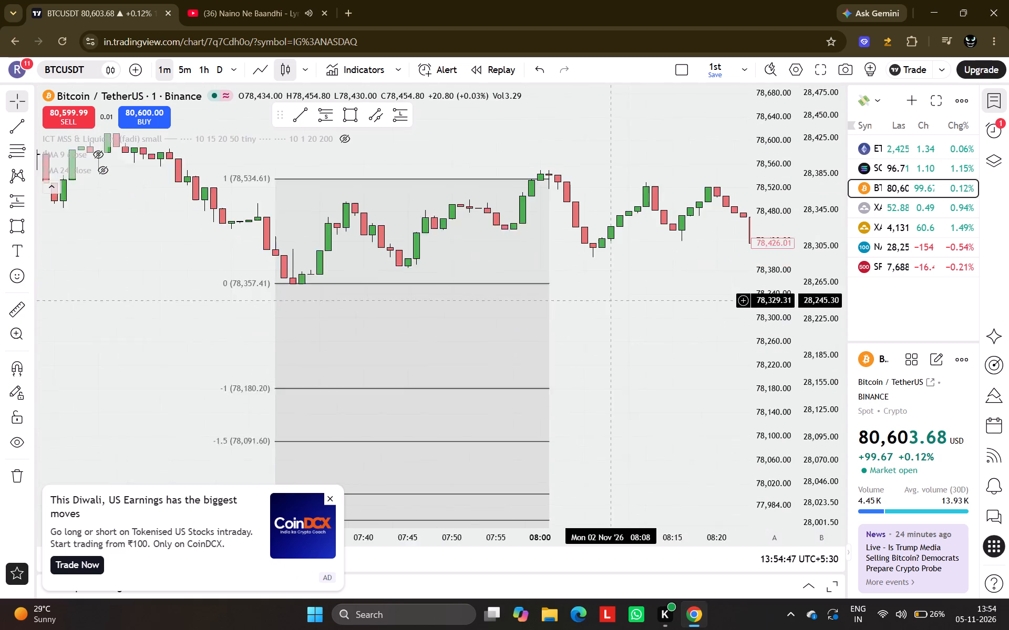
drag(606, 279, 606, 278)
scroll(606, 278, down, 2)
click(331, 497)
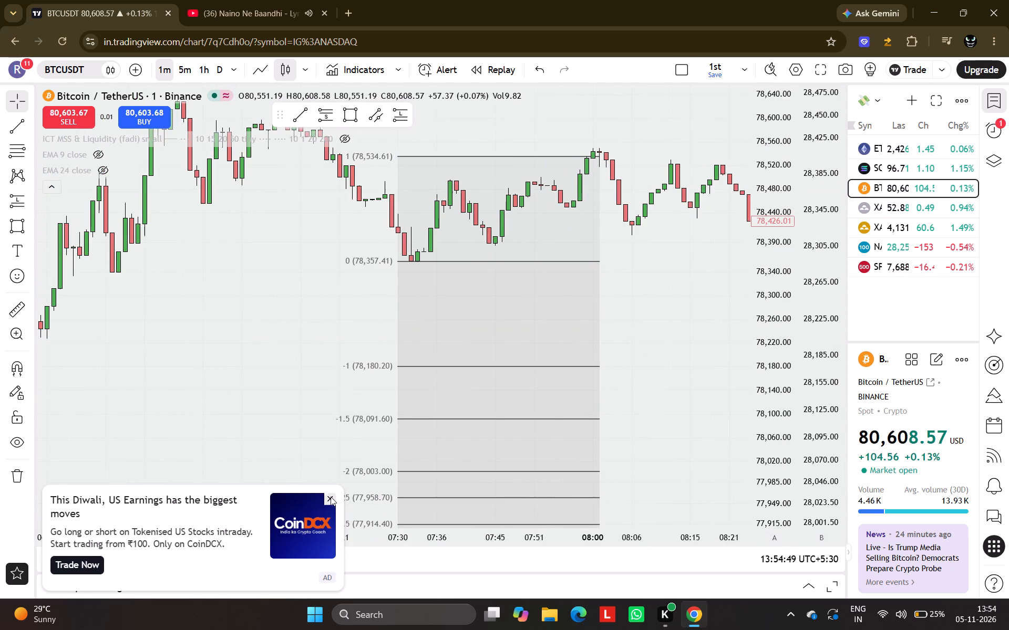
drag(657, 443, 595, 301)
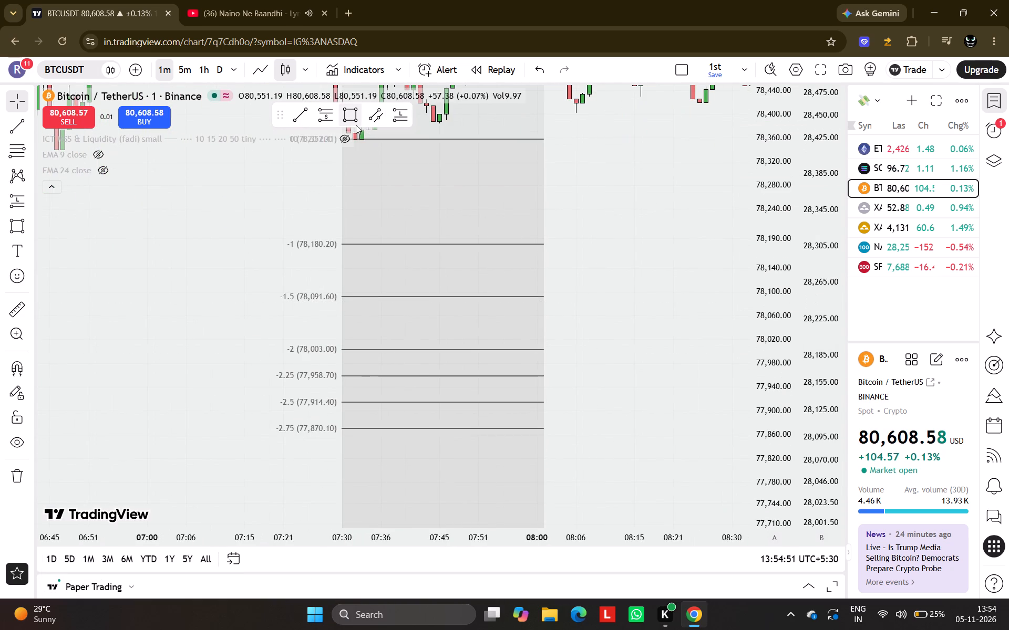
click(348, 121)
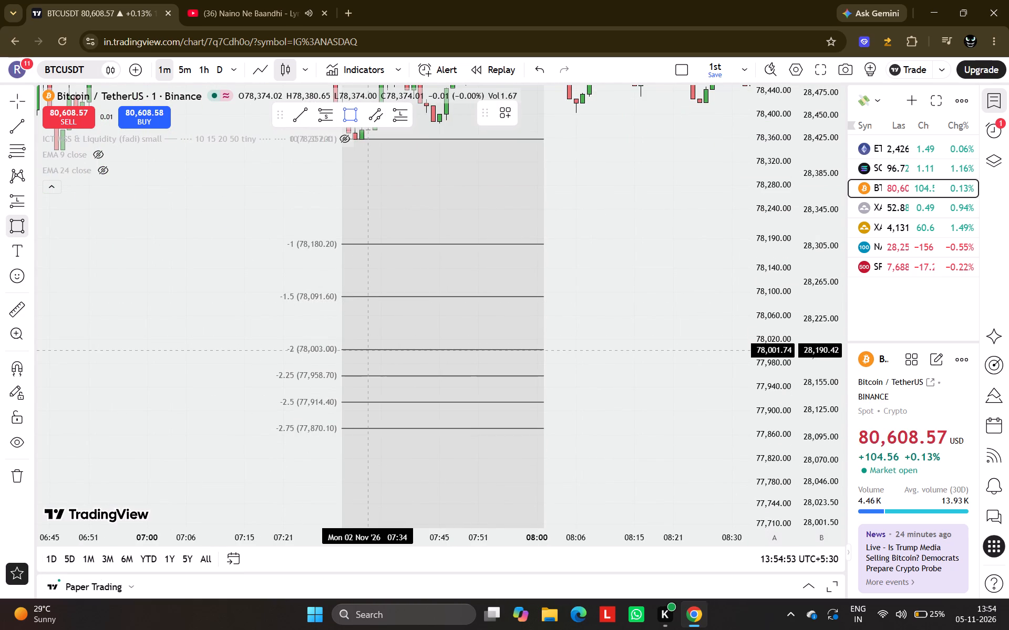
drag(372, 349, 601, 428)
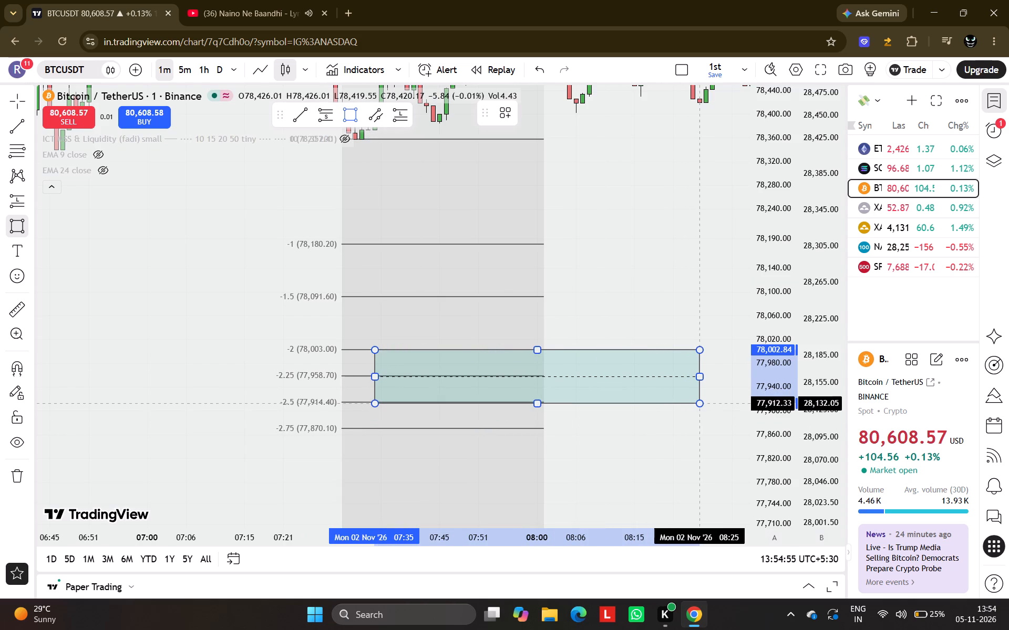
click(705, 403)
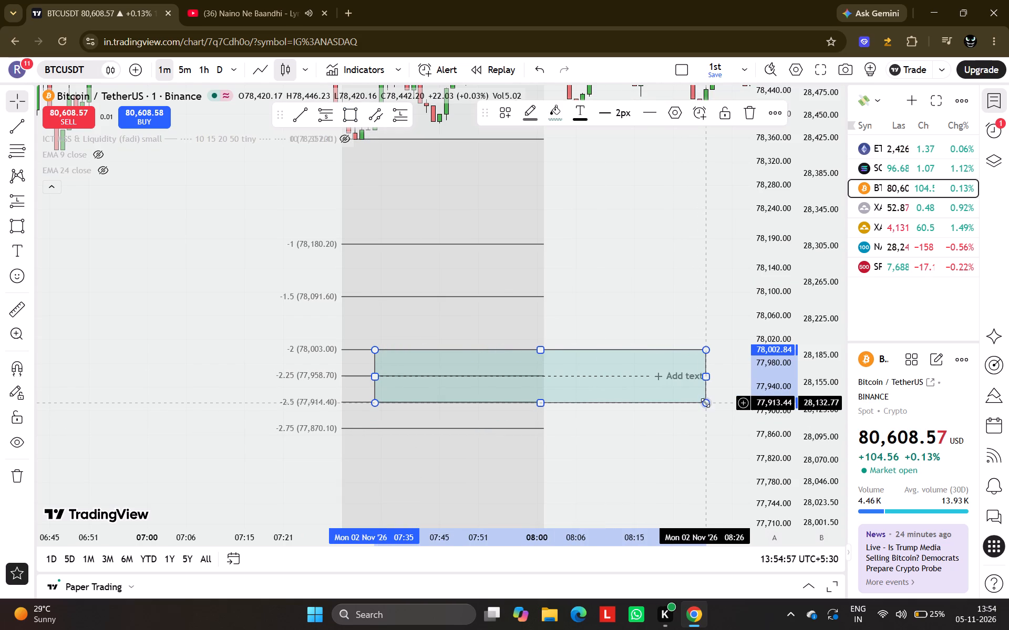
Extend the end of the rectangle between the -2 and -2.5 levels in time to about 13:49 on 2 November.
drag(682, 430, 388, 376)
drag(464, 327, 579, 327)
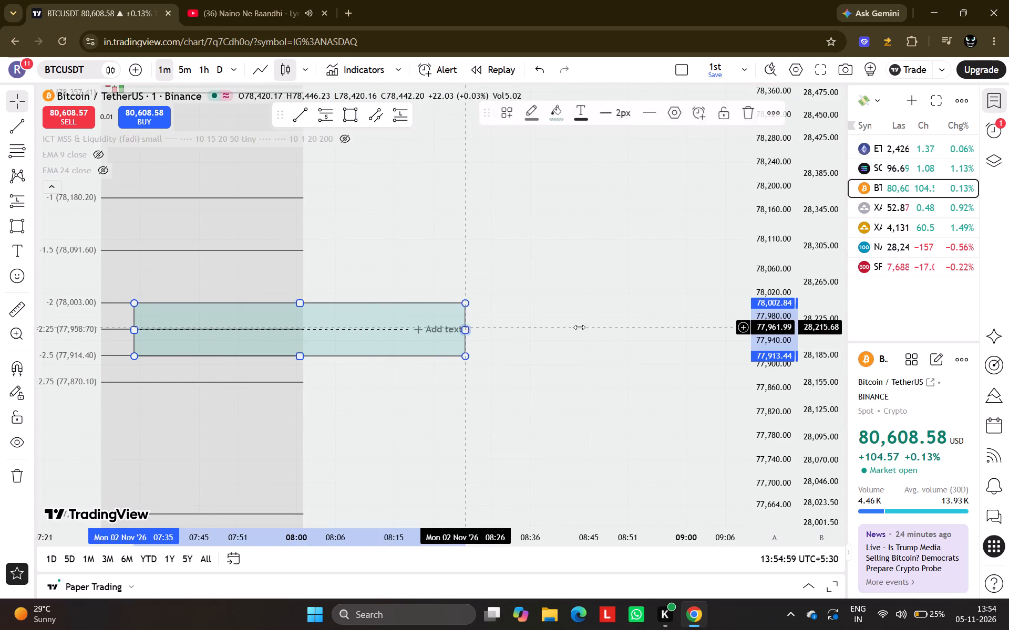
drag(579, 327, 722, 327)
scroll(684, 422, down, 4)
drag(702, 378, 364, 411)
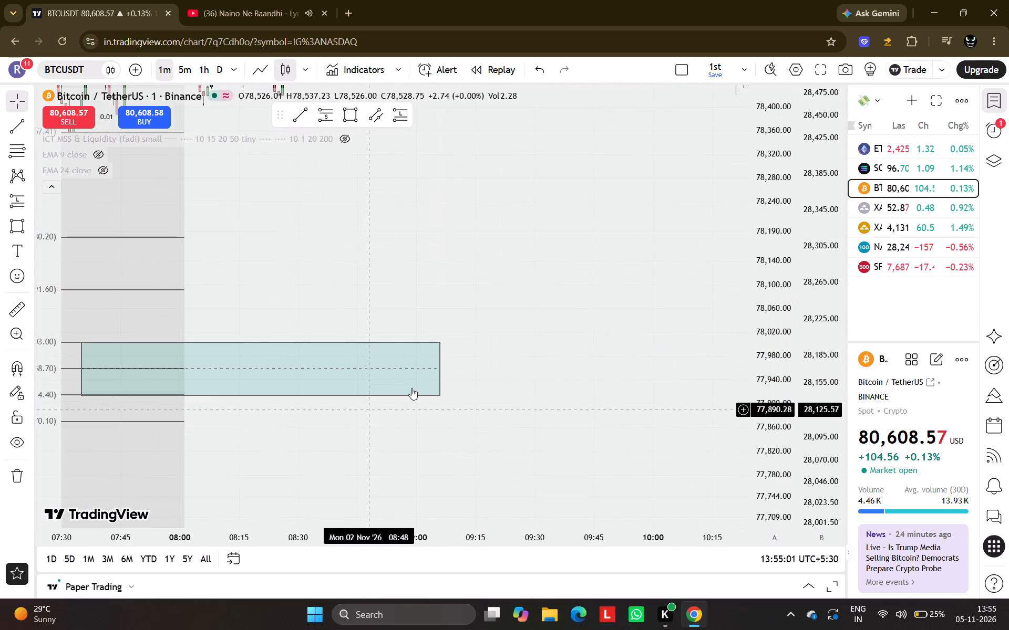
drag(442, 370, 720, 349)
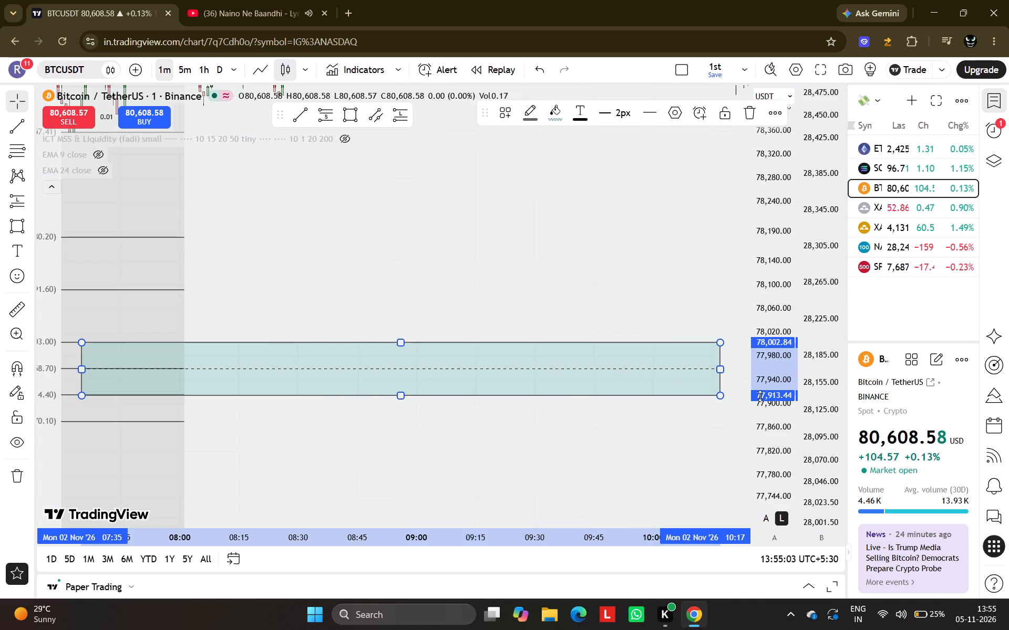
scroll(763, 401, down, 8)
scroll(683, 397, down, 4)
drag(701, 408, 374, 422)
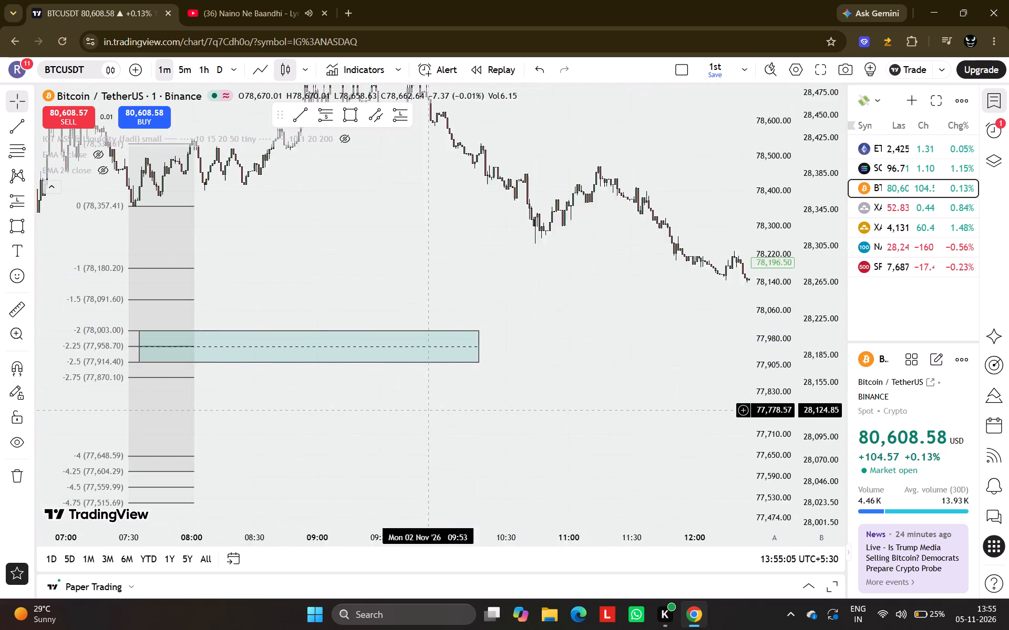
drag(374, 422, 366, 422)
drag(418, 359, 832, 339)
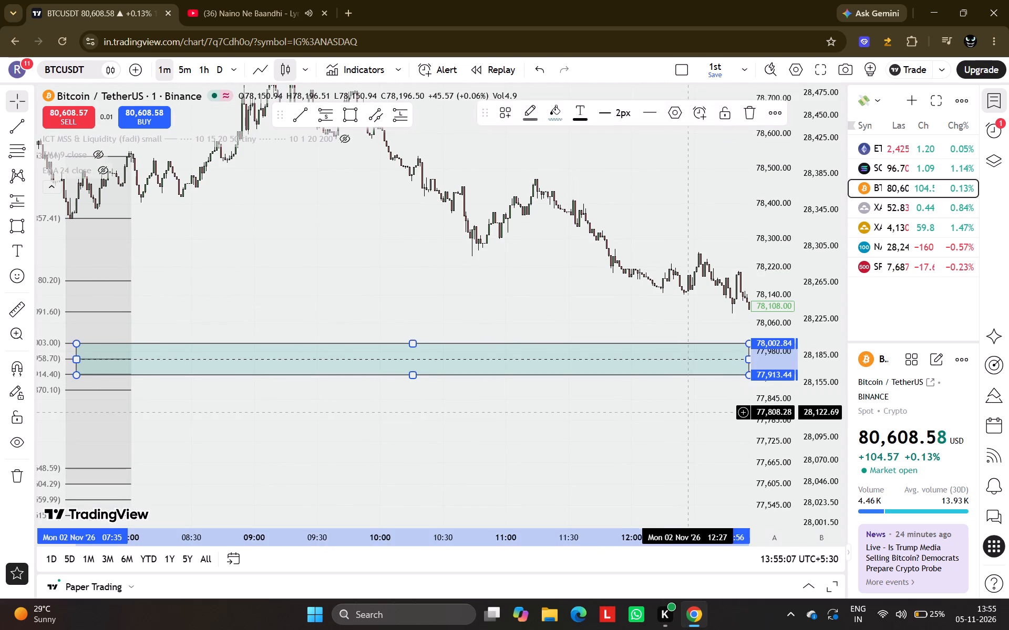
drag(688, 412, 294, 414)
drag(367, 362, 480, 372)
click(550, 392)
Draw a rectangle over the 13:13 drop between about 78,041 and 78,000, and extend it to 14:02.
scroll(635, 390, up, 4)
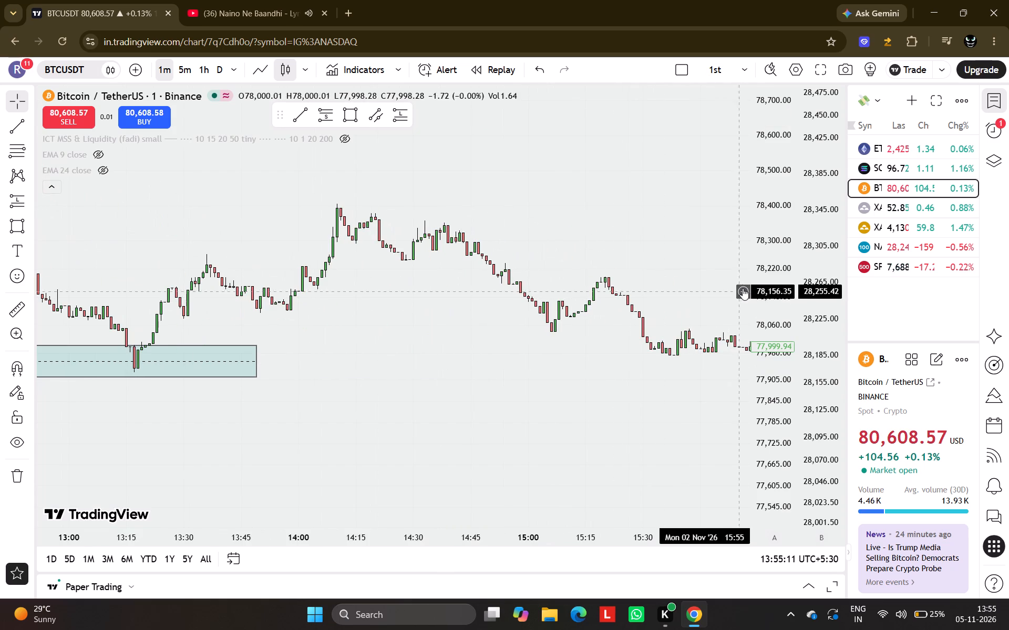
scroll(761, 288, up, 9)
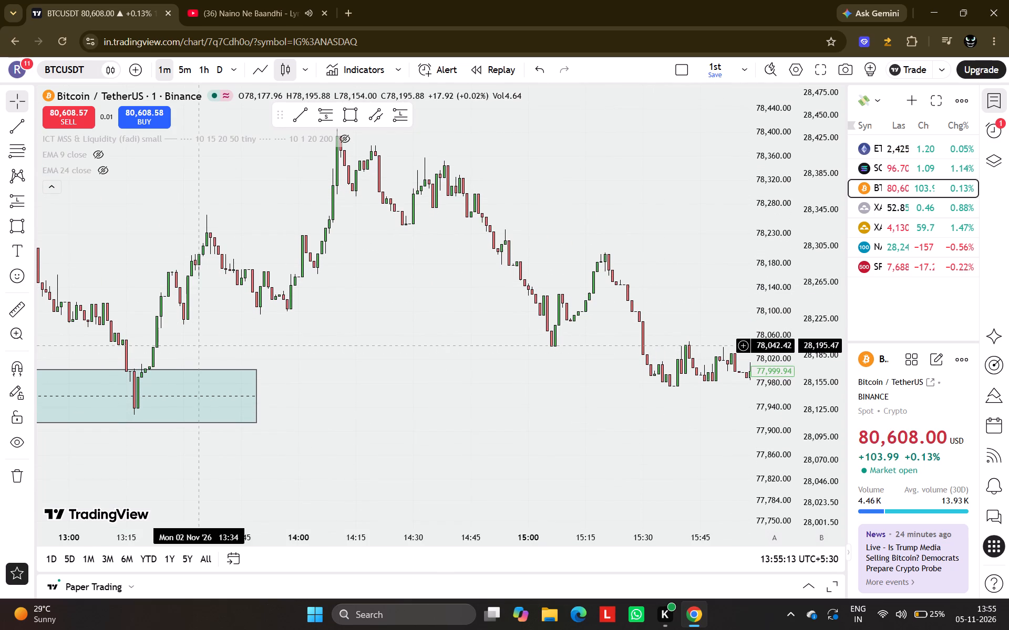
drag(199, 345, 708, 336)
scroll(708, 336, up, 3)
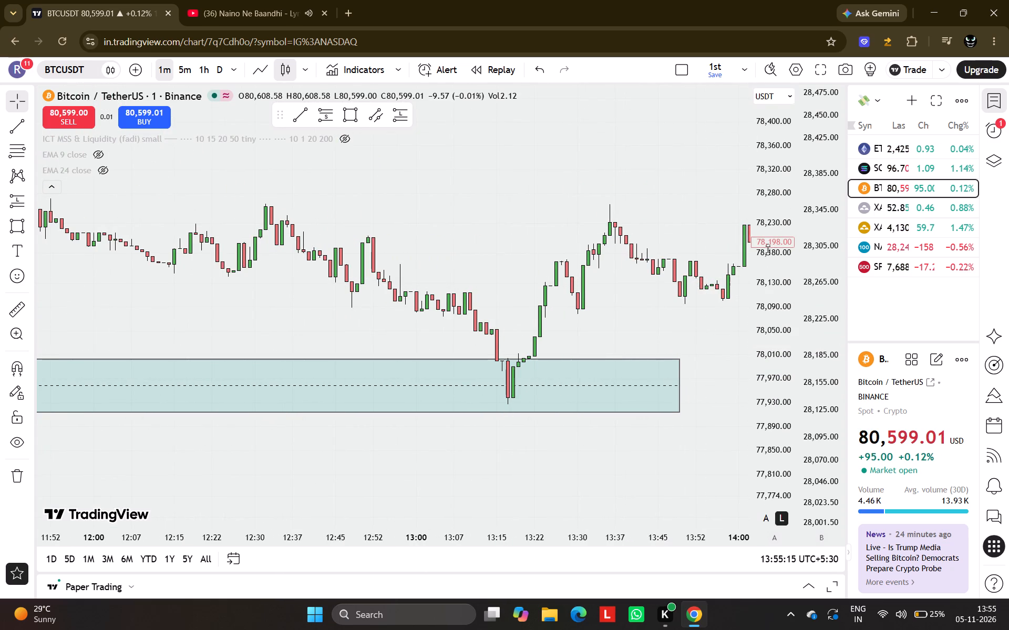
scroll(768, 249, up, 9)
drag(584, 349, 653, 278)
scroll(653, 278, up, 2)
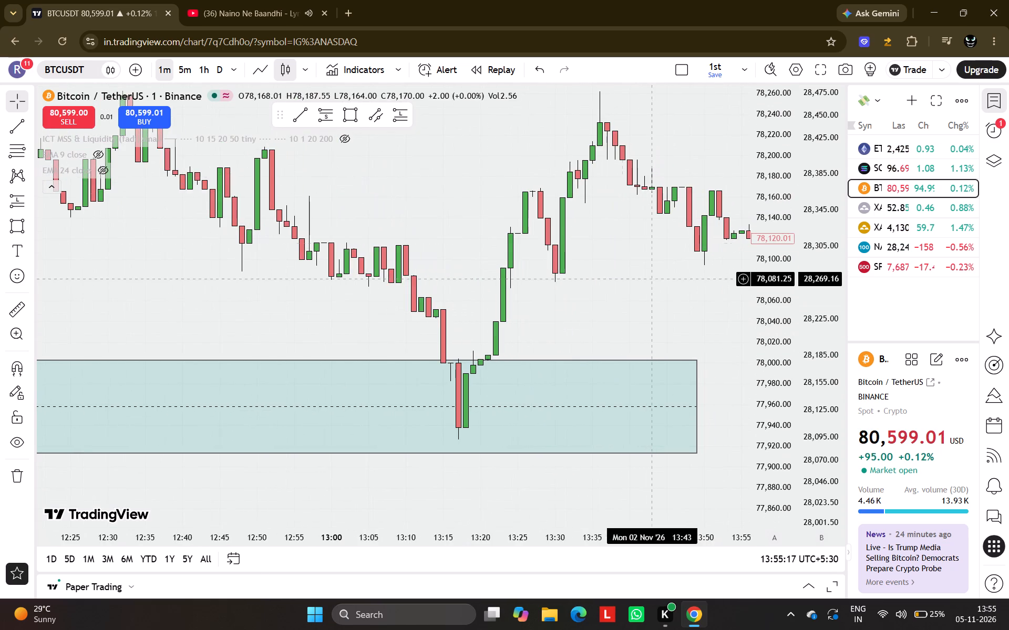
click(351, 117)
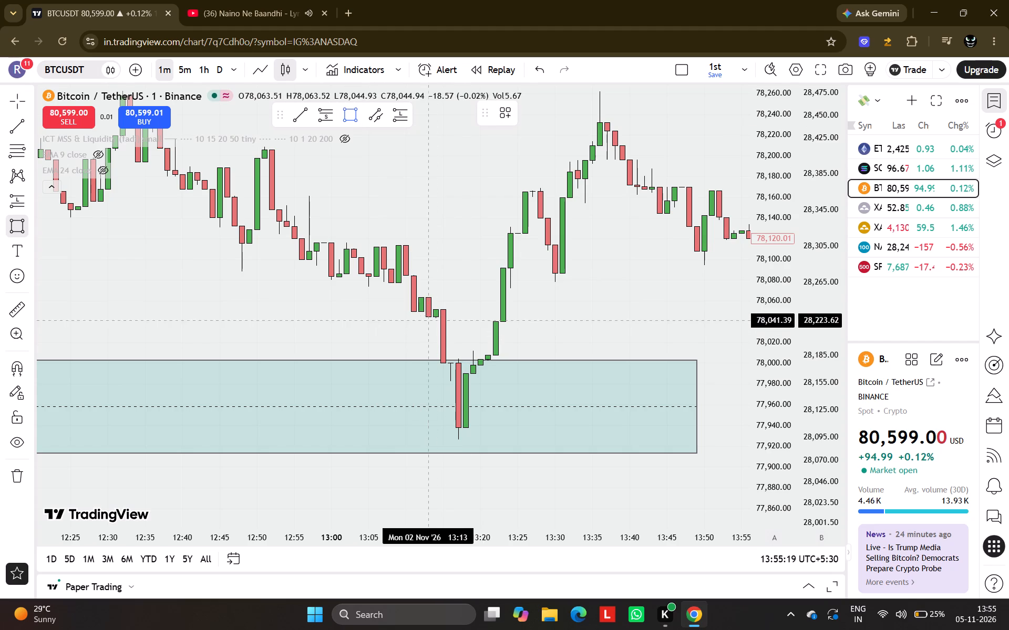
drag(430, 320, 538, 357)
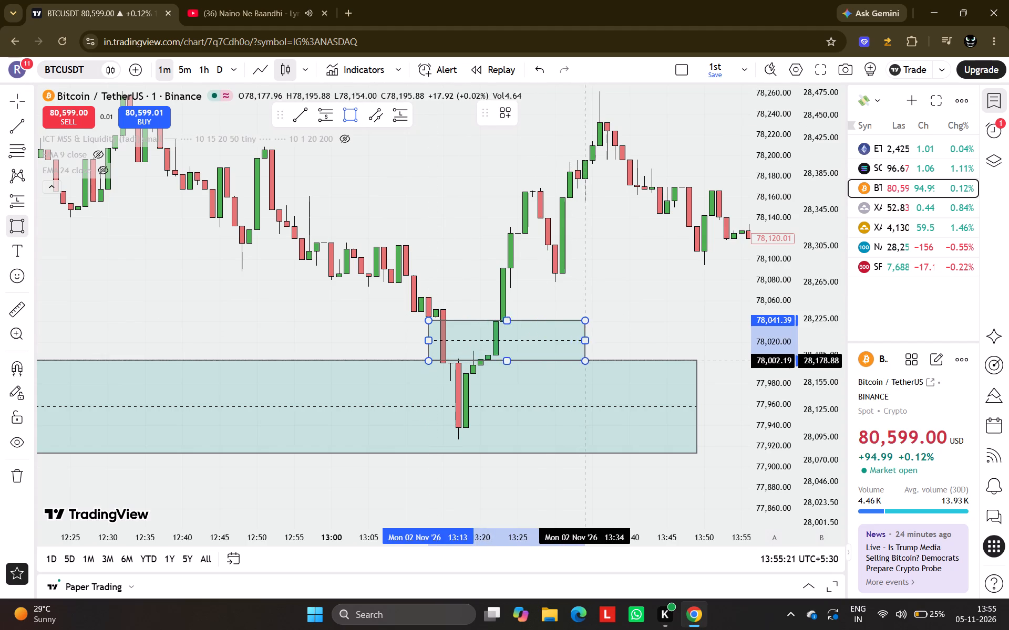
click(600, 363)
drag(656, 337, 579, 370)
drag(532, 372, 590, 363)
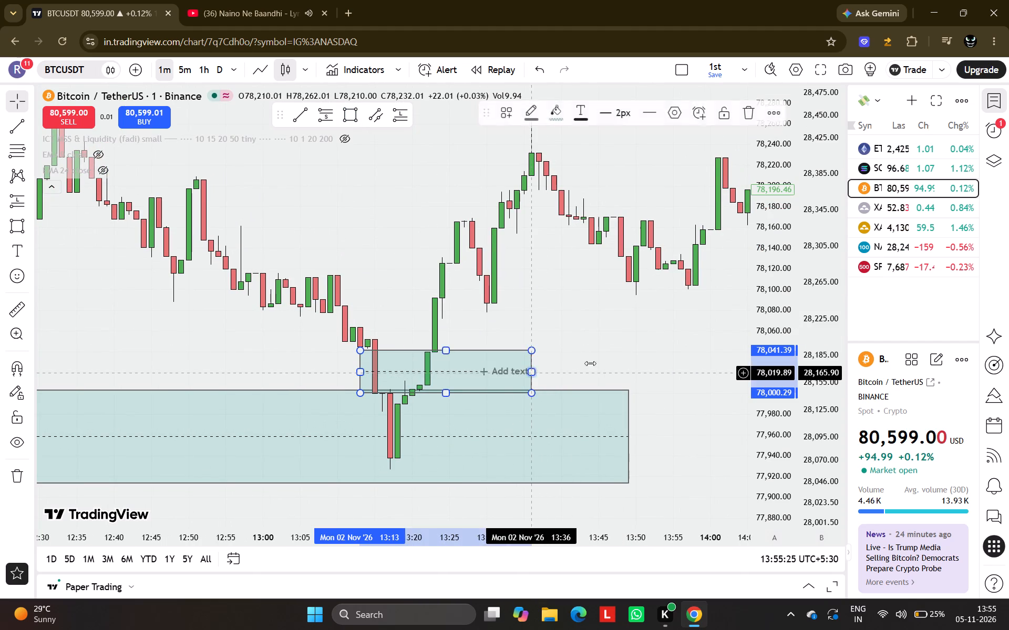
drag(590, 363, 726, 359)
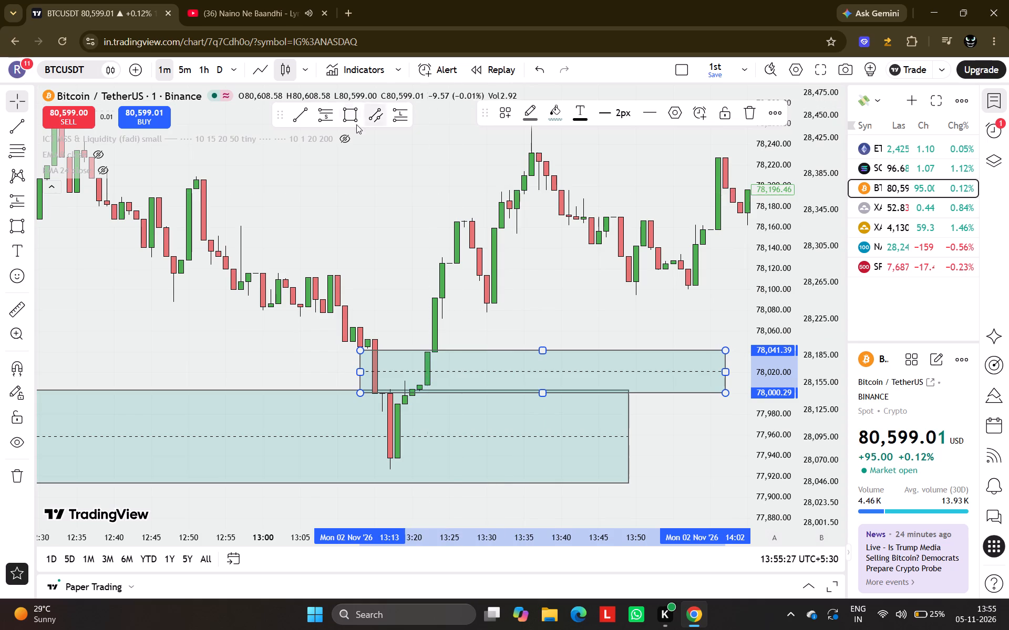
Draw a smaller rectangle inside that zone from 13:22 to about 13:59, between about 78,009 and 78,039.
click(347, 118)
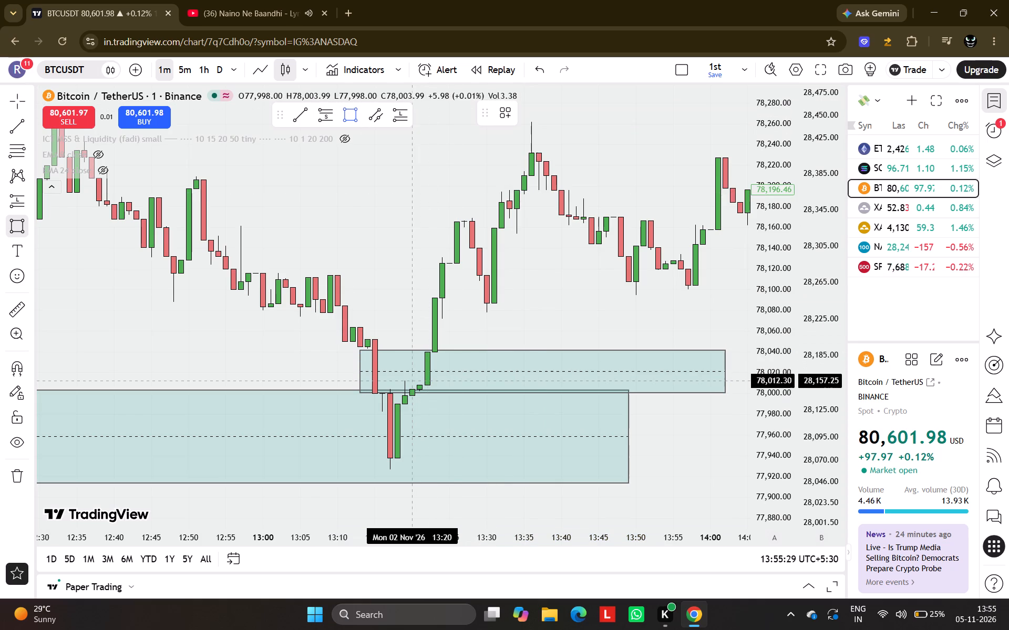
drag(426, 384, 464, 365)
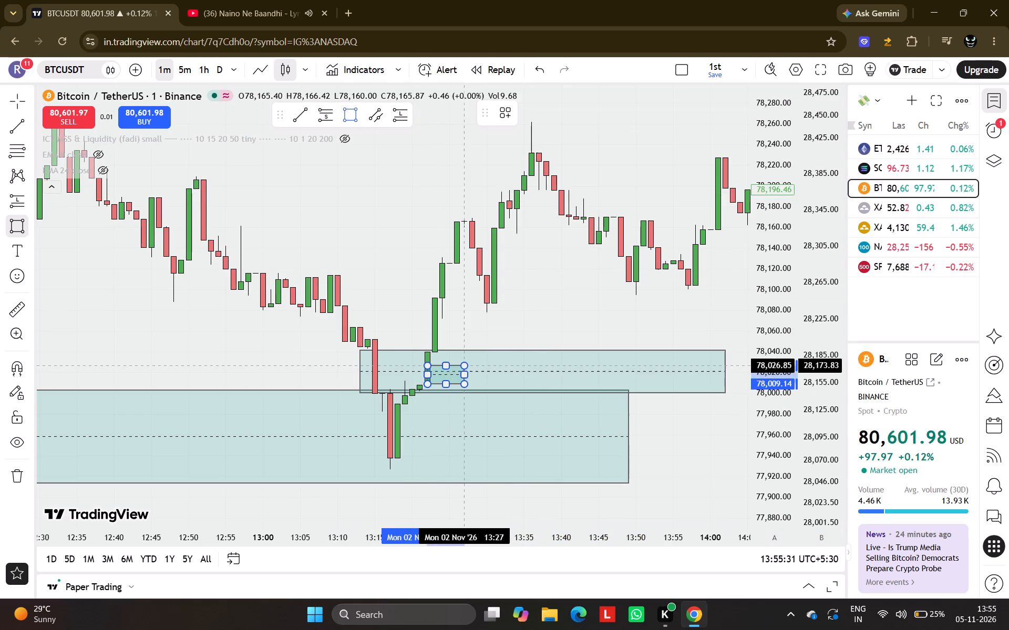
drag(464, 365, 467, 364)
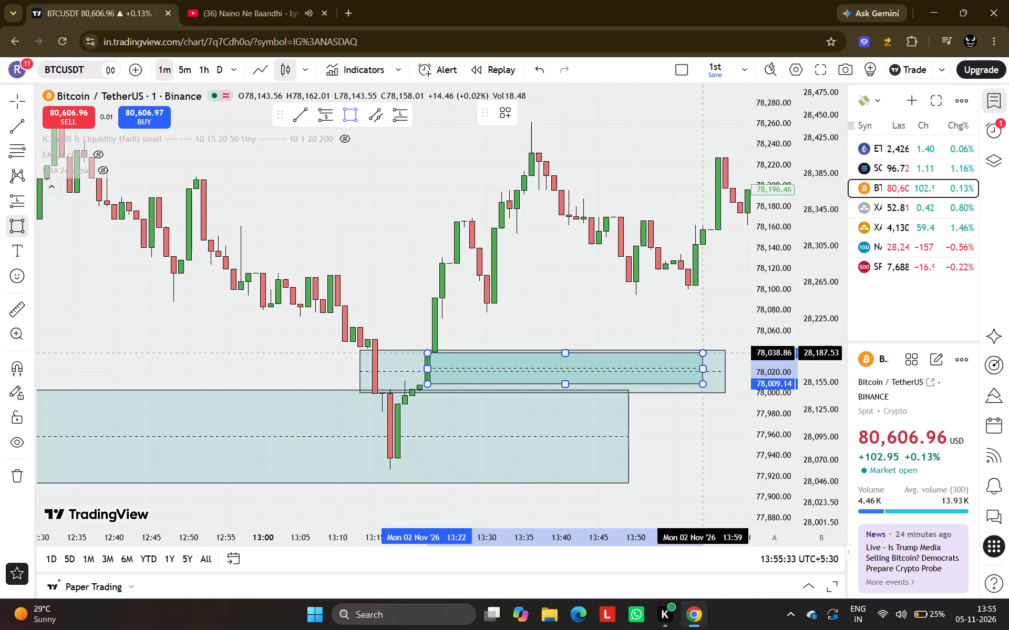
click(705, 353)
Draw a rectangle directly above the nested zone from 13:22 to about 14:12, between about 78,039 and 78,071.
drag(618, 323, 578, 334)
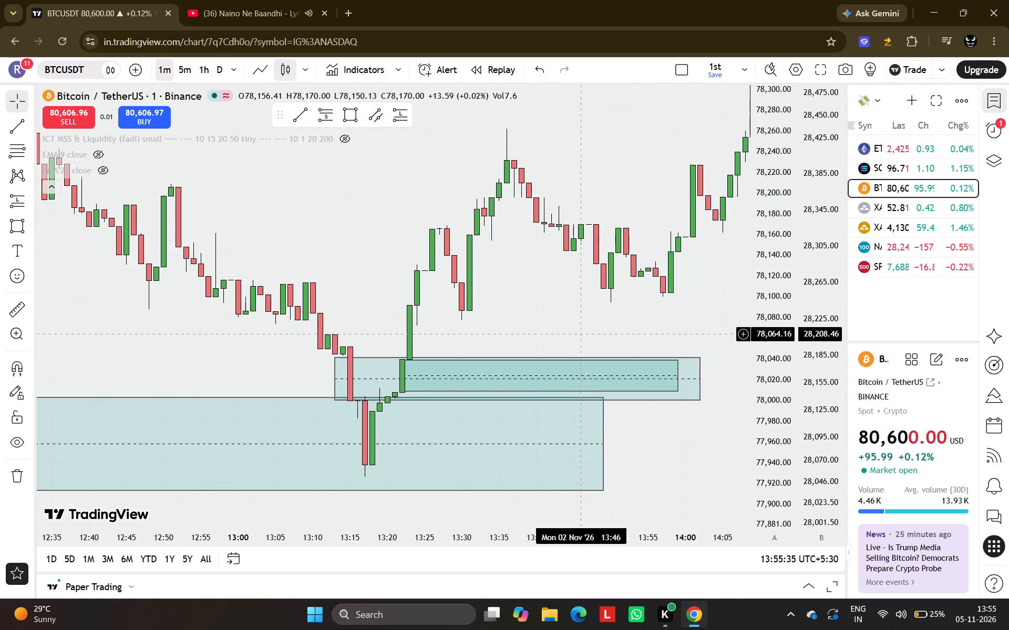
drag(518, 339, 338, 370)
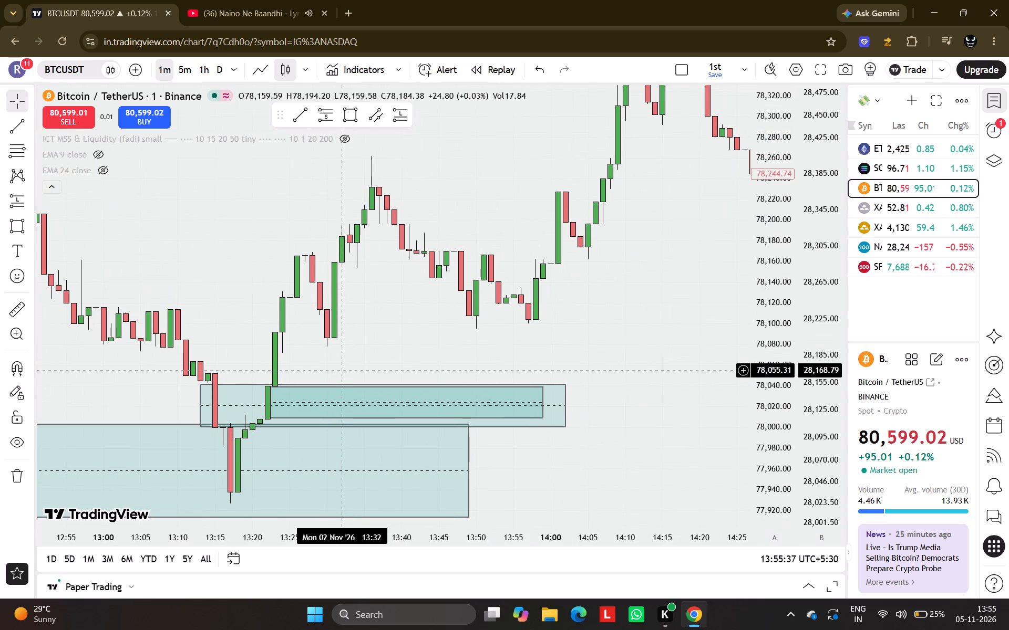
click(343, 116)
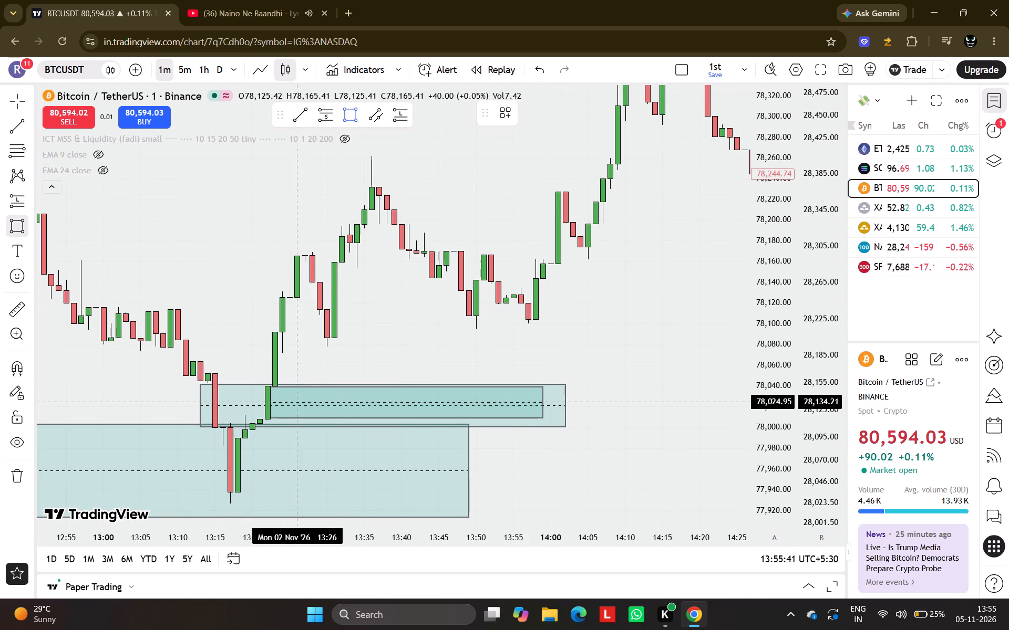
click(265, 387)
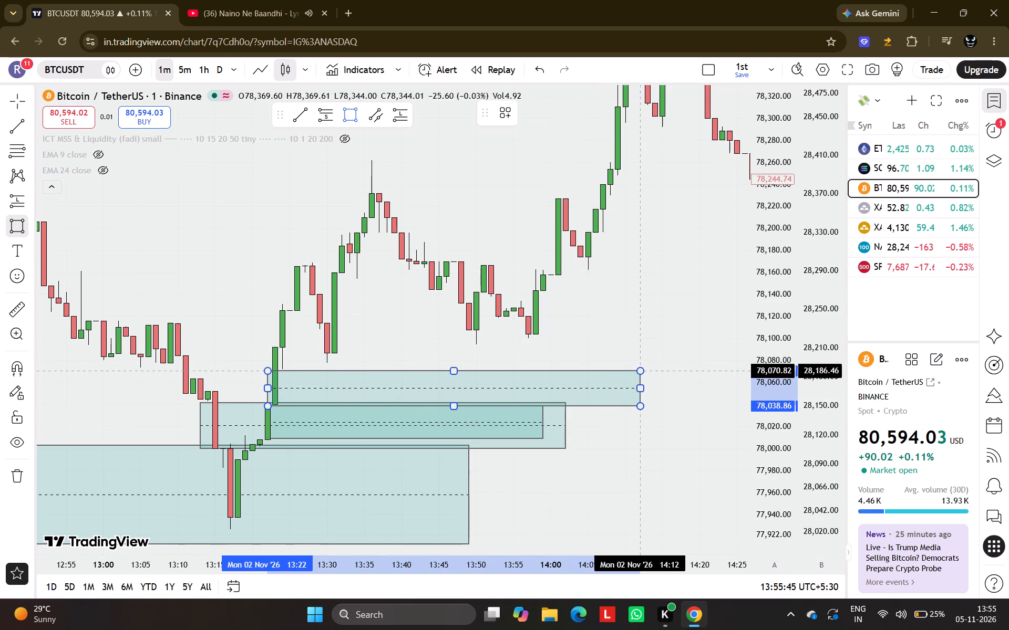
click(638, 370)
Draw a rectangle above the existing zones from 13:22 to about 14:14, between about 78,091 and 78,126.
click(347, 109)
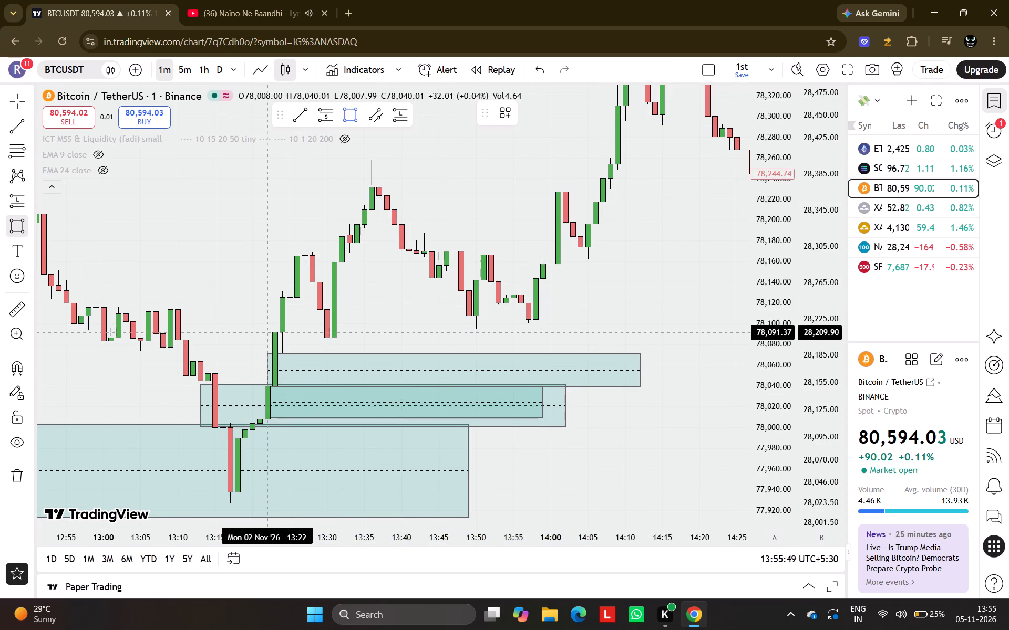
drag(265, 332, 511, 294)
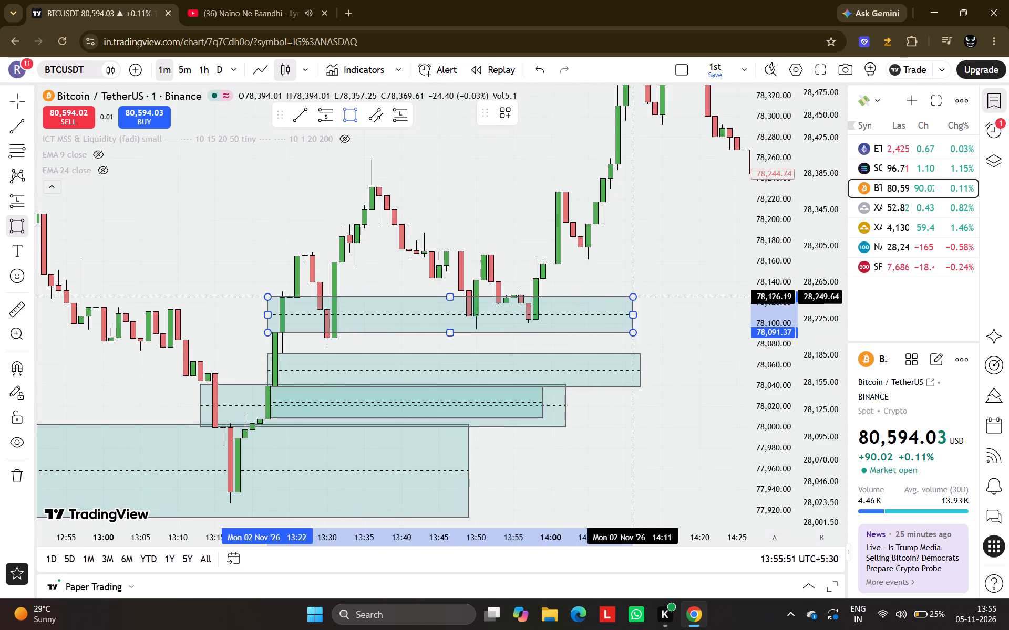
click(655, 297)
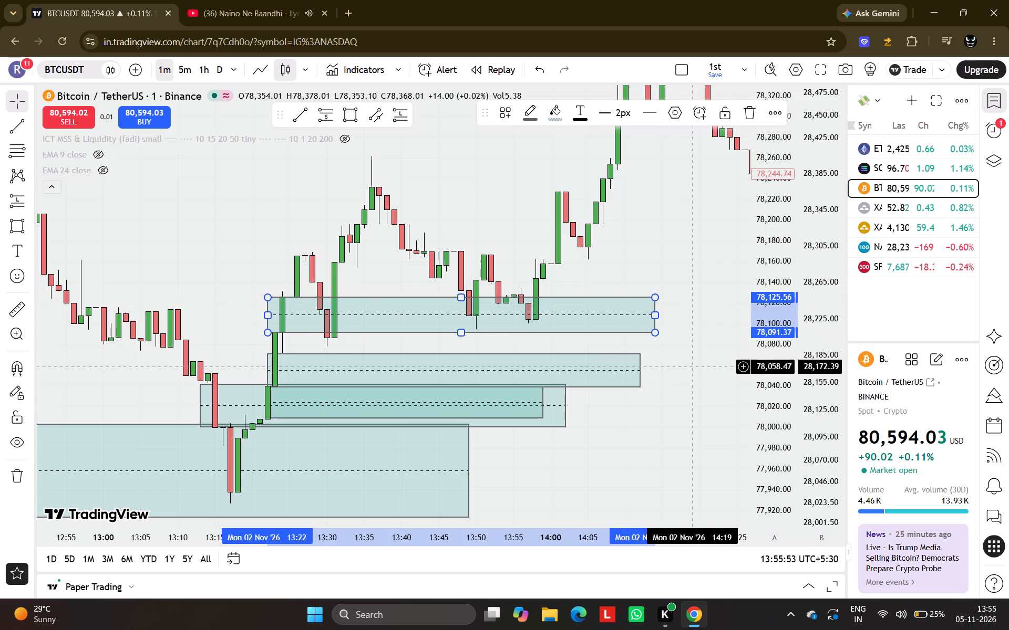
click(690, 366)
Extend the end of the topmost rectangle, between about 78,091 and 78,126, in time to about 15:11.
scroll(690, 366, down, 2)
drag(693, 392, 527, 455)
scroll(527, 455, down, 2)
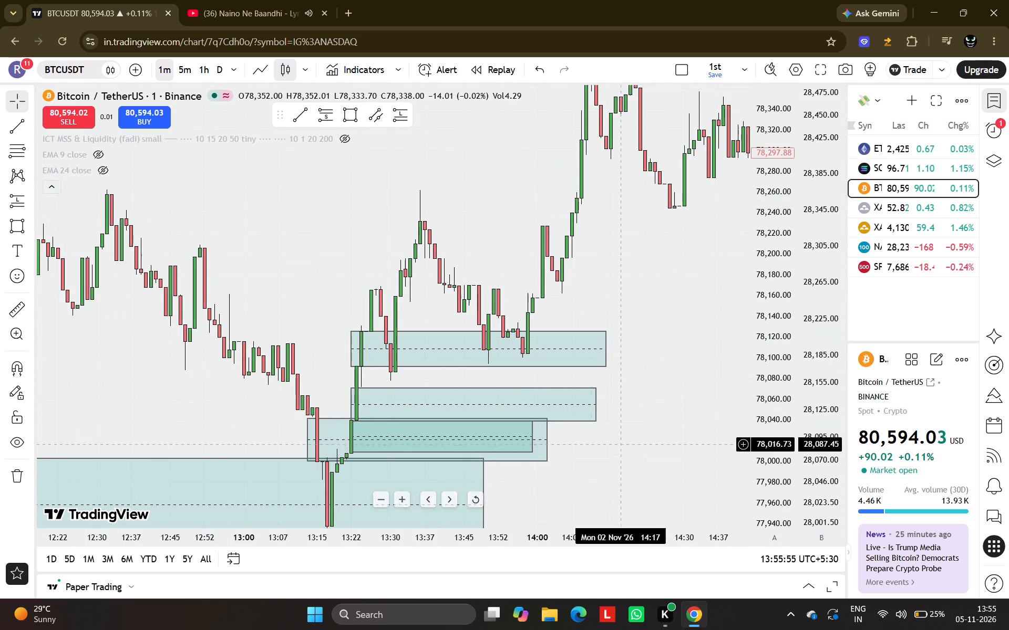
drag(625, 444, 575, 369)
scroll(575, 369, up, 1)
scroll(755, 388, down, 1)
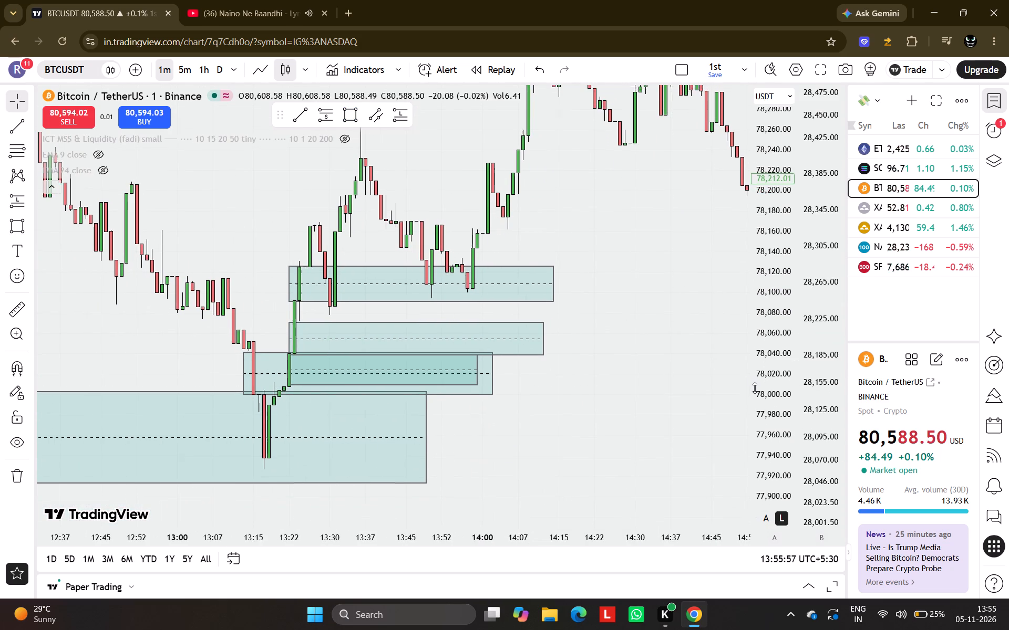
scroll(755, 388, down, 2)
scroll(548, 342, down, 3)
drag(650, 441, 285, 505)
scroll(285, 505, down, 1)
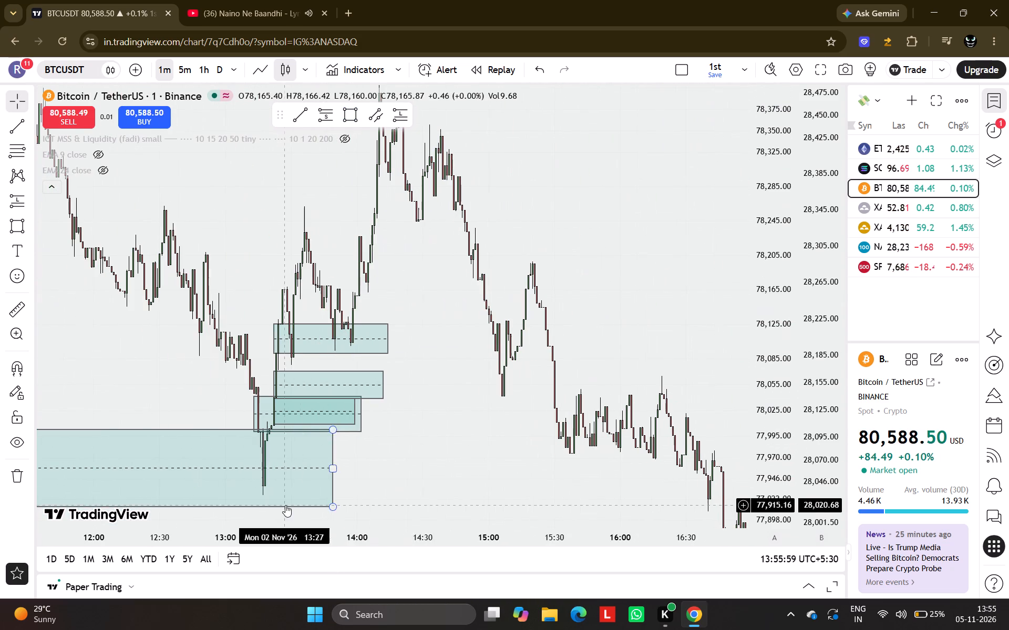
drag(385, 340, 512, 343)
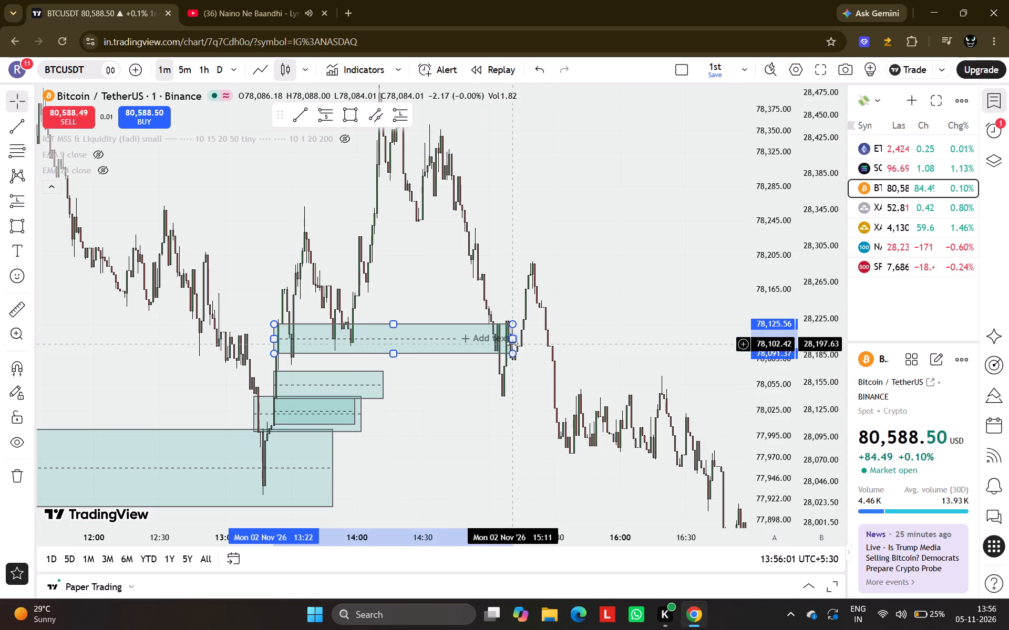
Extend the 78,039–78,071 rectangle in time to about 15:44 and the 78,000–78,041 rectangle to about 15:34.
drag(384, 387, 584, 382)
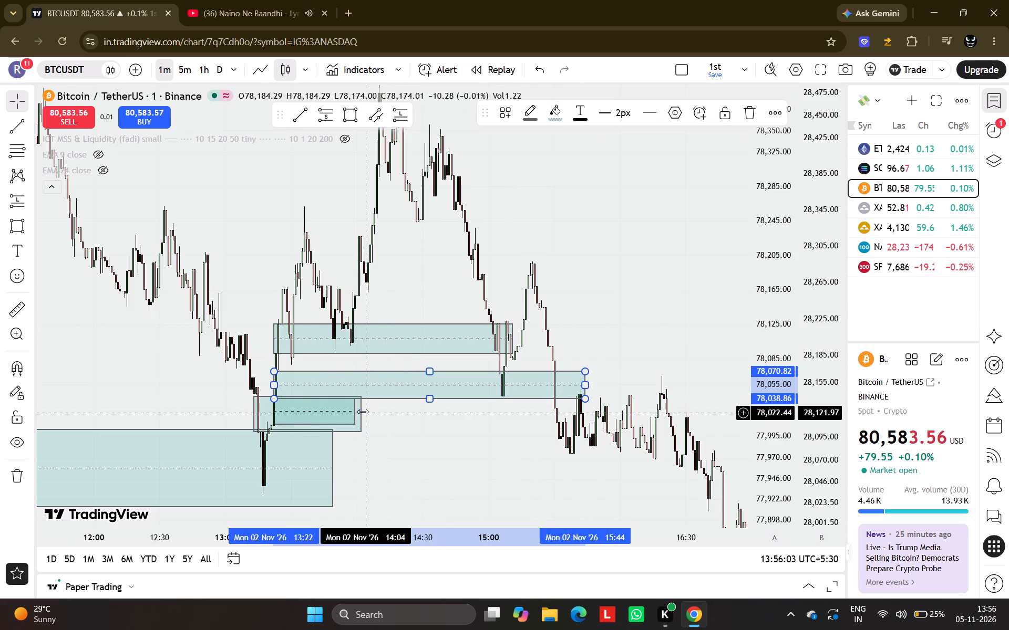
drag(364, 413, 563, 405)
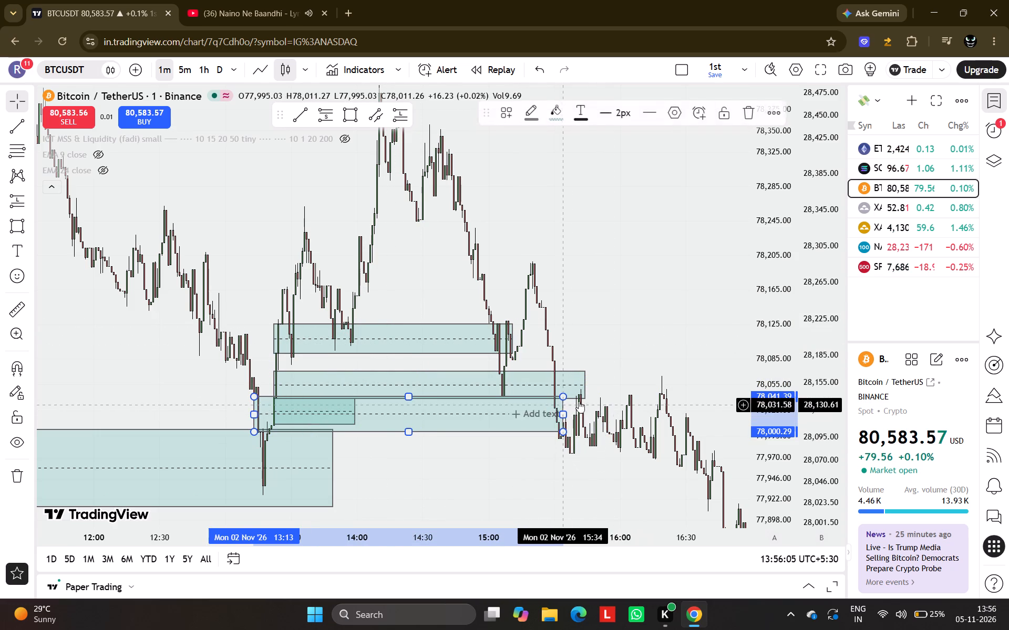
Examine how price behaves around the stacked rectangles between the 13:15 reversal and the 15:45 candles.
scroll(631, 379, up, 1)
ctrl+scroll(478, 382, up, 4)
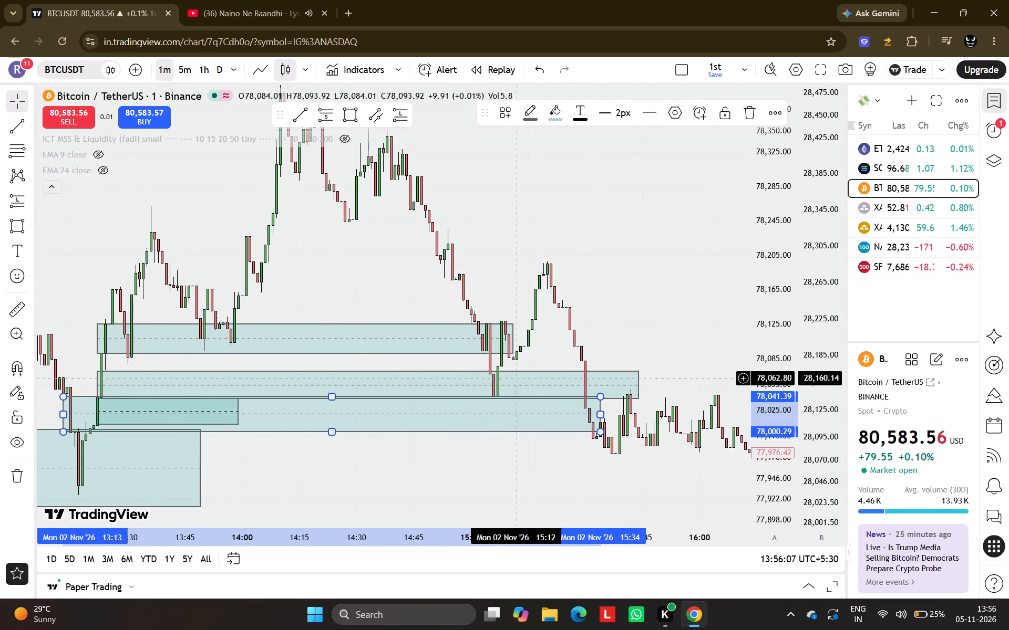
scroll(766, 331, up, 9)
drag(546, 404, 642, 231)
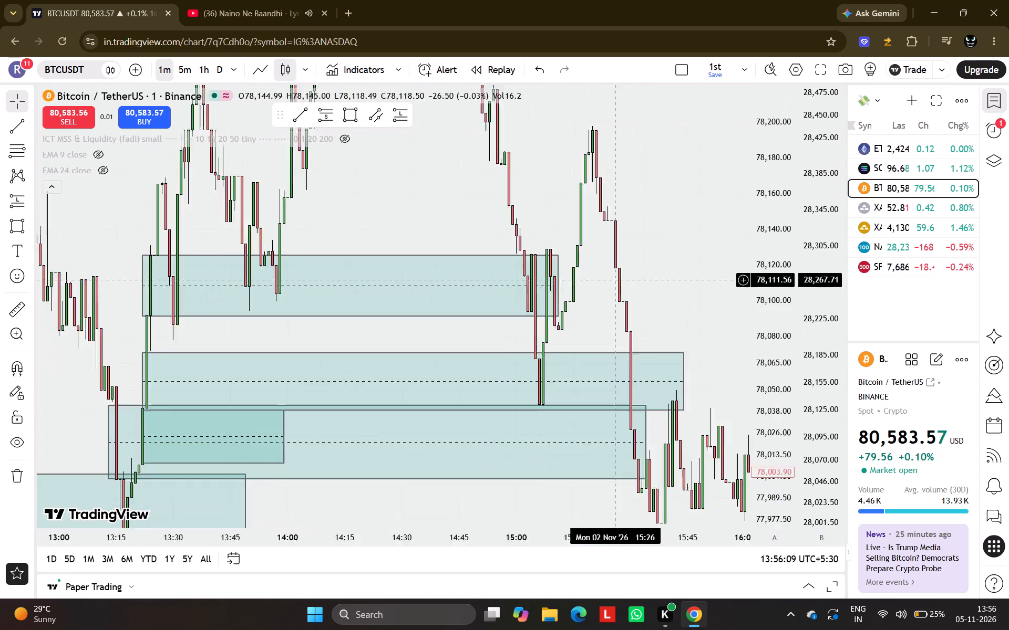
drag(642, 231, 654, 209)
scroll(654, 209, up, 5)
drag(345, 264, 445, 265)
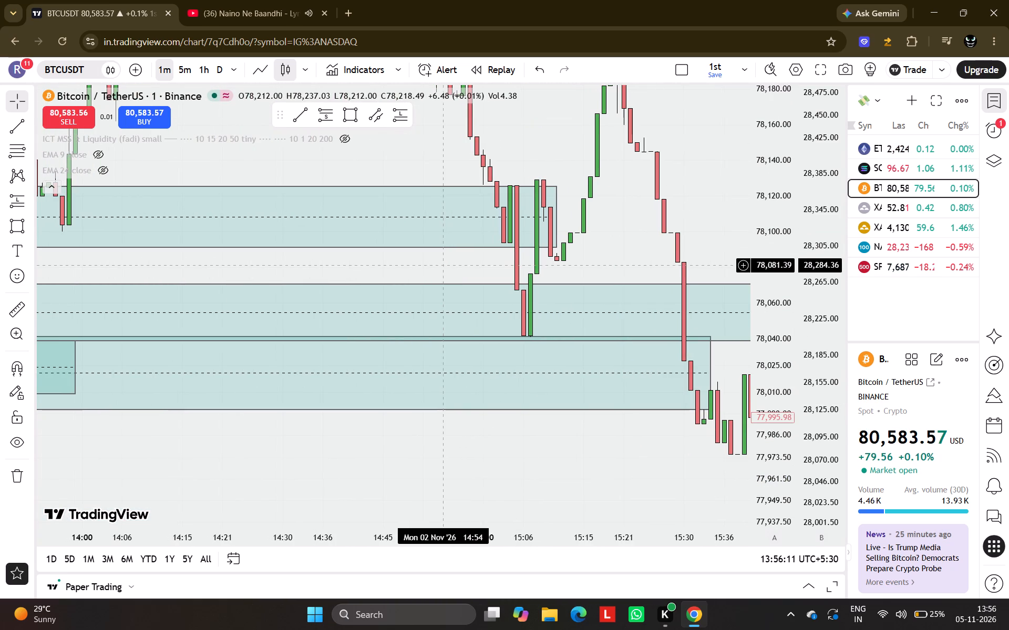
scroll(588, 265, down, 5)
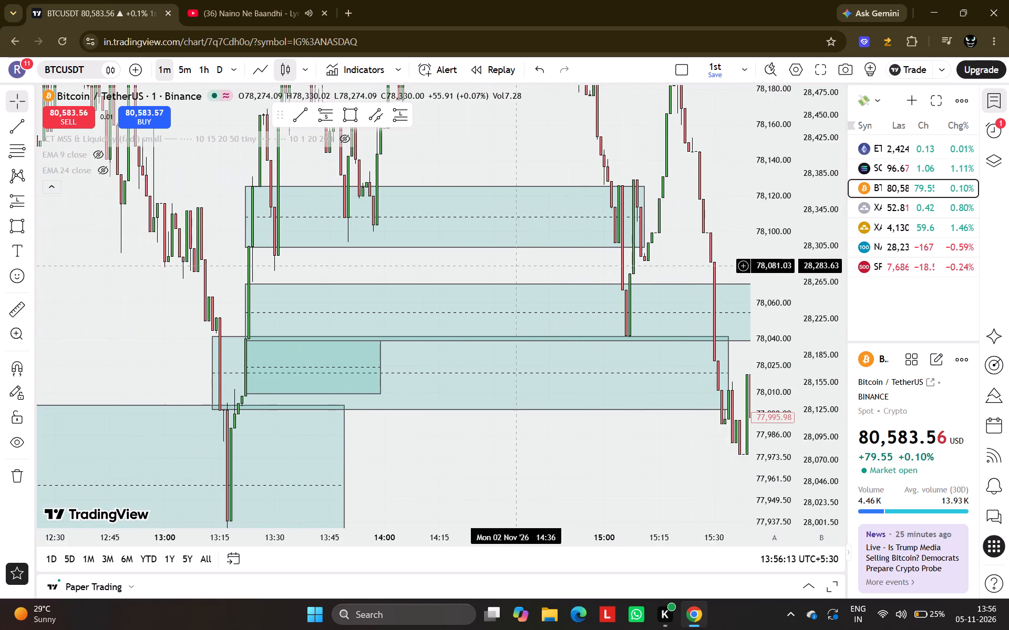
drag(516, 265, 470, 320)
scroll(470, 320, down, 1)
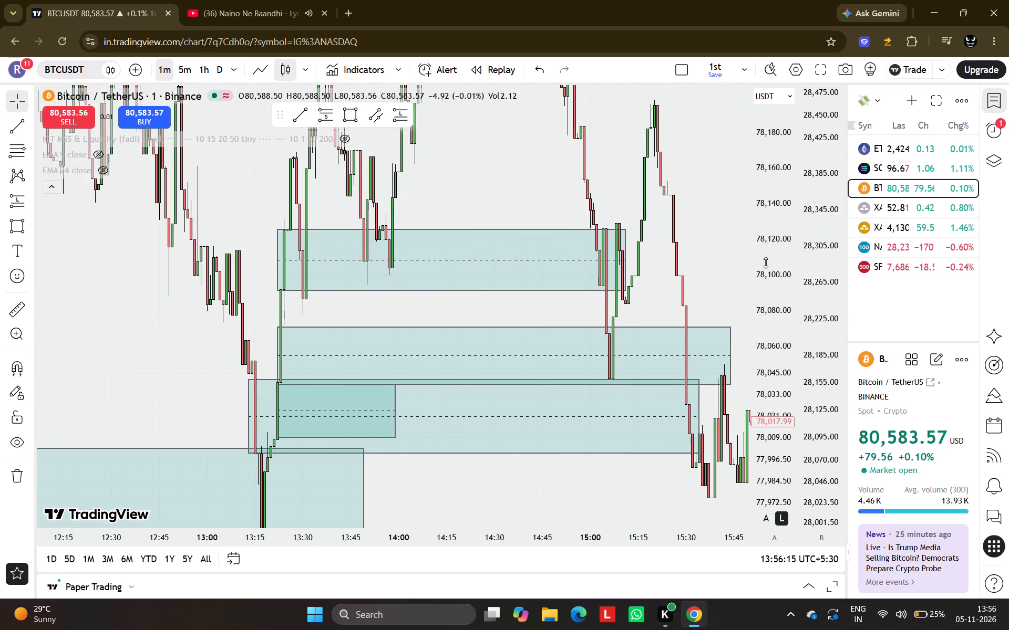
scroll(766, 262, up, 2)
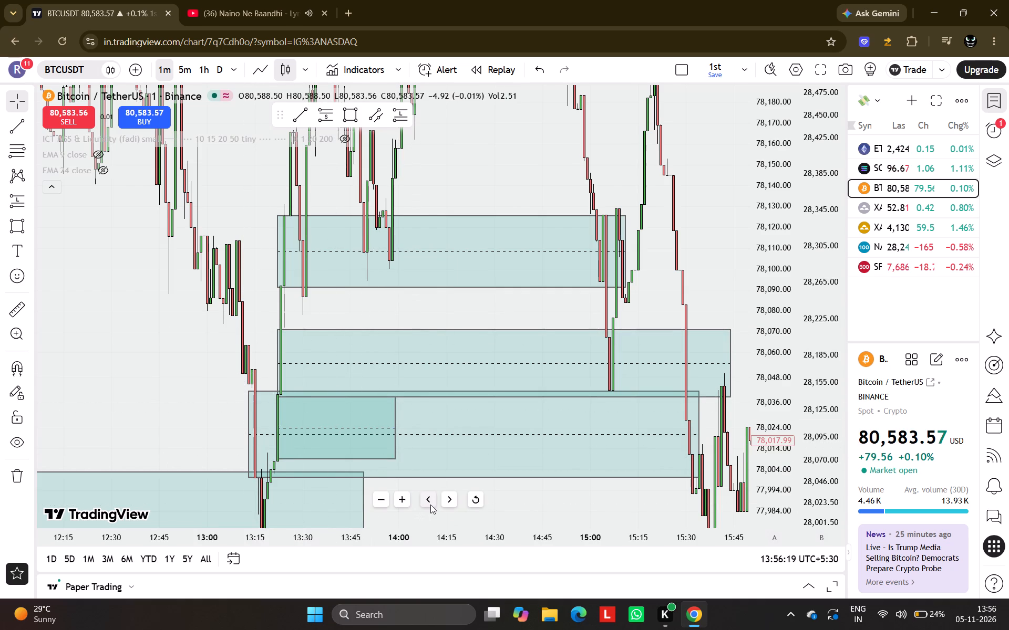
click(430, 505)
drag(146, 425, 192, 271)
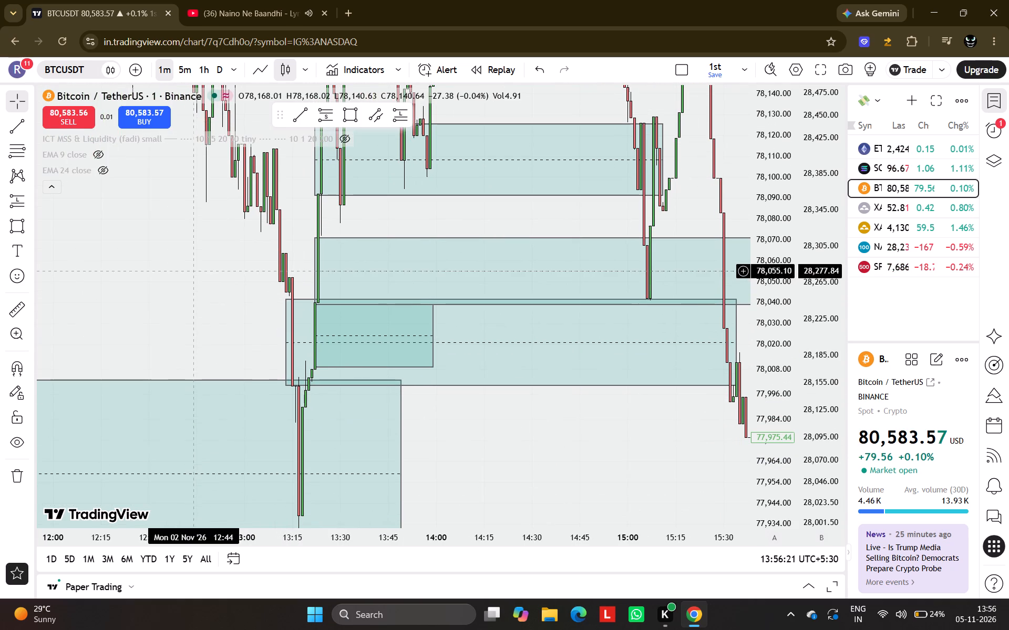
drag(214, 349, 162, 347)
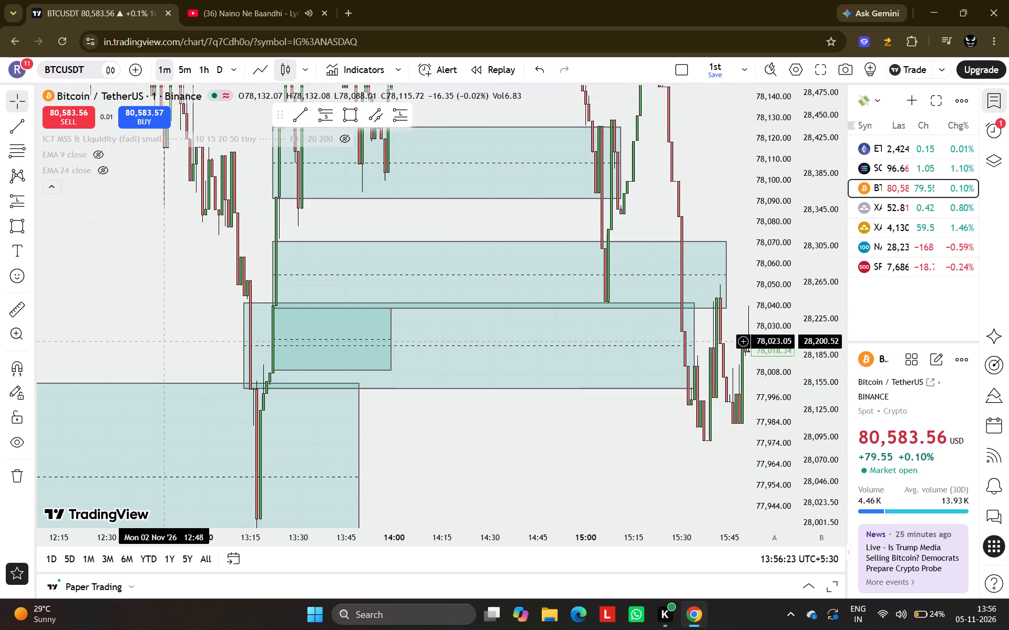
drag(162, 347, 265, 361)
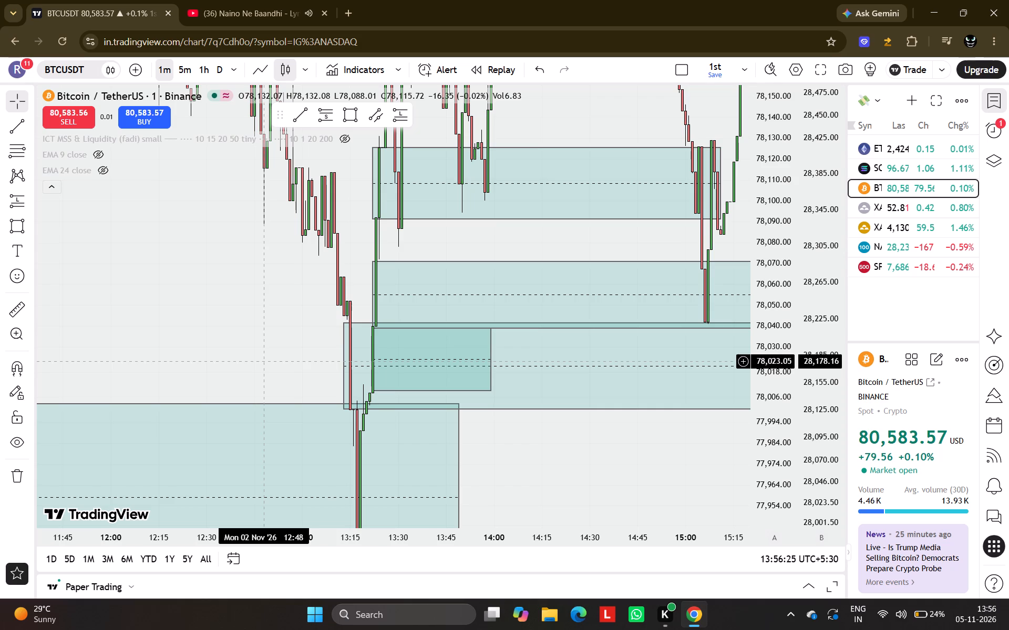
scroll(758, 423, down, 5)
drag(548, 435, 395, 444)
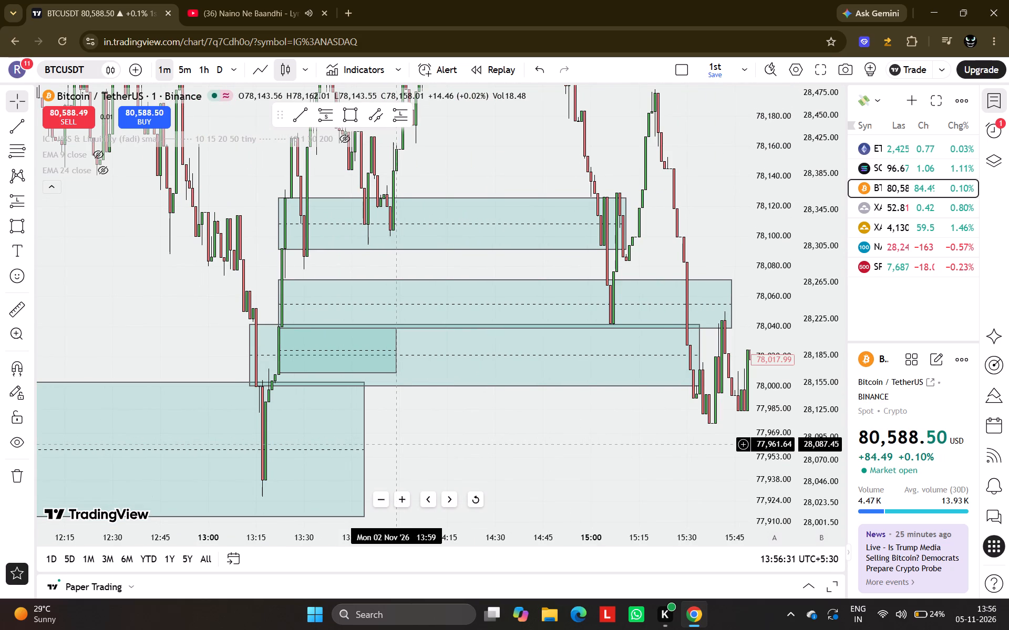
Delete the 78,000–78,041 rectangle, the smaller rectangle nested in it and the 78,039–78,071 rectangle above them.
click(438, 356)
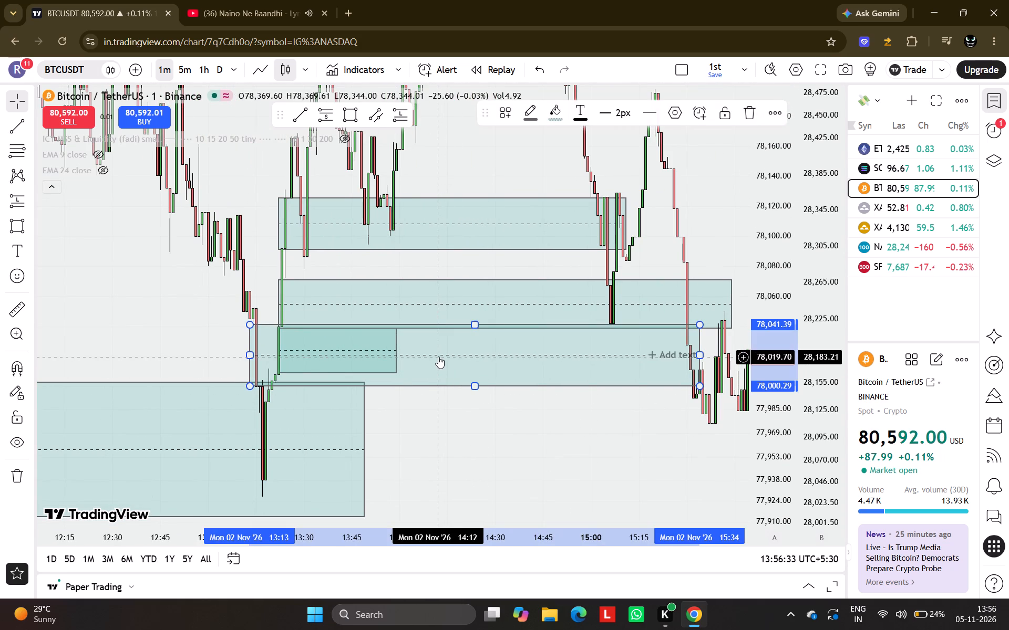
key(Delete)
drag(379, 354, 387, 351)
click(387, 351)
click(394, 349)
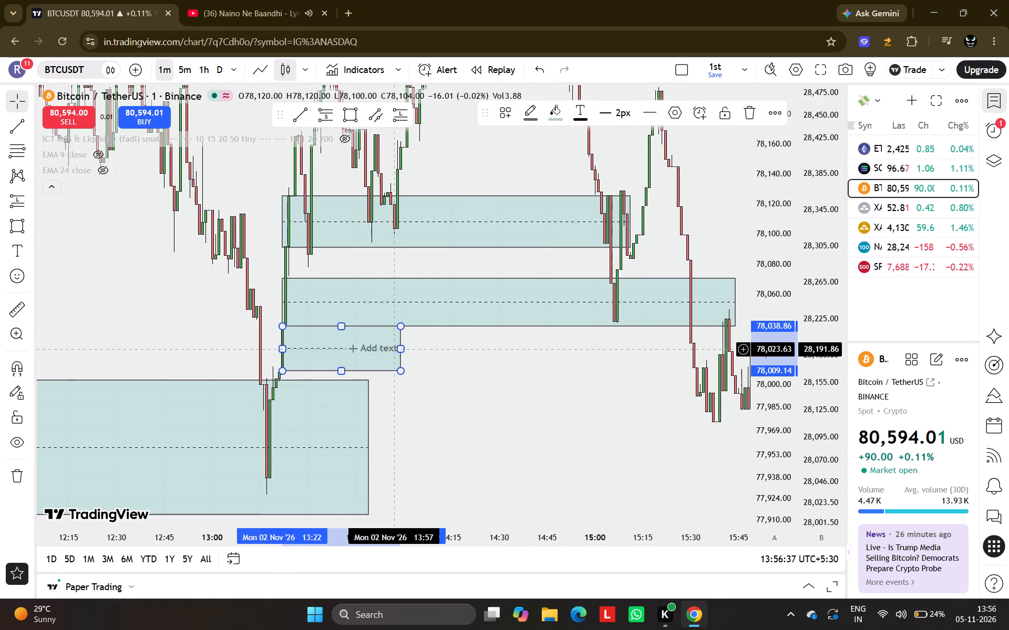
key(Delete)
click(393, 303)
key(Delete)
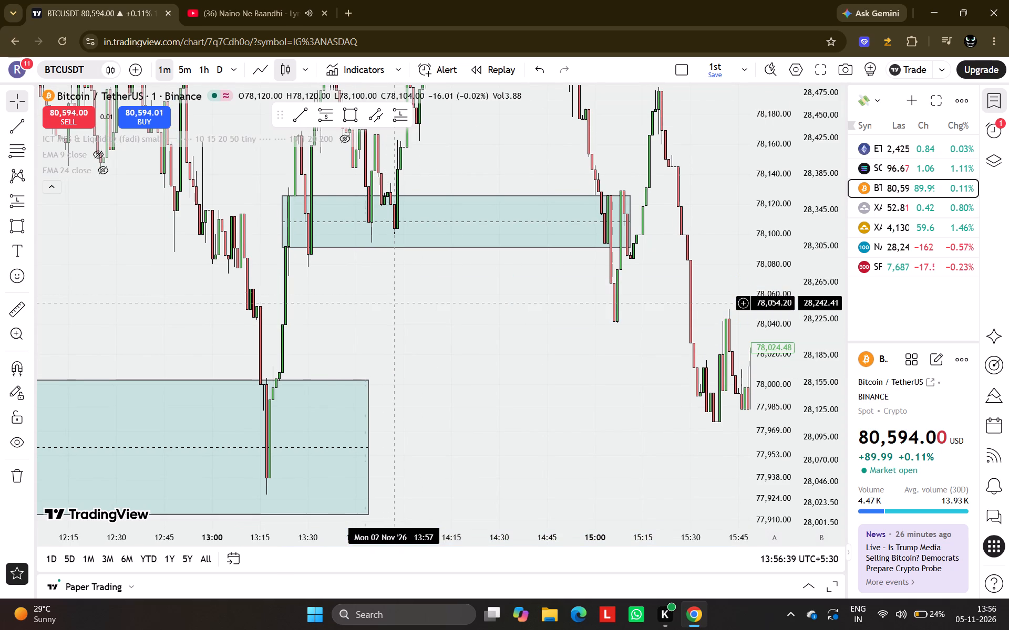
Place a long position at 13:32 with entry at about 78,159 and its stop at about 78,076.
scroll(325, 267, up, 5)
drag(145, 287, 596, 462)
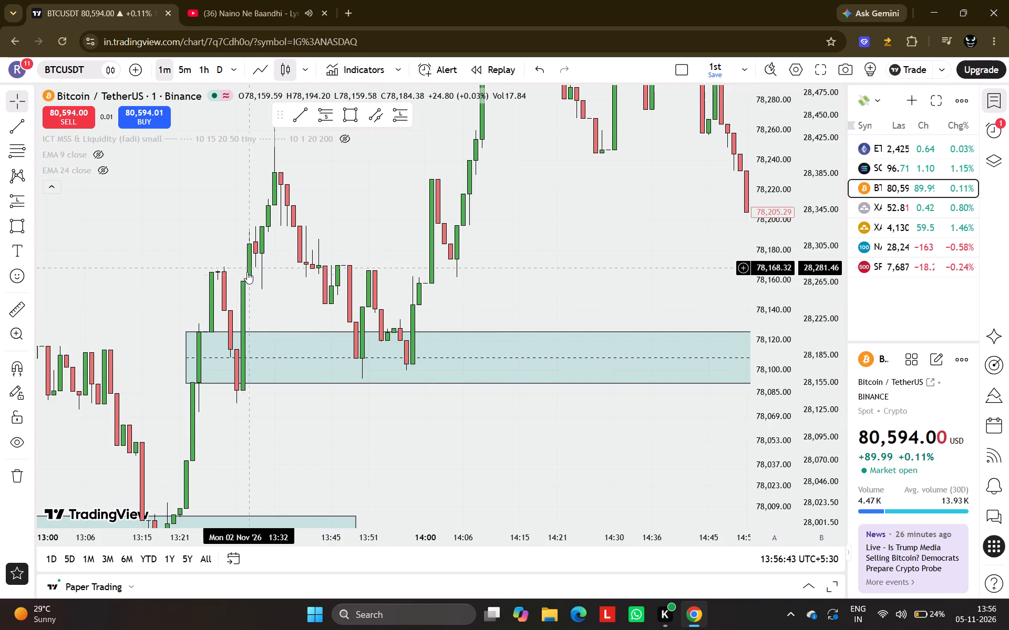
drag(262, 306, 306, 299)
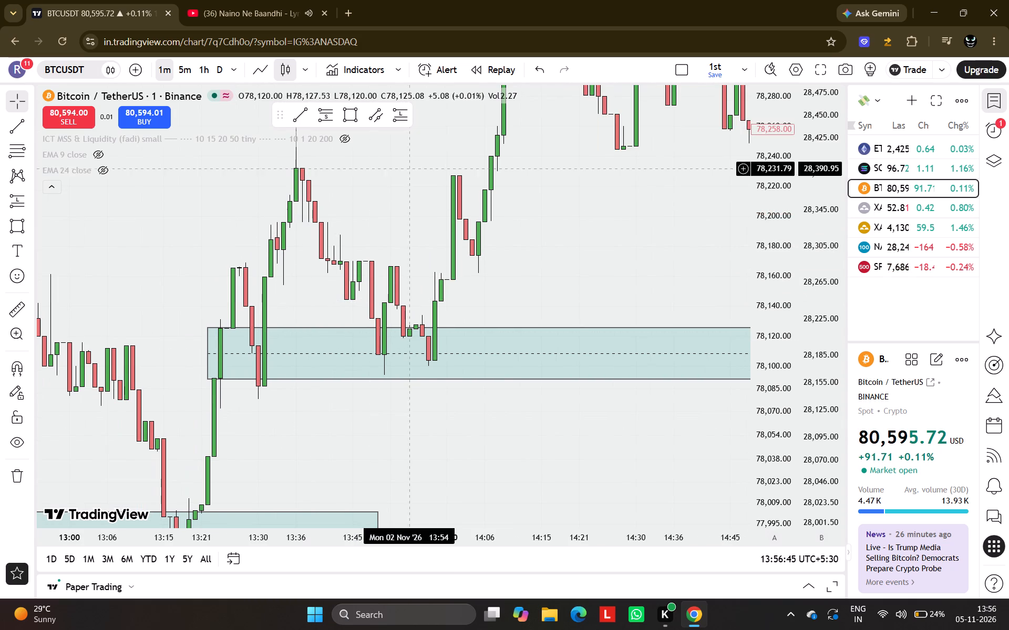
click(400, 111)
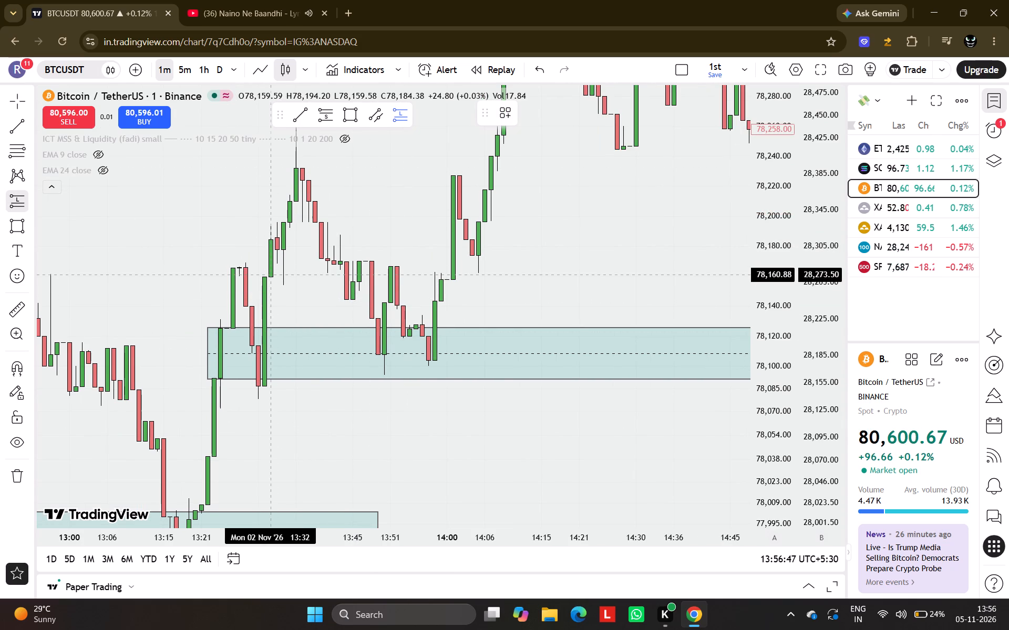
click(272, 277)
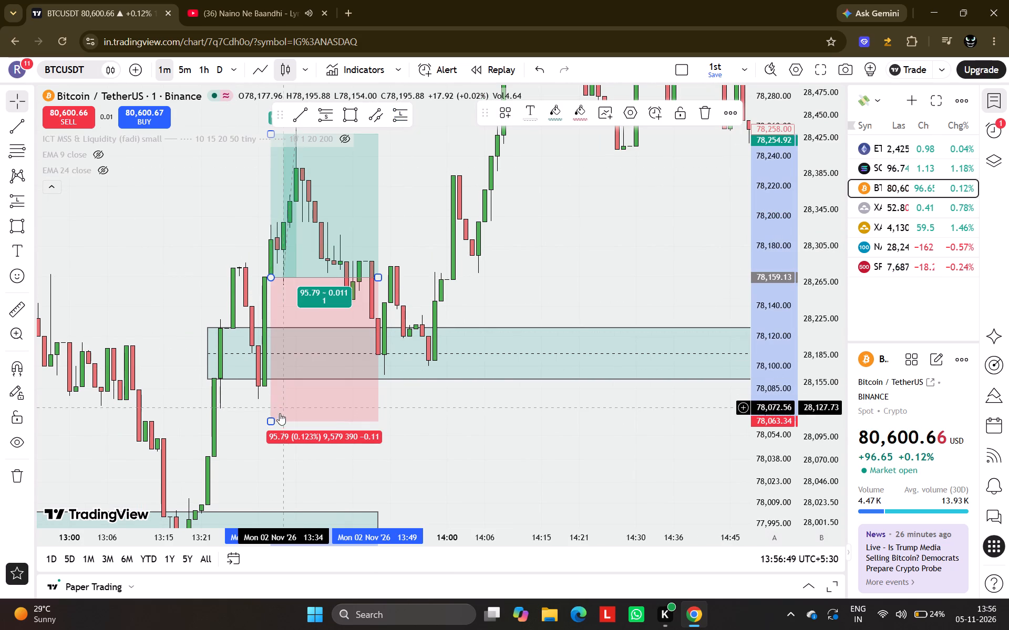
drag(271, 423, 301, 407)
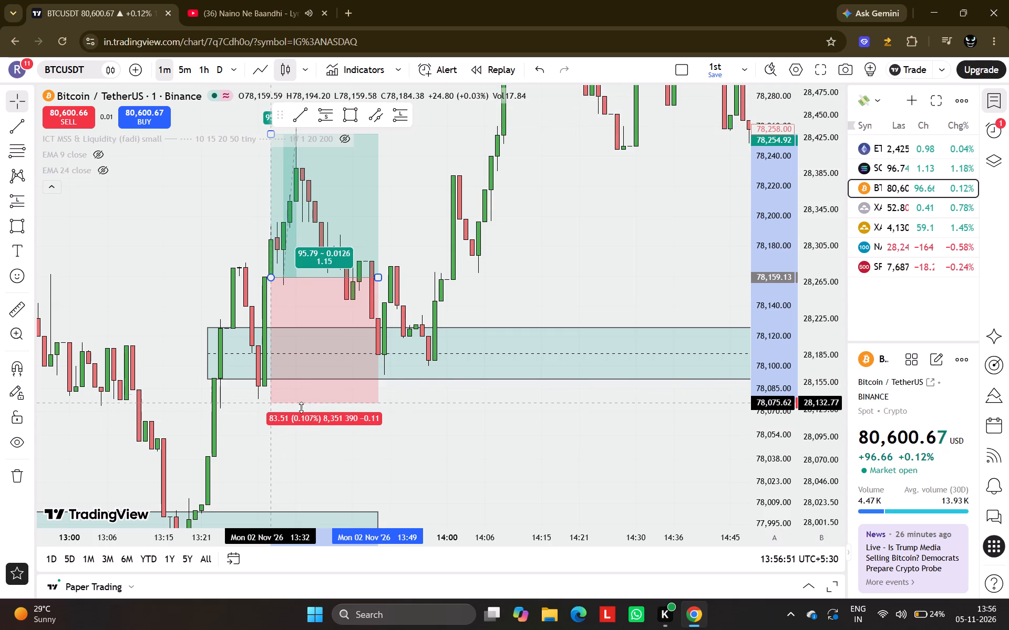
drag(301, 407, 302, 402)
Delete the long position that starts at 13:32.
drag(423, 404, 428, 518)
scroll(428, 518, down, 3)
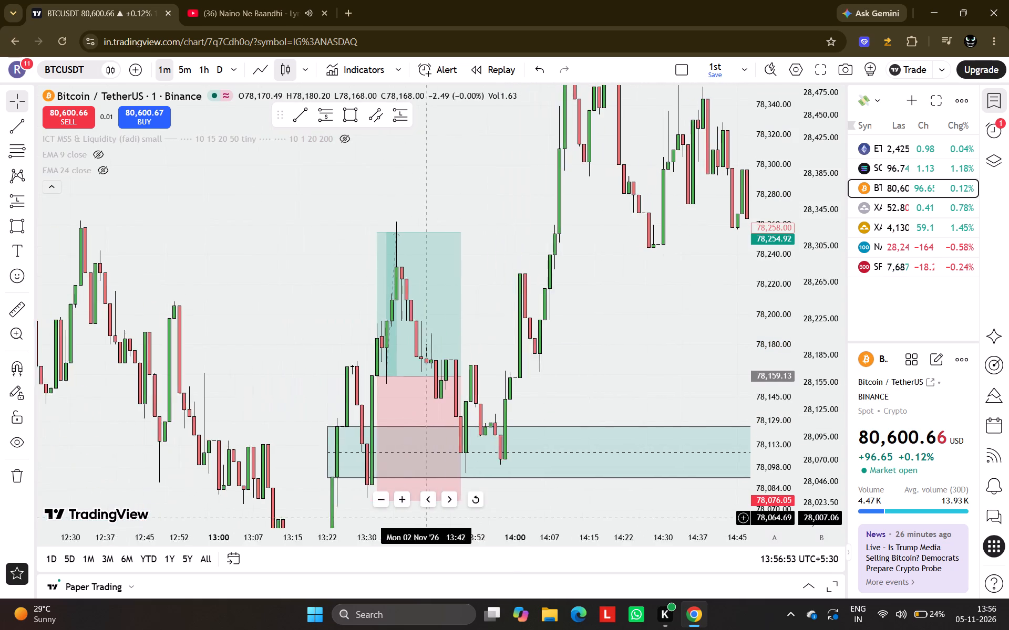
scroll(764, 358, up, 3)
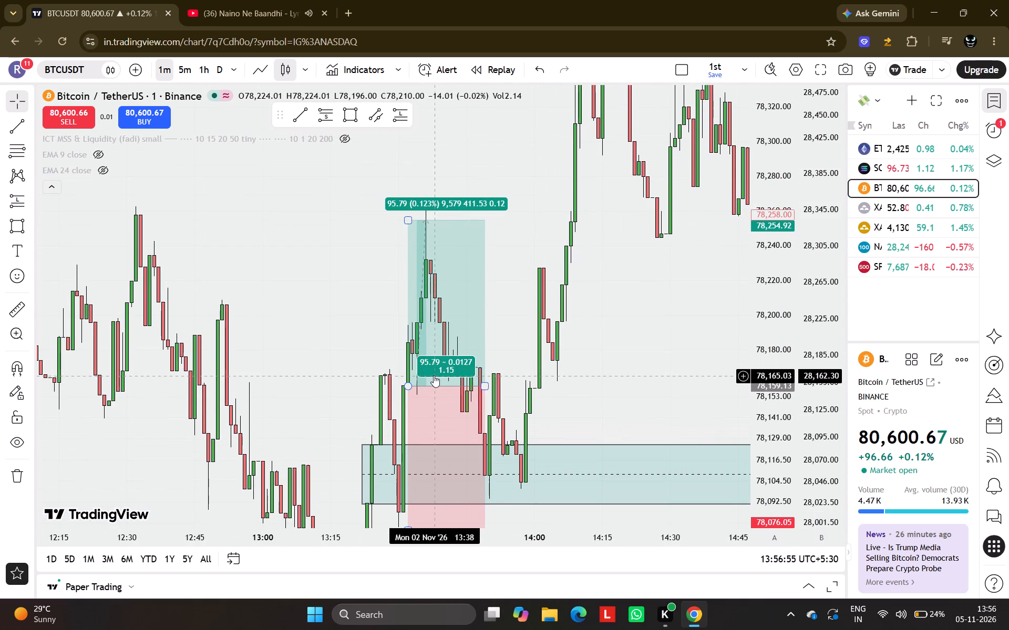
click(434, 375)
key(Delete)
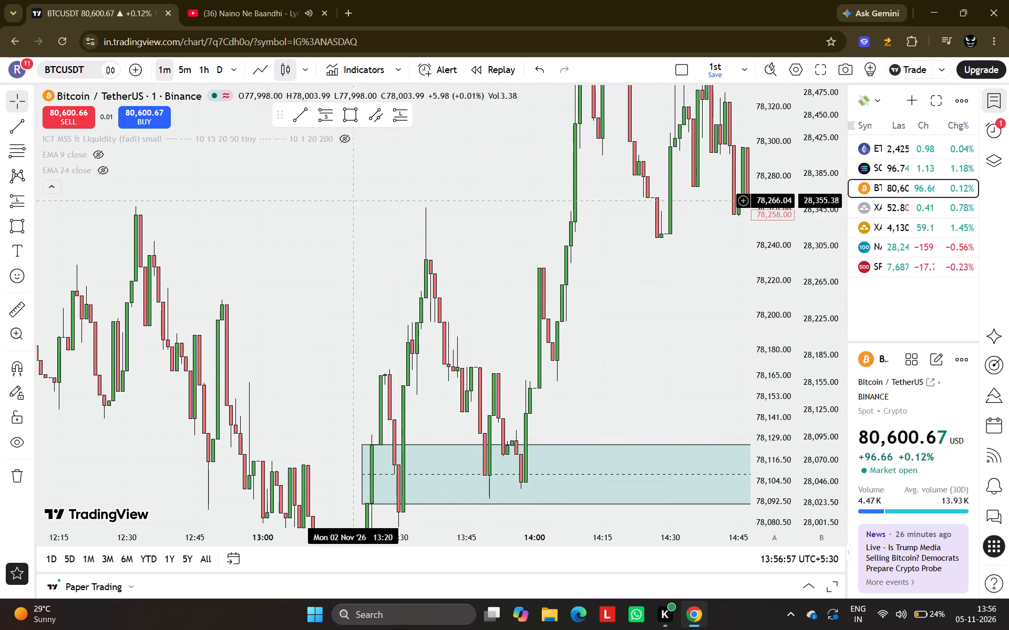
Place a long position at 13:59 with entry at about 78,143 and its stop just below the rectangle at about 78,090.
click(399, 117)
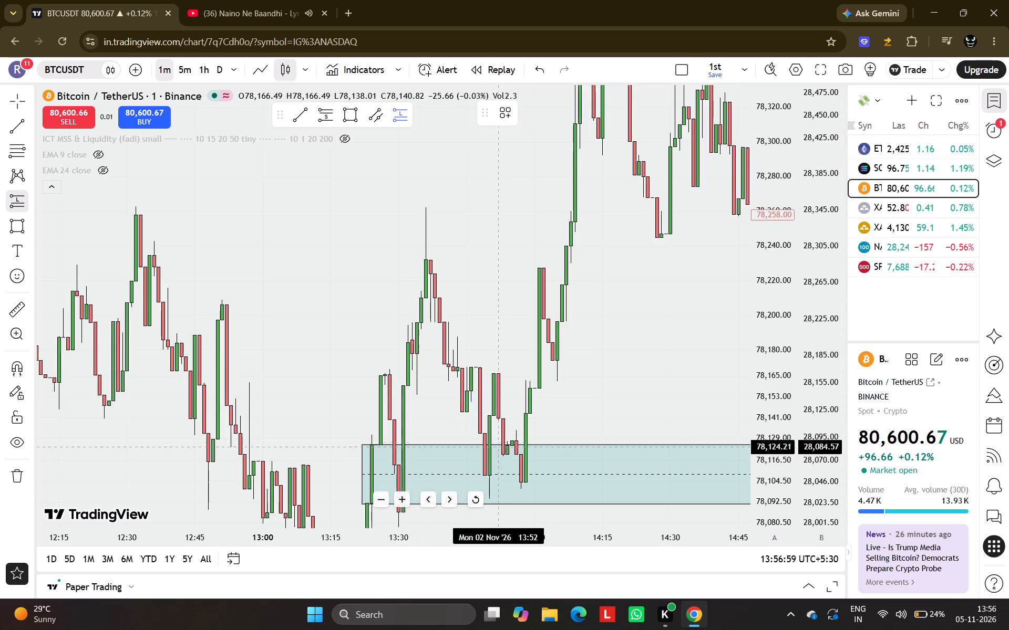
click(528, 414)
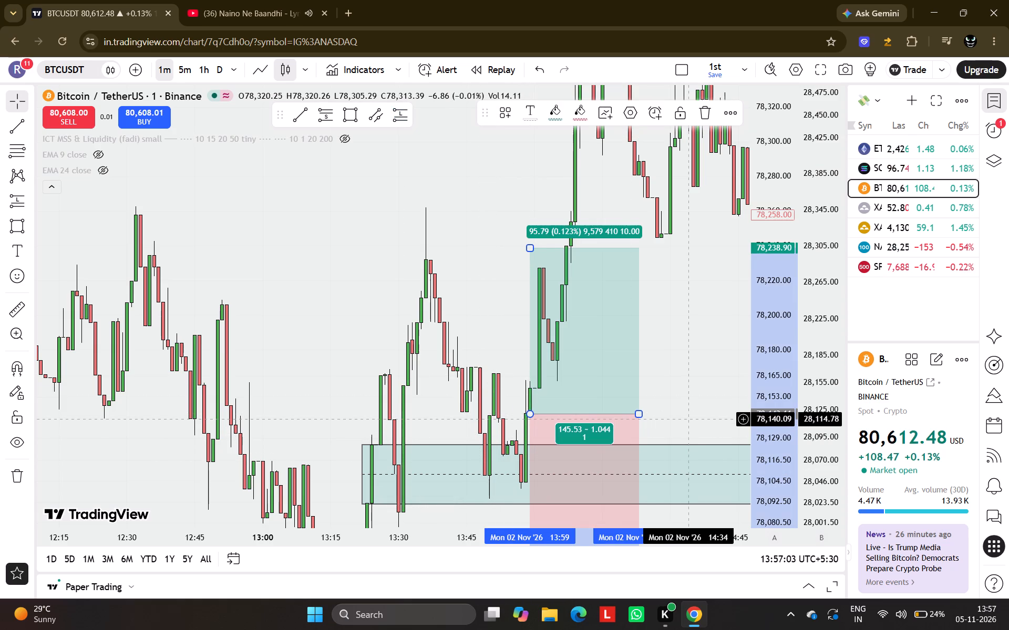
click(687, 419)
drag(687, 419, 644, 252)
drag(492, 472, 506, 396)
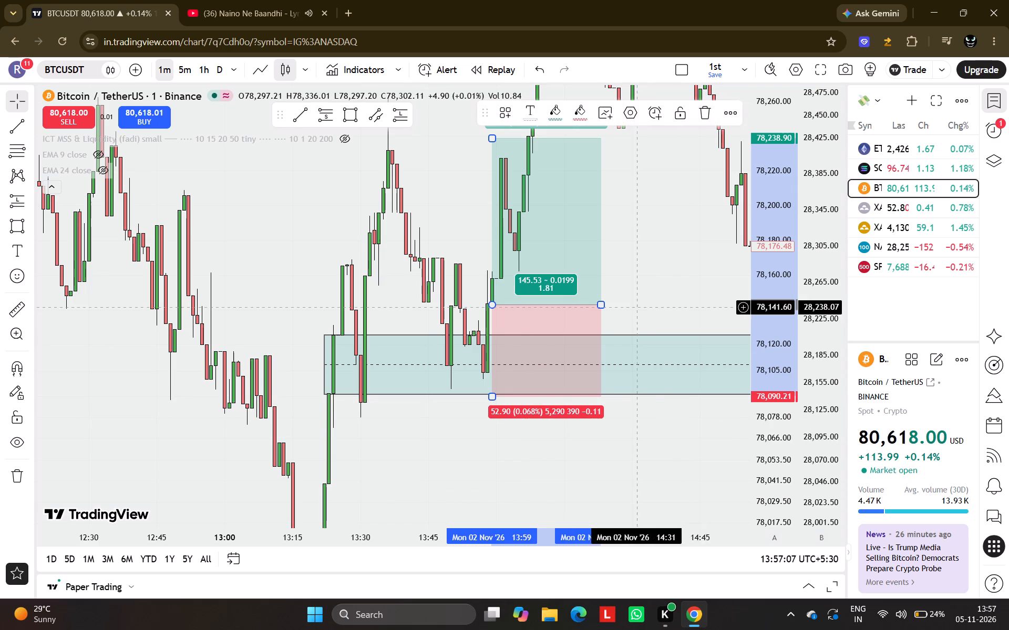
Raise the 13:59 long position's target to about 78,406 and shorten the position to end at the price peak.
drag(635, 307, 591, 339)
scroll(591, 339, down, 2)
scroll(780, 295, down, 7)
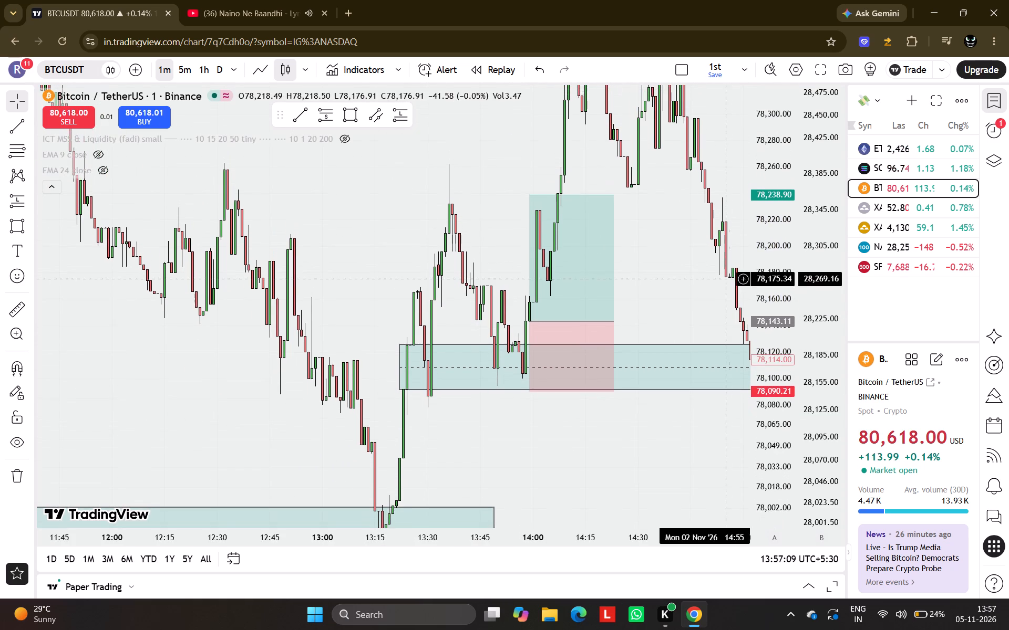
drag(726, 278, 622, 376)
drag(462, 270, 460, 262)
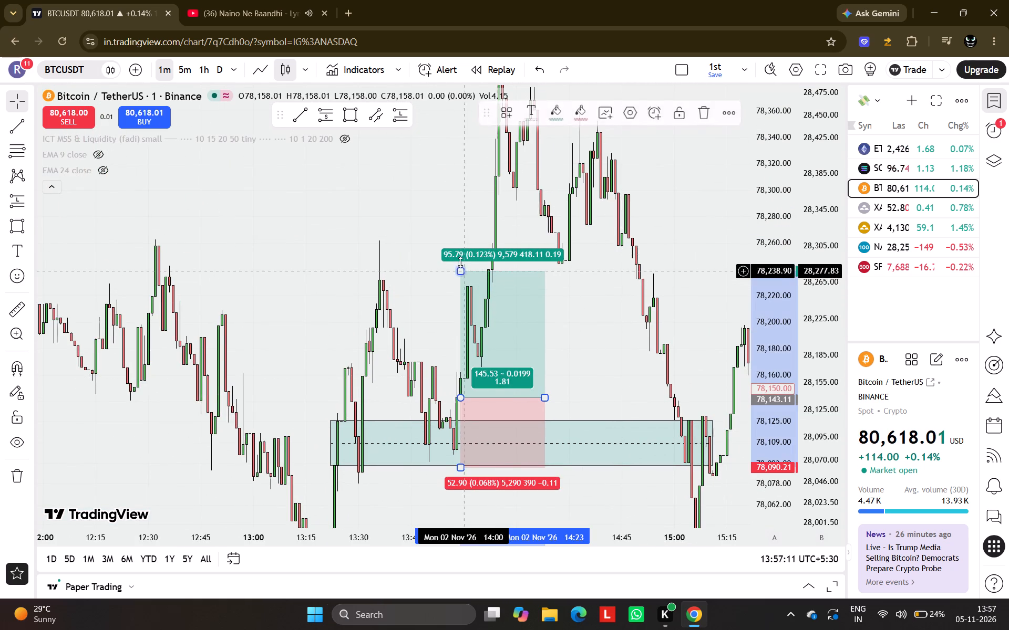
drag(460, 262, 451, 145)
scroll(770, 411, down, 7)
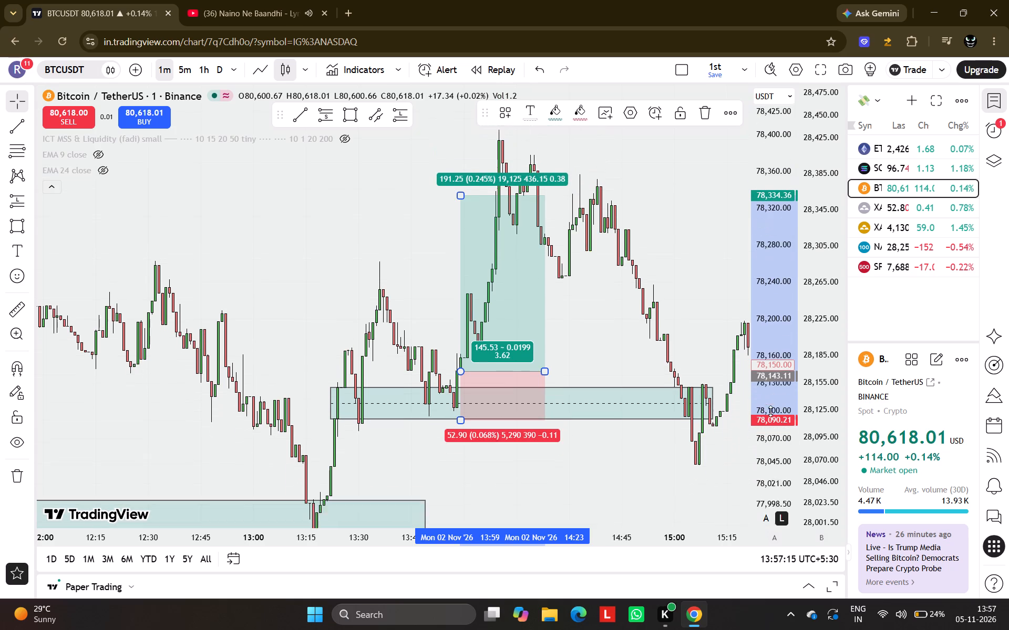
click(596, 352)
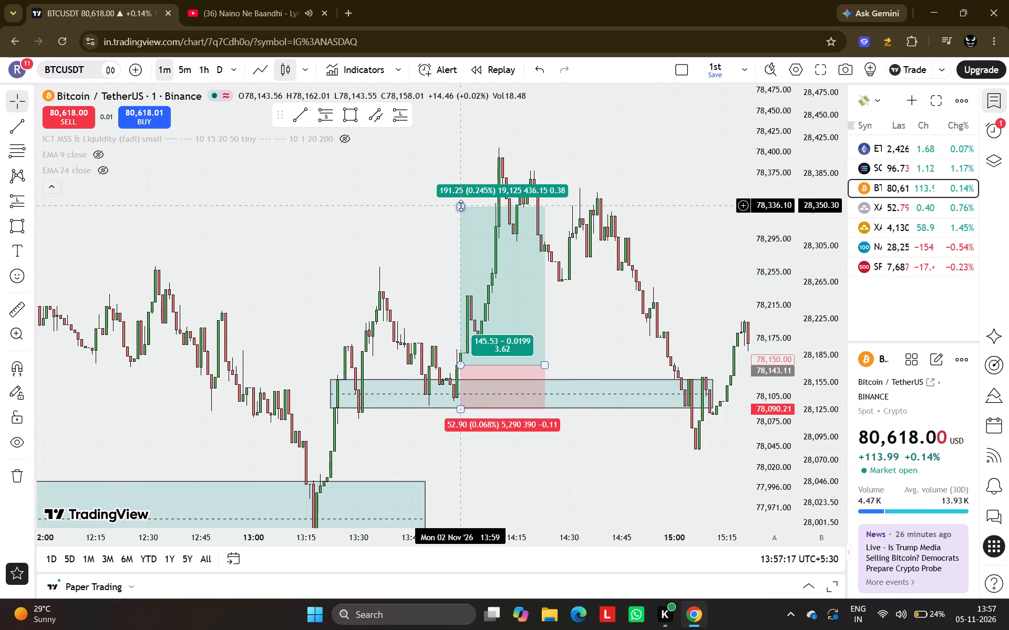
drag(461, 205, 463, 152)
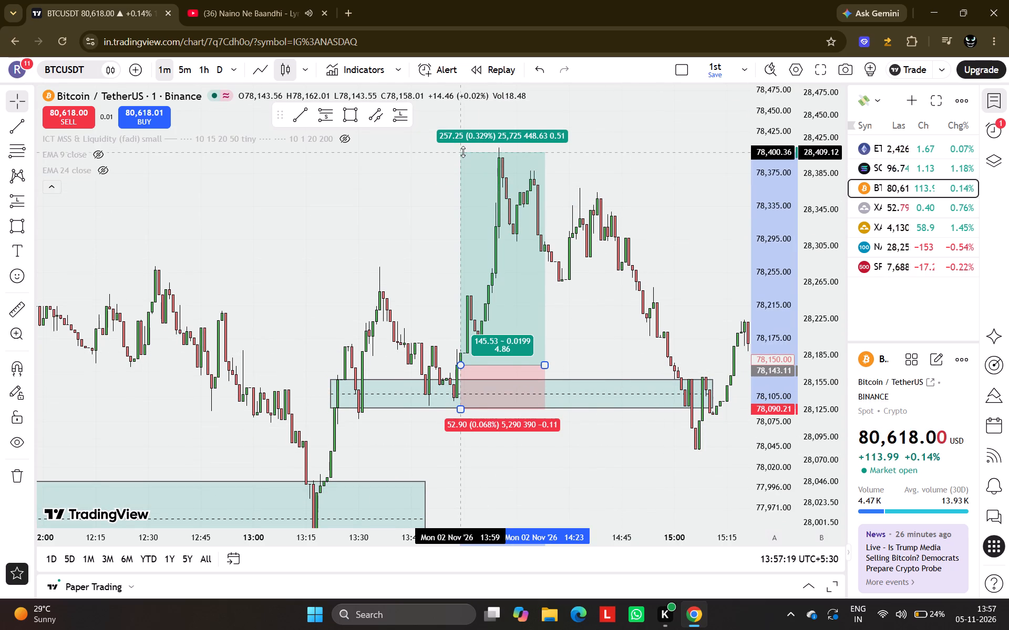
drag(463, 152, 460, 148)
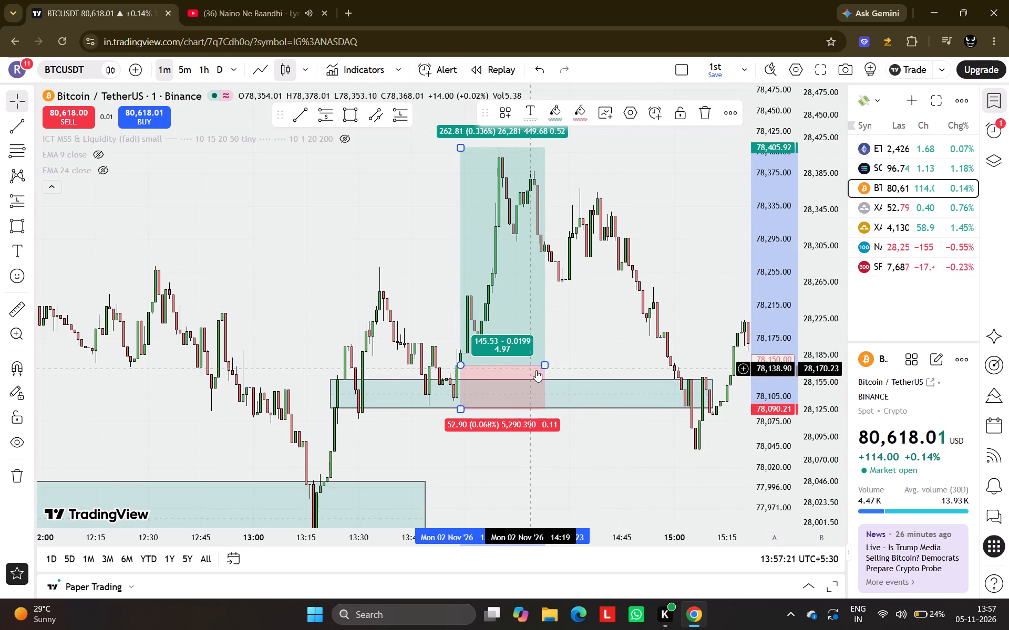
drag(544, 364, 501, 359)
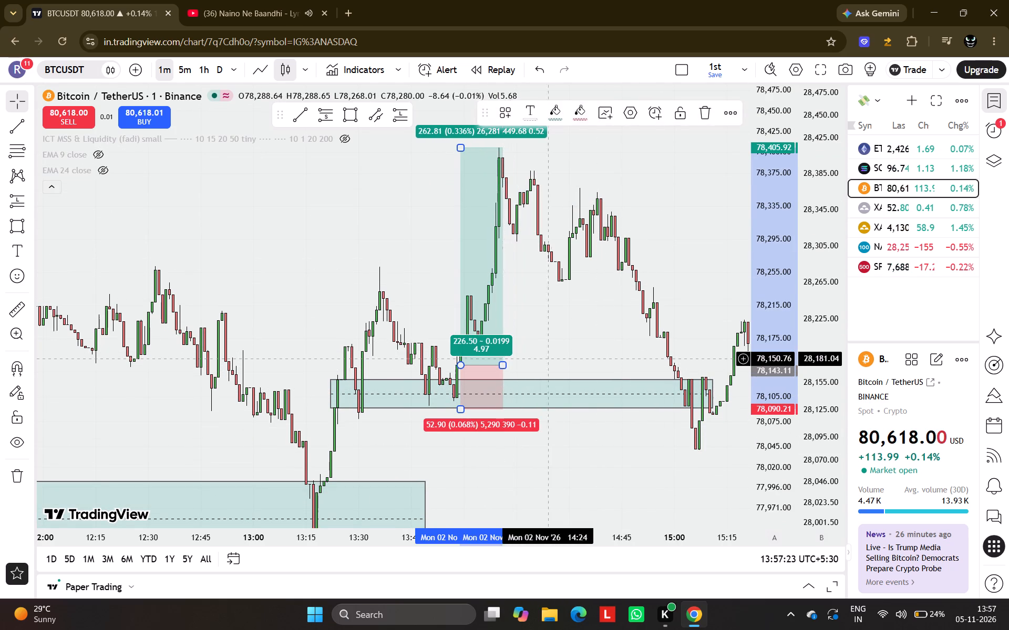
Draw a rectangle from 08:00 to 16:00 between the -4 and -4.5 levels, about 77,648 down to 77,562.
drag(551, 358, 475, 349)
scroll(760, 439, down, 2)
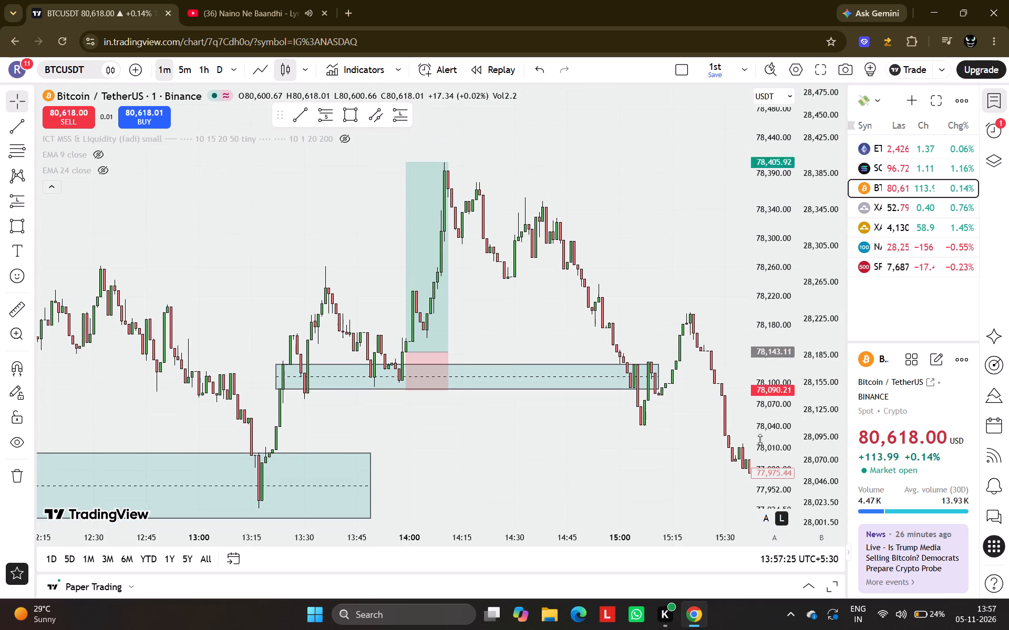
scroll(760, 439, down, 2)
scroll(613, 409, down, 2)
drag(622, 424, 580, 331)
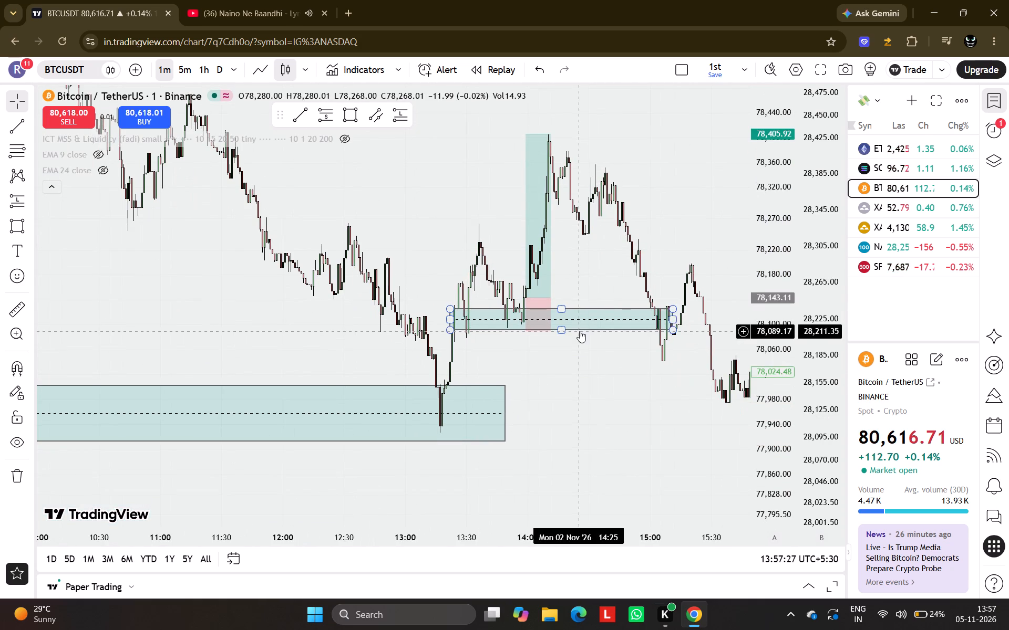
drag(620, 362, 352, 308)
scroll(352, 308, down, 4)
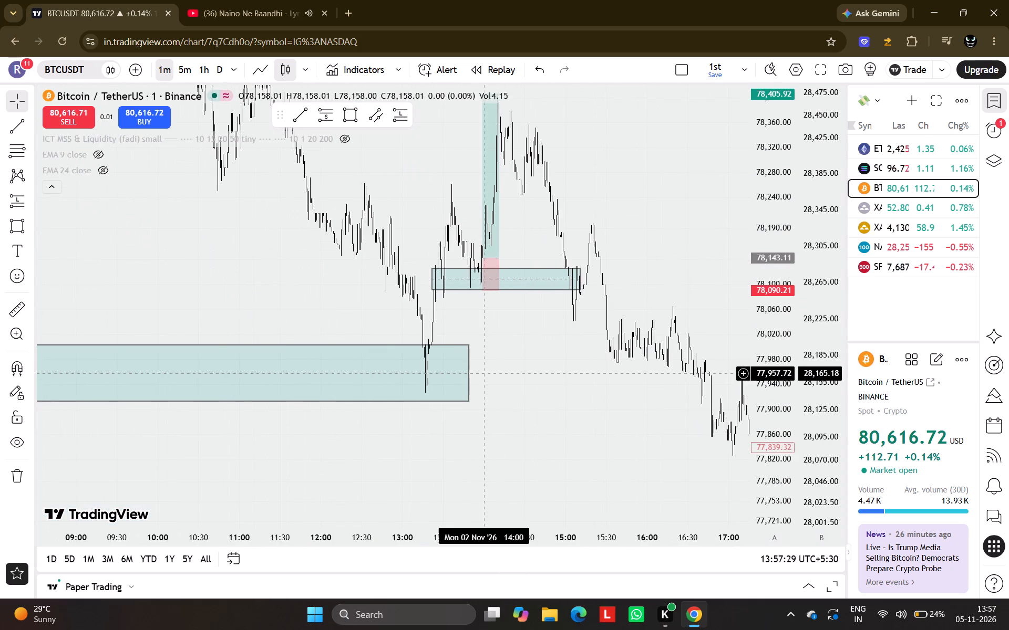
drag(467, 373, 762, 382)
scroll(639, 406, down, 3)
drag(650, 451, 646, 177)
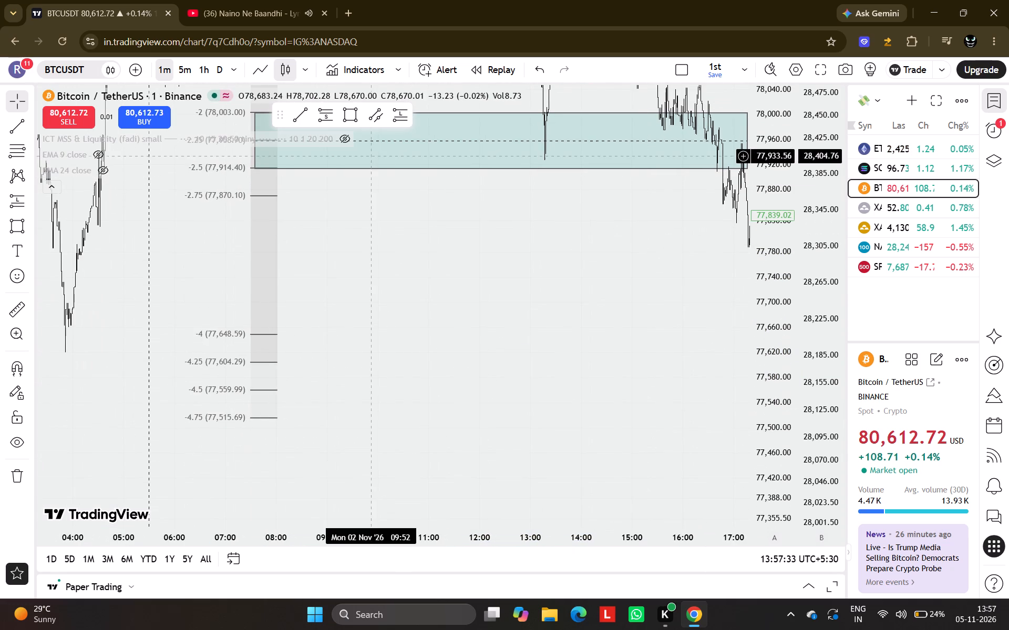
click(354, 111)
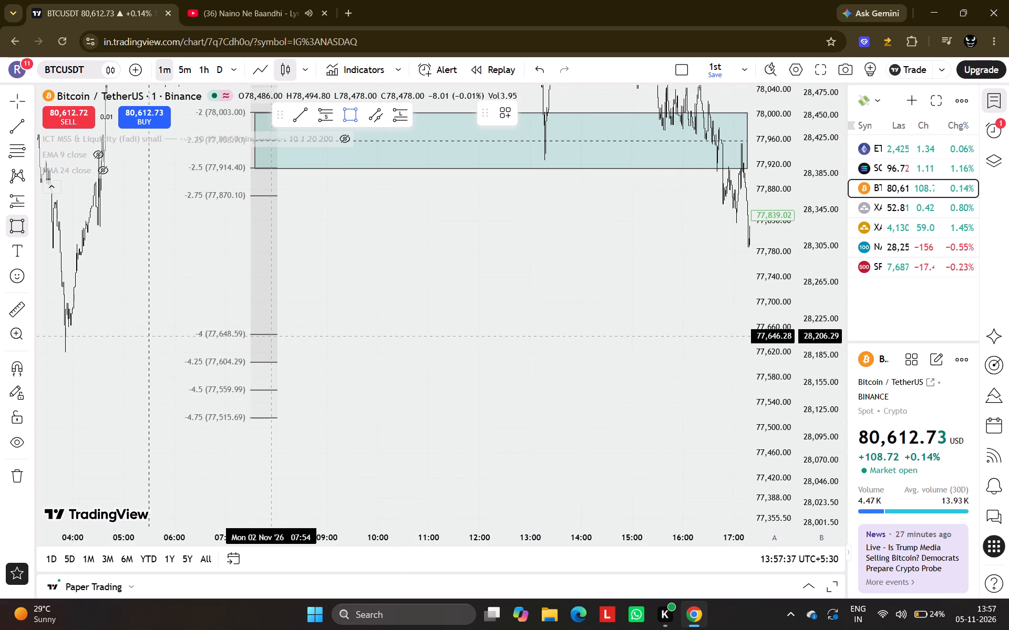
drag(276, 334, 412, 366)
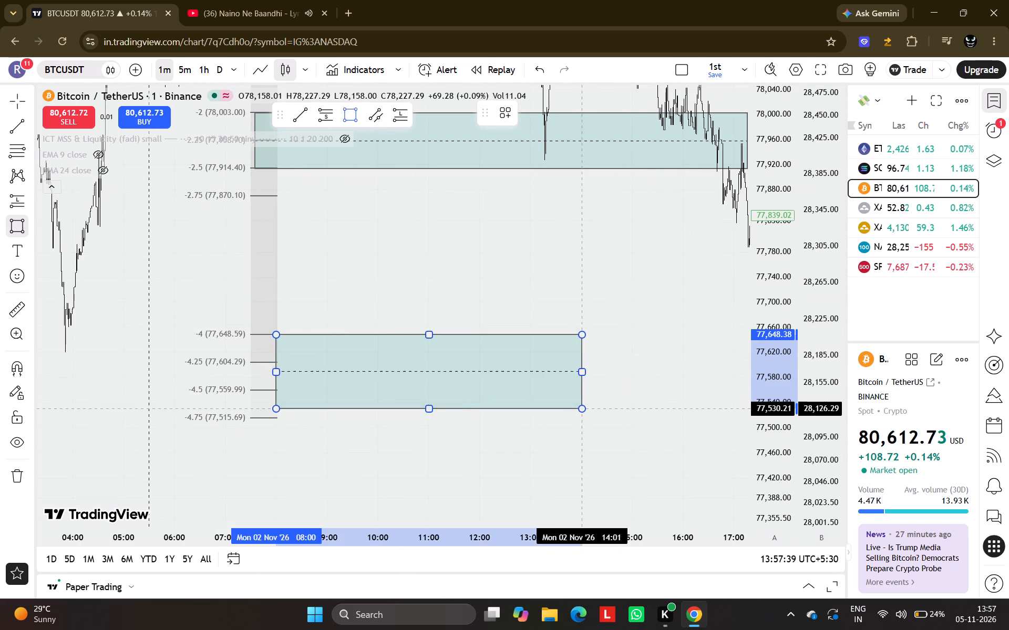
click(683, 389)
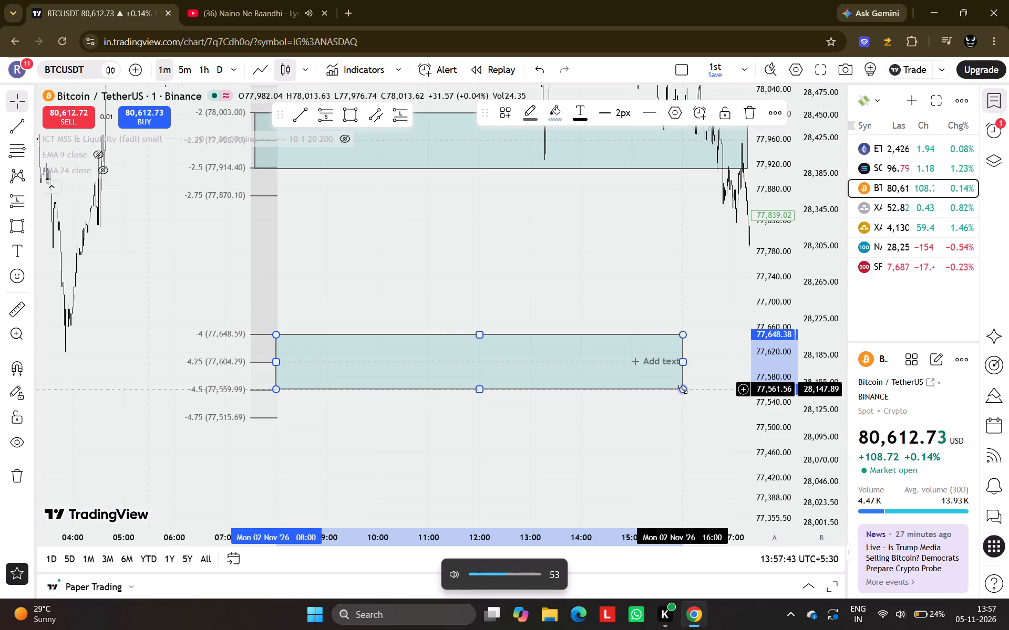
Extend the 77,562–77,648 rectangle's end time to 20:55.
drag(648, 426, 323, 483)
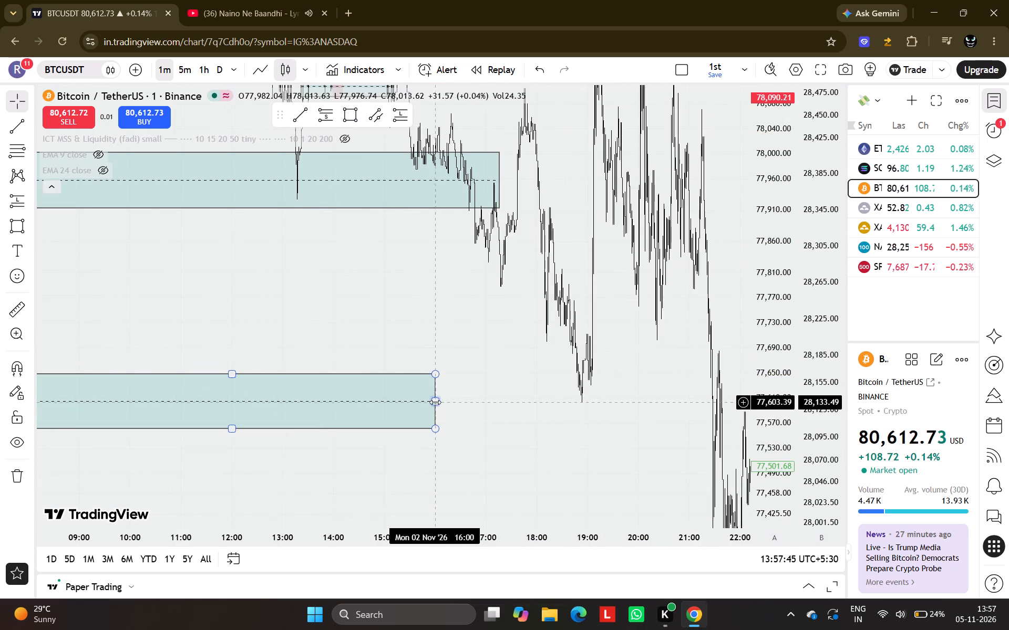
drag(436, 402, 685, 405)
Examine the one-minute candles around 19:00 where price reacts inside the 77,562–77,648 zone.
scroll(614, 241, up, 7)
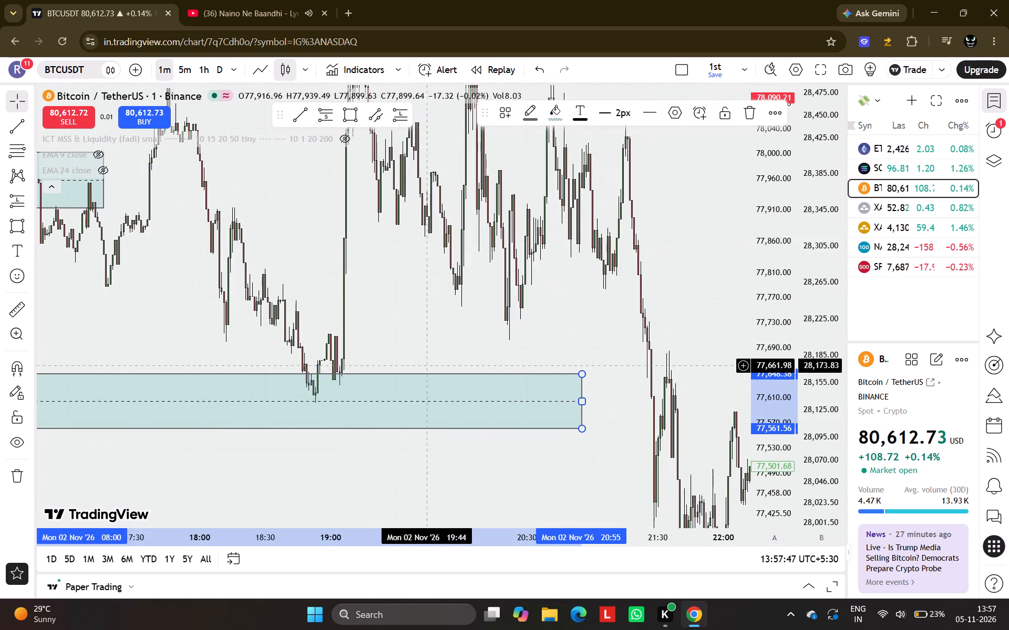
drag(408, 363, 762, 329)
scroll(763, 322, up, 9)
scroll(637, 278, up, 3)
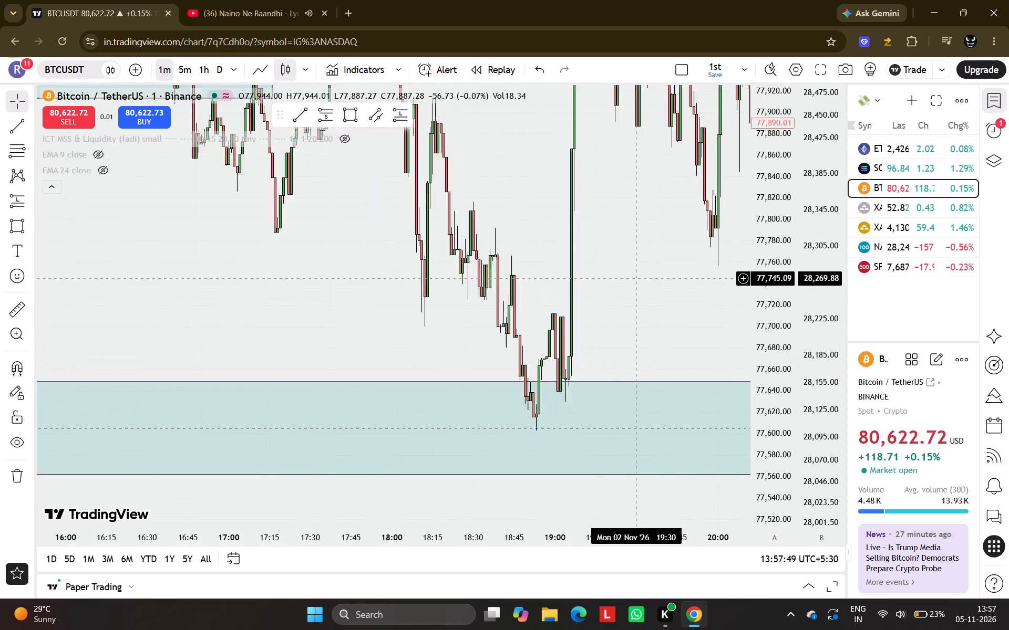
drag(573, 311, 612, 295)
scroll(613, 295, up, 4)
drag(415, 335, 561, 341)
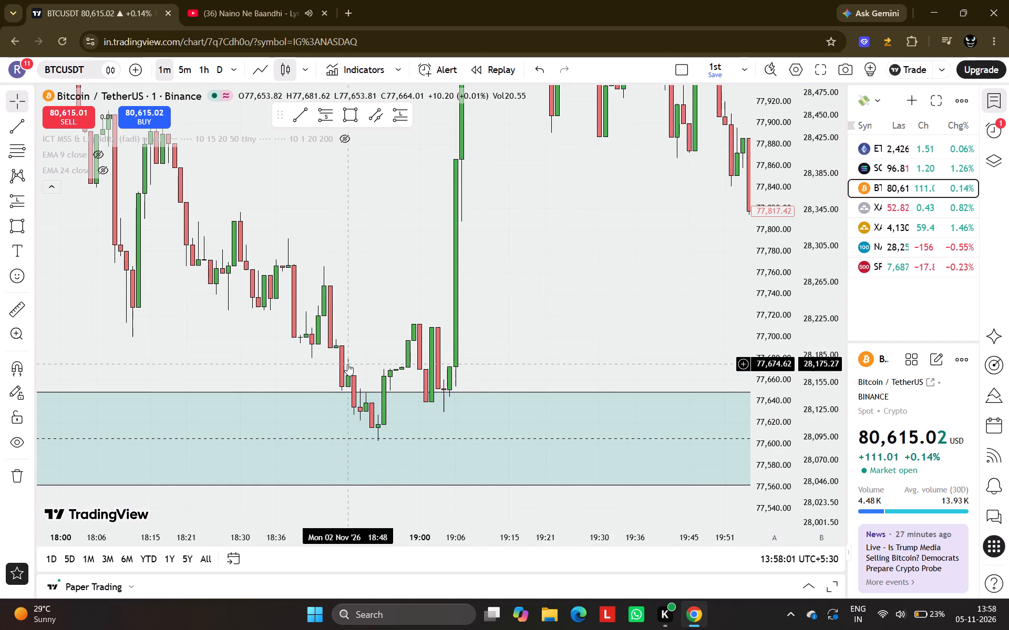
Switch to YouTube and pause the Naino Ne Baandhi video.
click(200, 0)
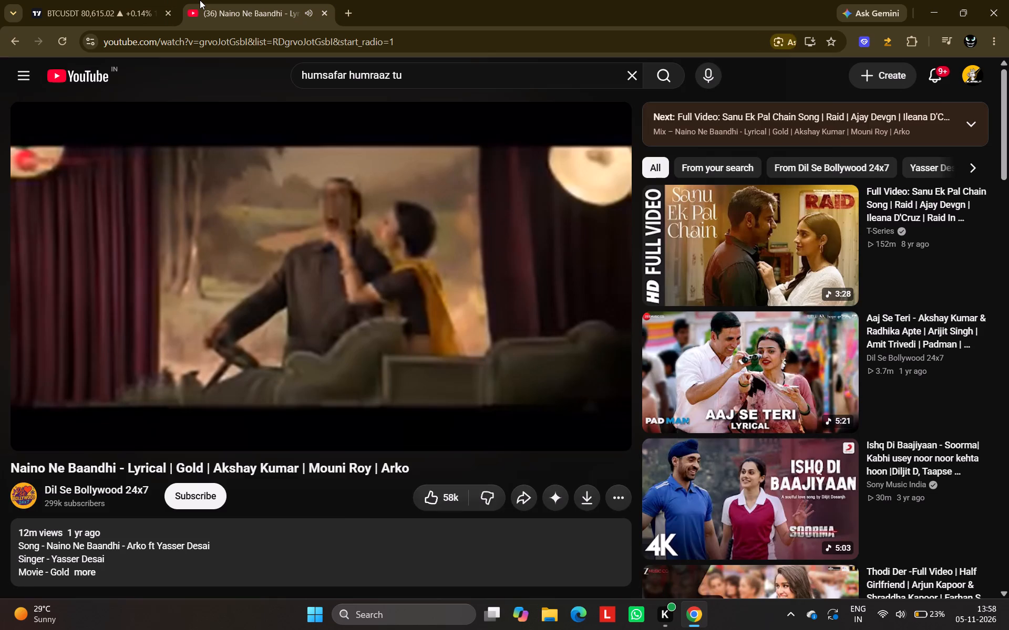
key(space)
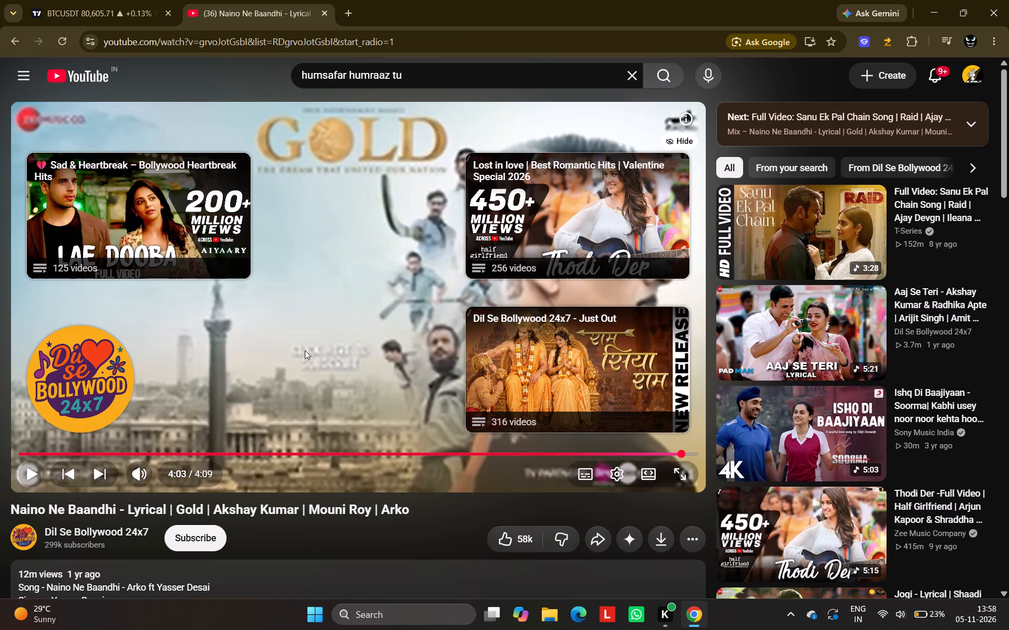
Look through the comments and suggested videos, and play the Nit Khair Manga lyrical video from Raid.
scroll(305, 350, down, 3)
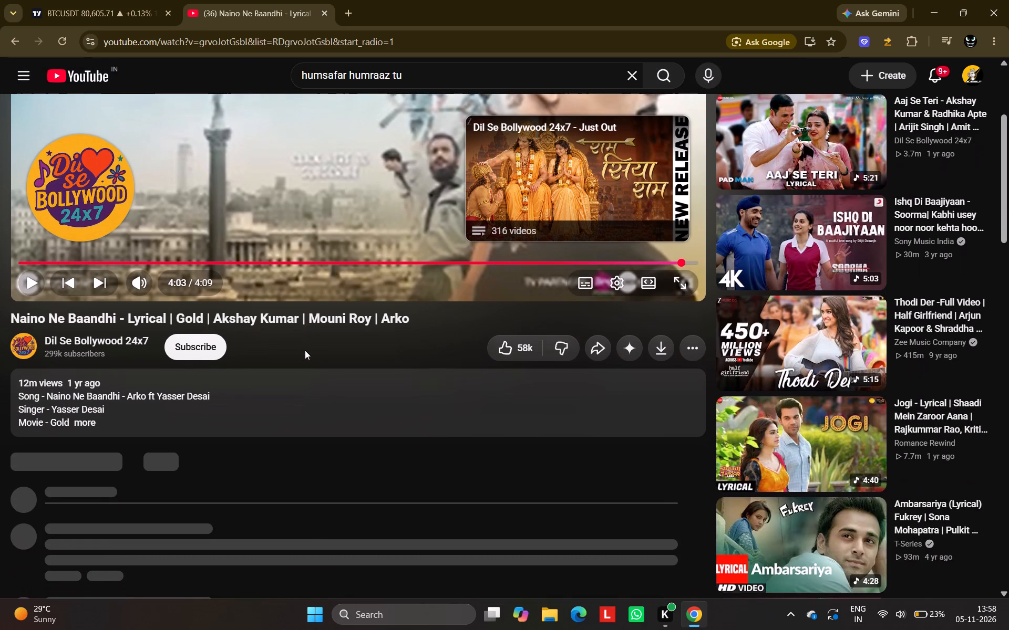
scroll(305, 350, down, 3)
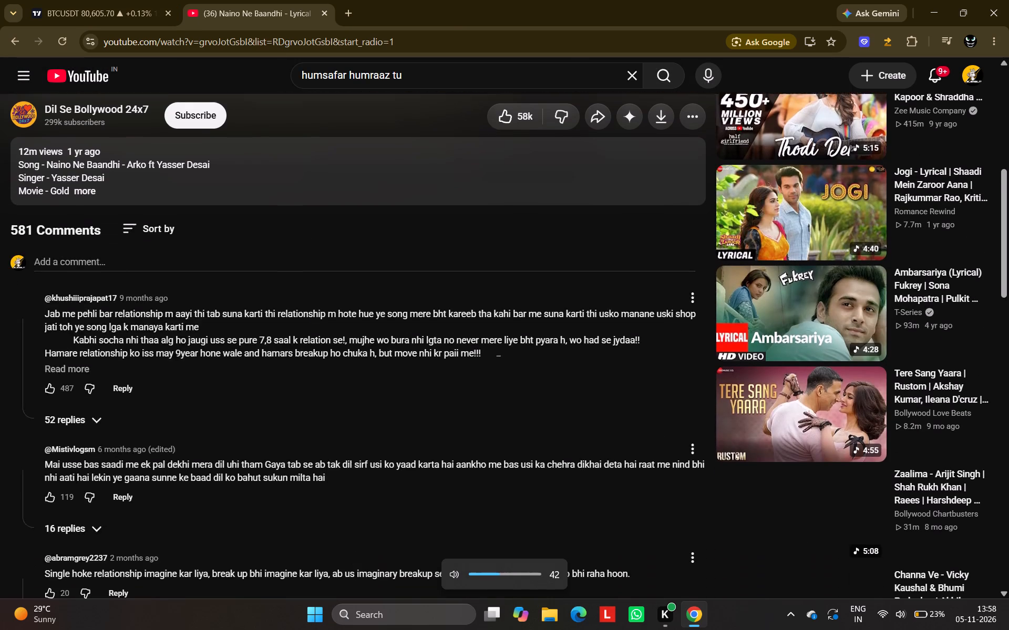
scroll(305, 350, down, 5)
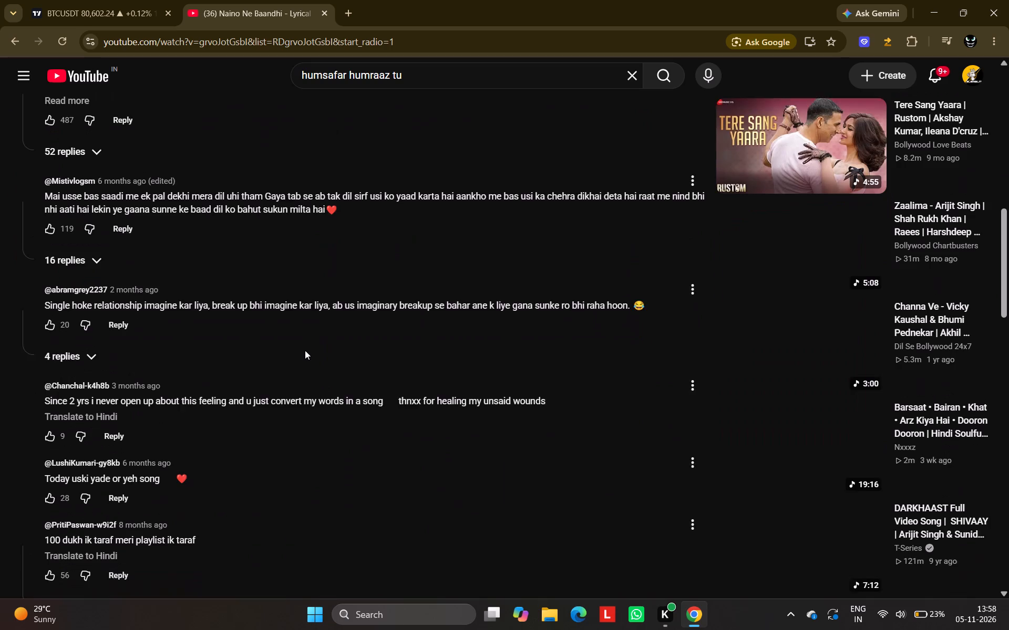
scroll(305, 350, down, 5)
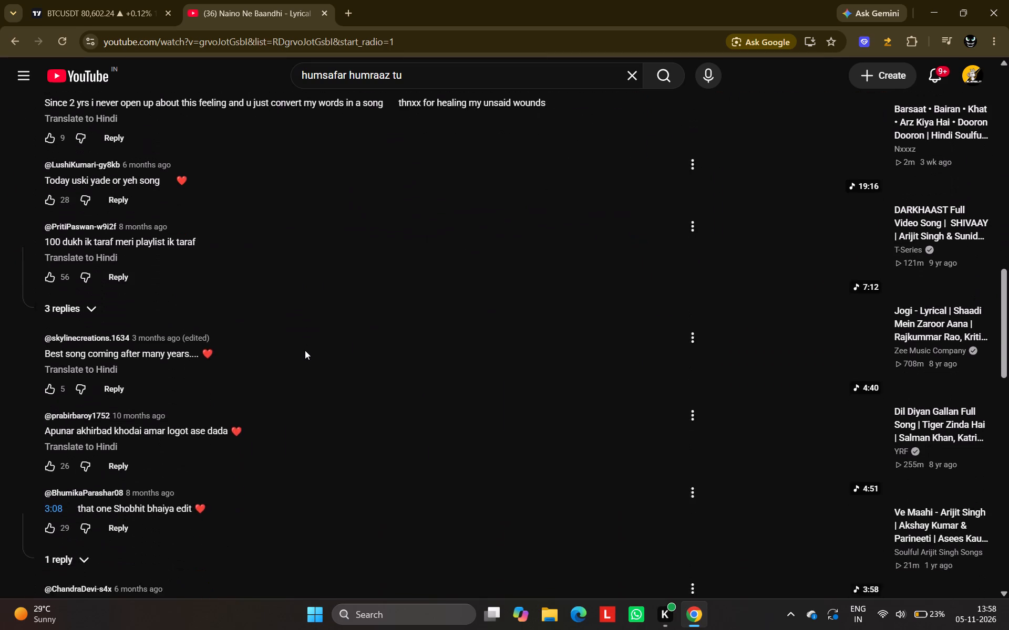
scroll(305, 350, down, 3)
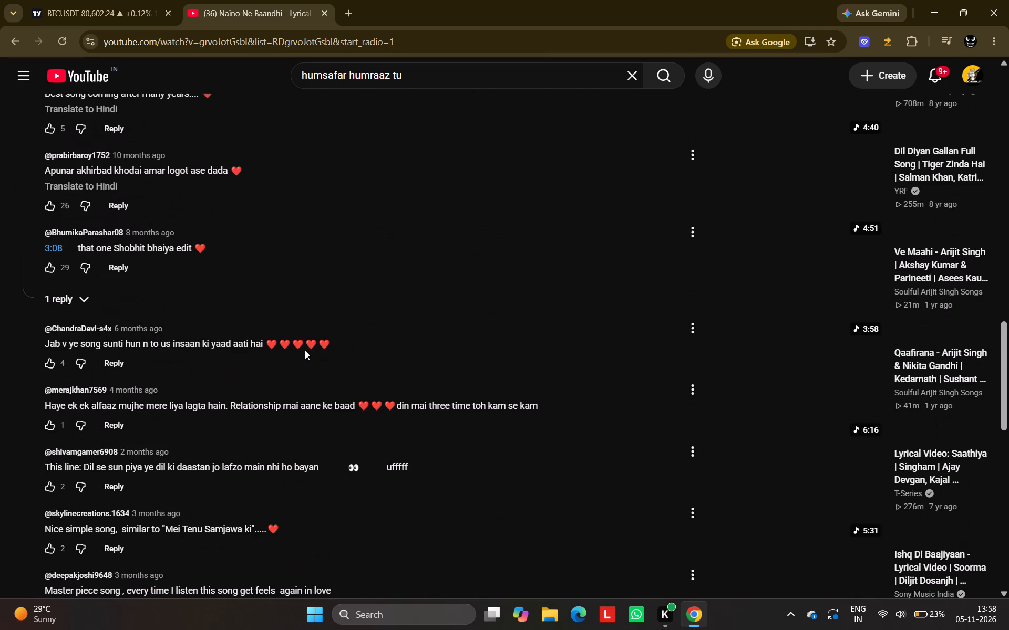
scroll(490, 354, down, 1)
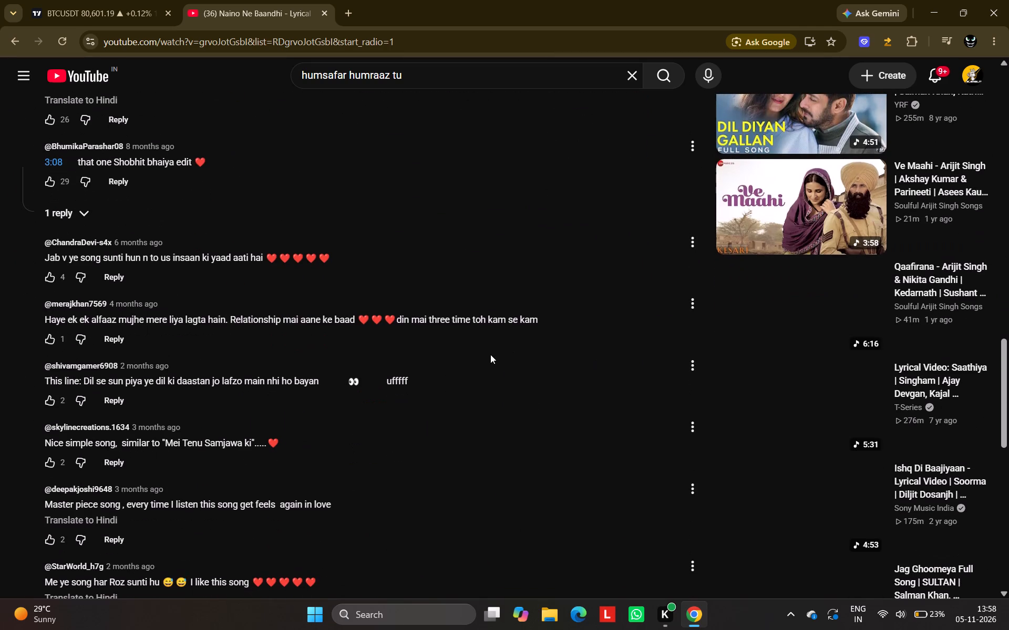
scroll(490, 354, down, 1)
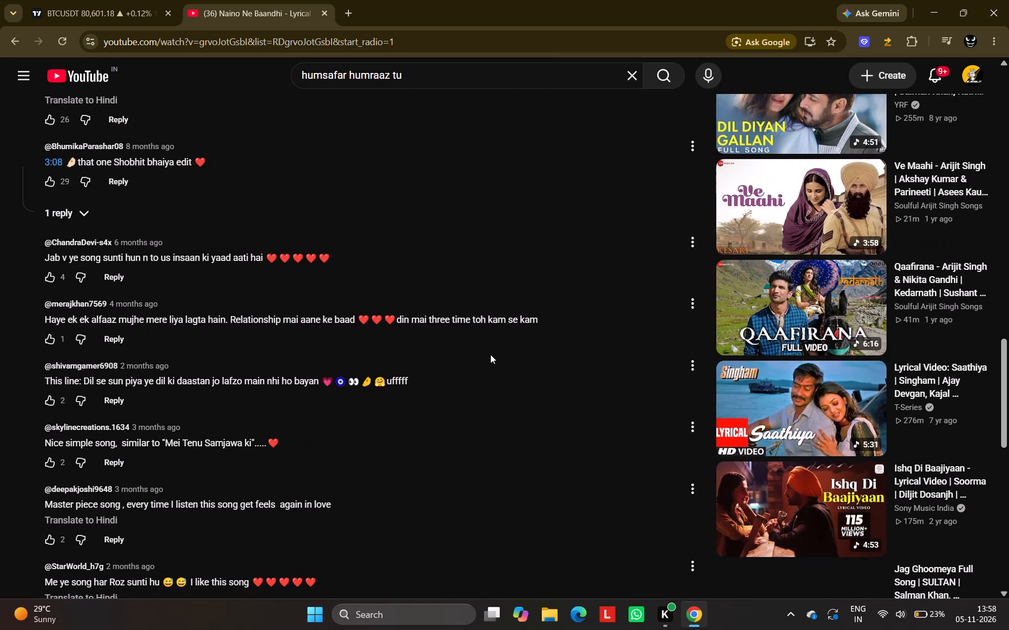
scroll(490, 354, down, 2)
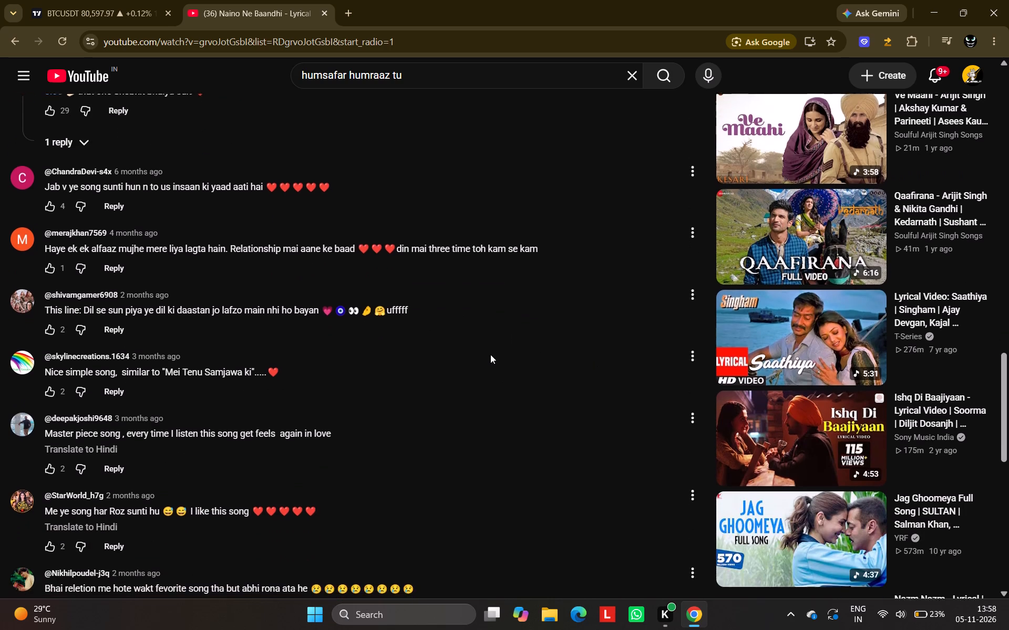
scroll(490, 354, down, 2)
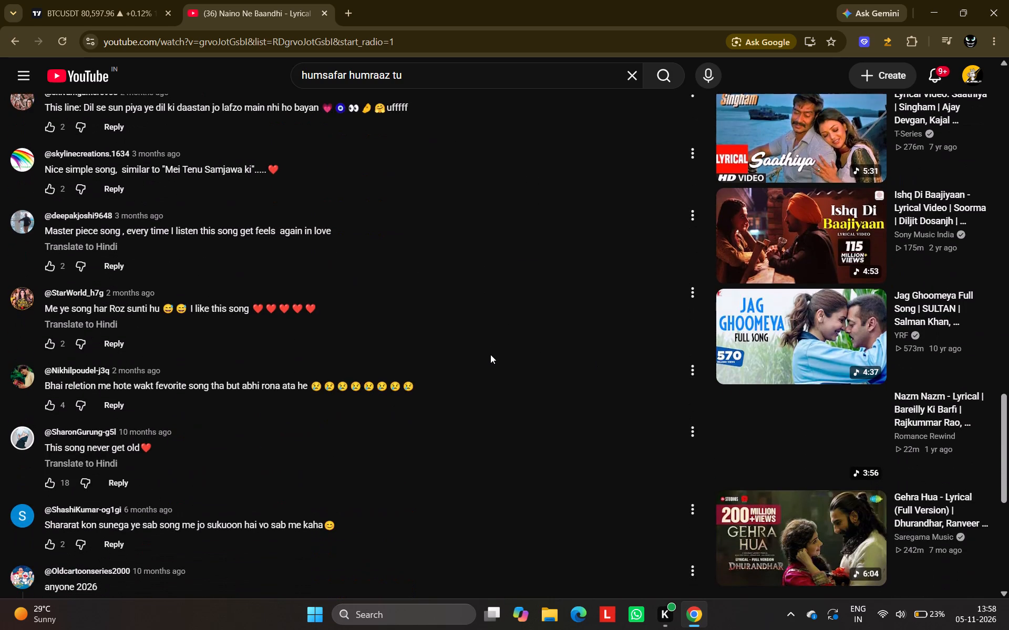
scroll(490, 354, down, 2)
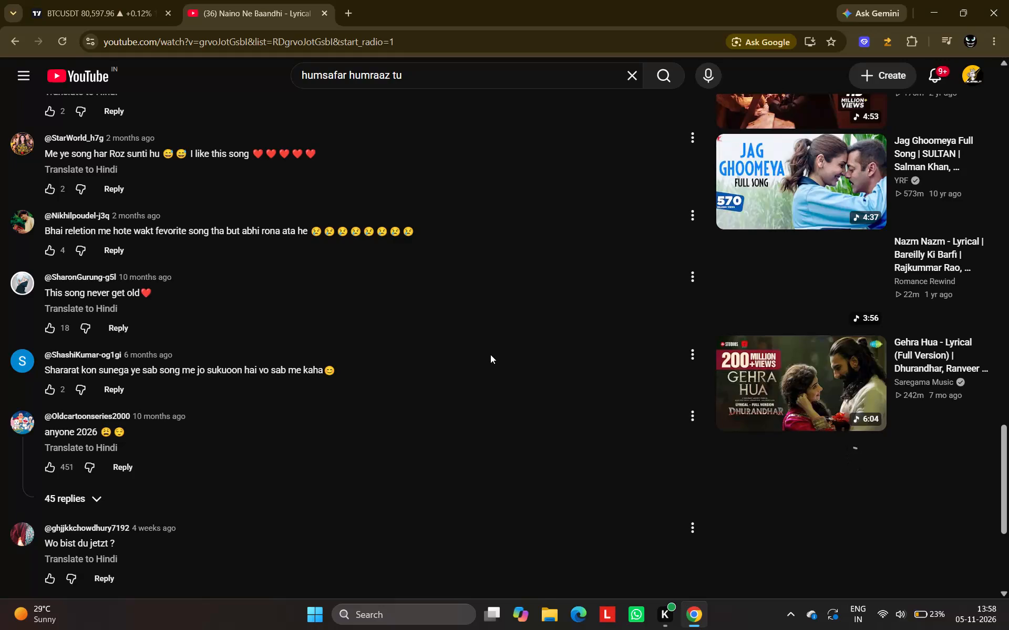
scroll(490, 354, down, 1)
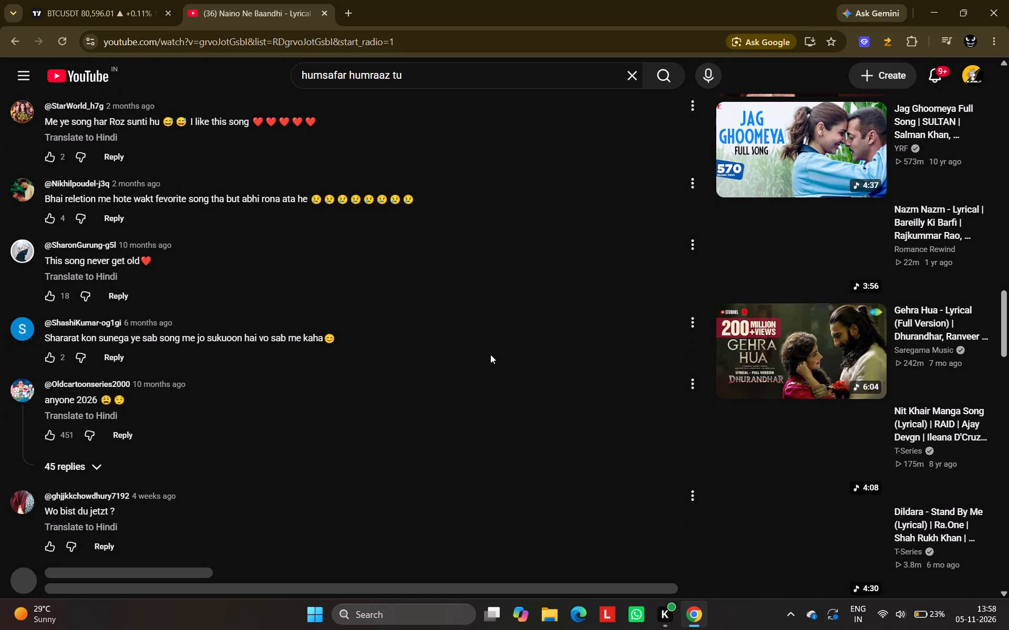
click(792, 449)
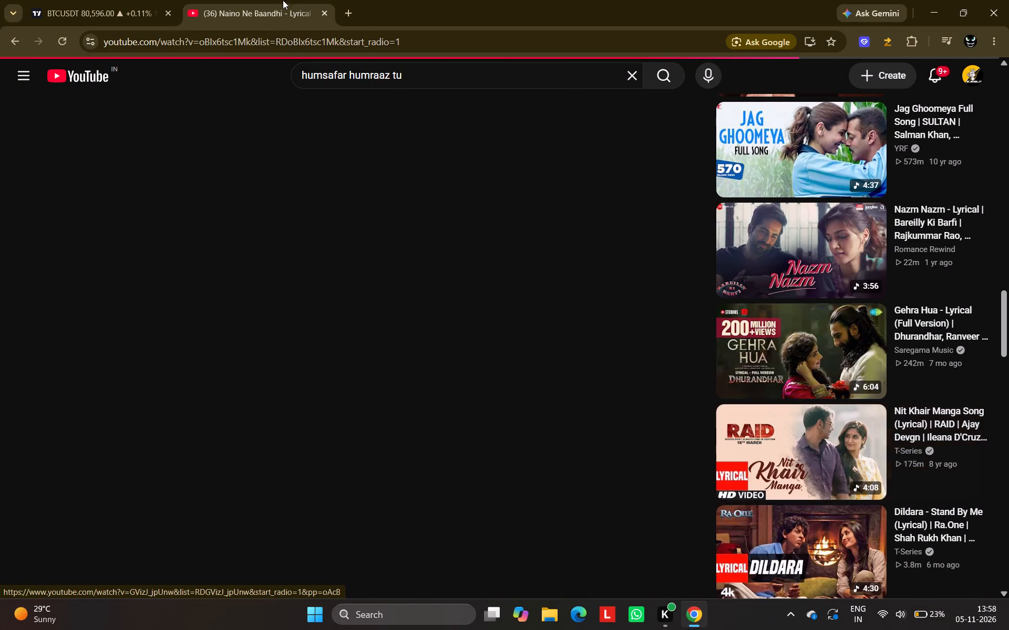
Switch back to the BTCUSDT chart and examine the one-minute candles between 17:45 and 19:36 on 2 November.
click(89, 0)
scroll(439, 266, up, 1)
drag(359, 302, 514, 138)
scroll(514, 138, up, 4)
drag(534, 194, 529, 334)
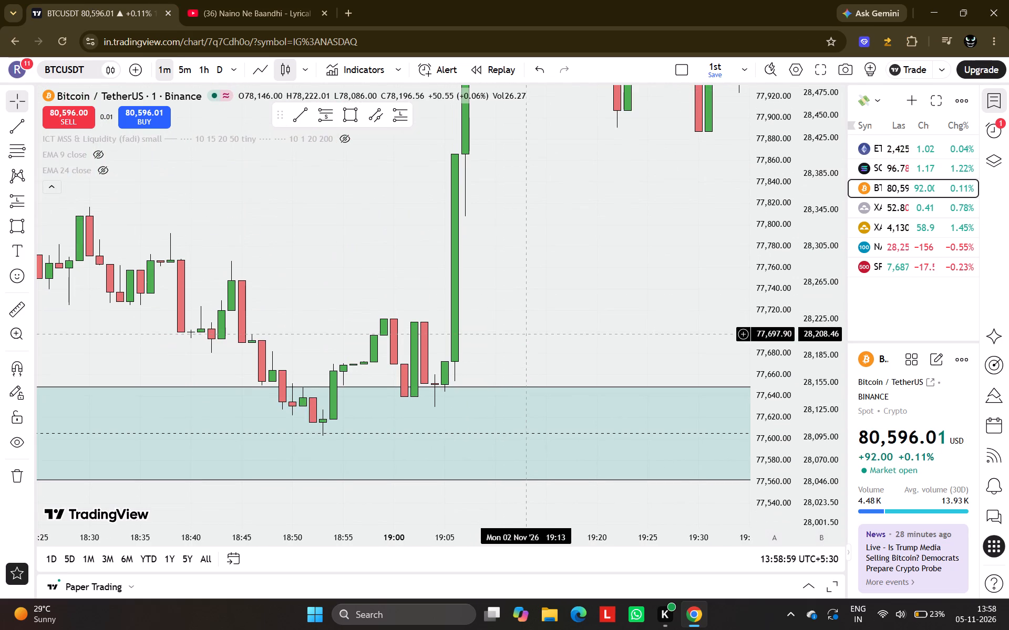
scroll(615, 423, down, 4)
drag(641, 360, 556, 333)
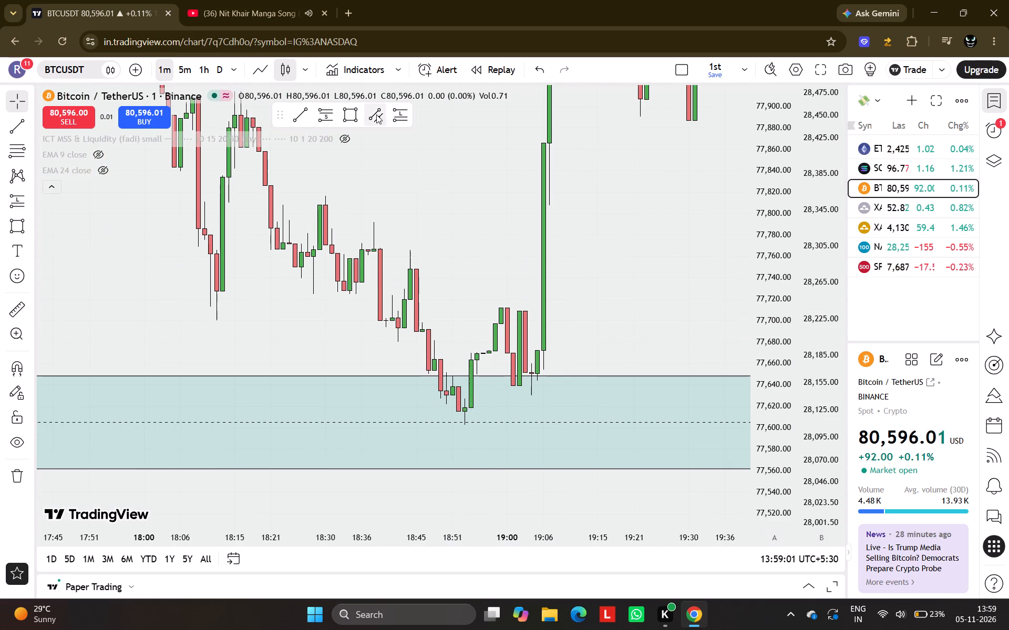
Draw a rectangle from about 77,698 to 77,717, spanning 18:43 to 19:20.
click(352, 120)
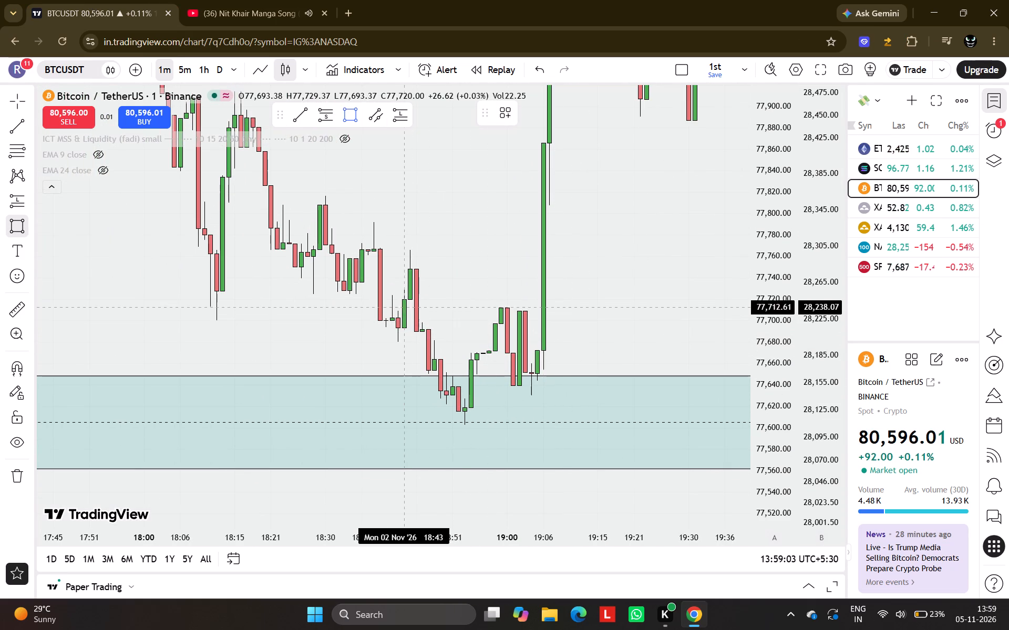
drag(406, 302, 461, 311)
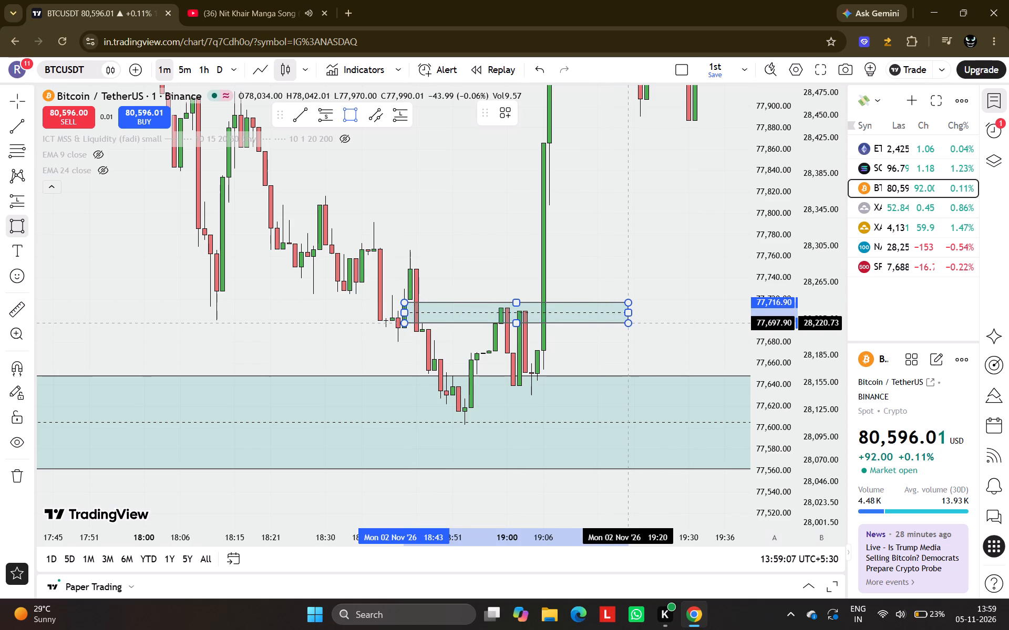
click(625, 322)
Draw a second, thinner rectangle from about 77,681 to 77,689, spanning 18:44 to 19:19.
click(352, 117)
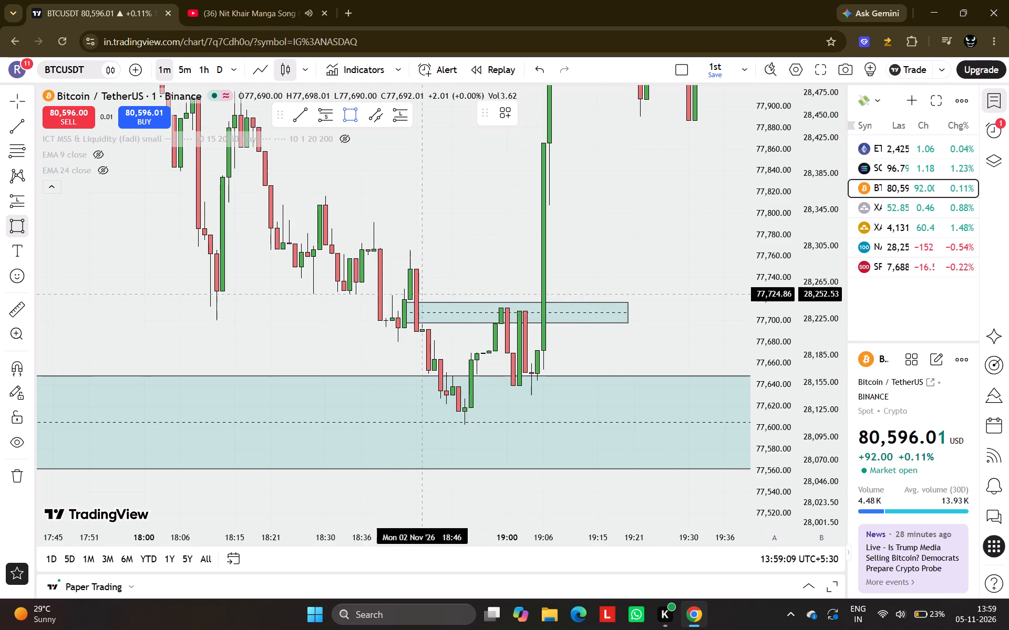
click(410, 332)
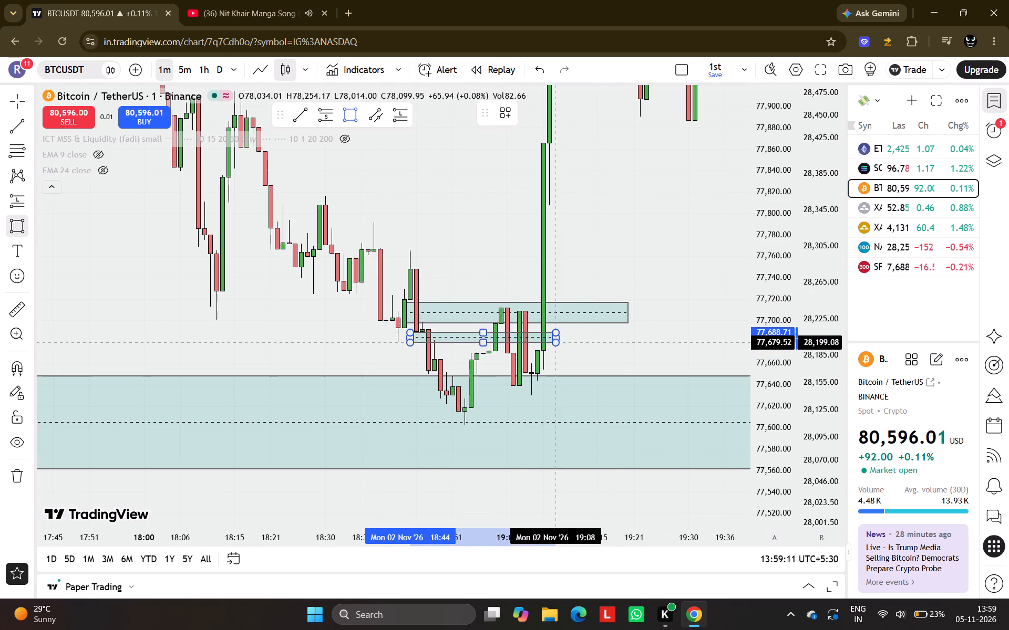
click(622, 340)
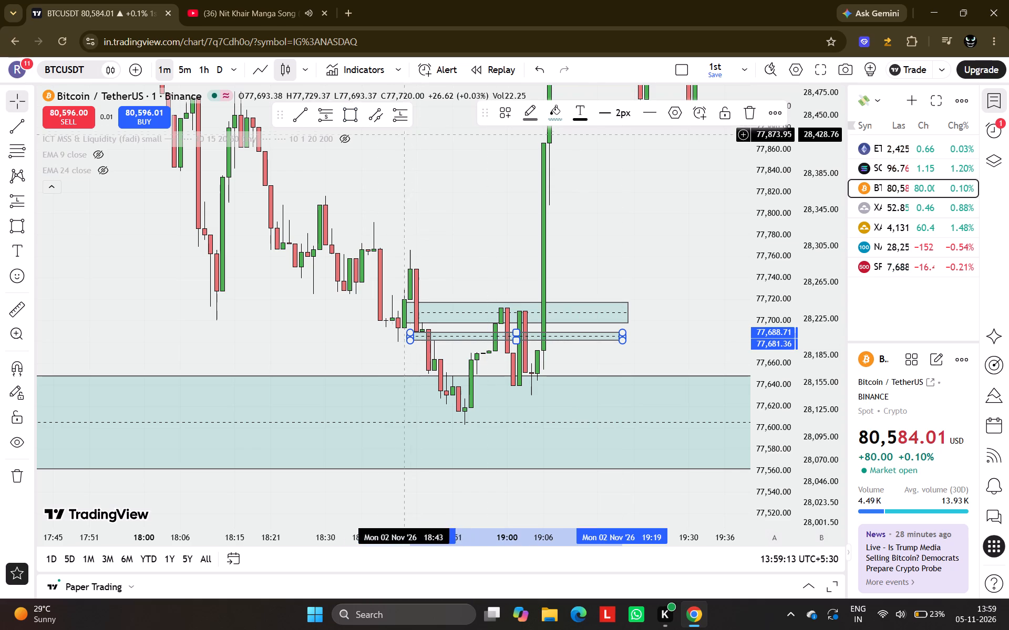
Draw a rectangle from about 77,627 to 77,650 inside the large lower zone, spanning 18:52 to 19:33.
click(347, 117)
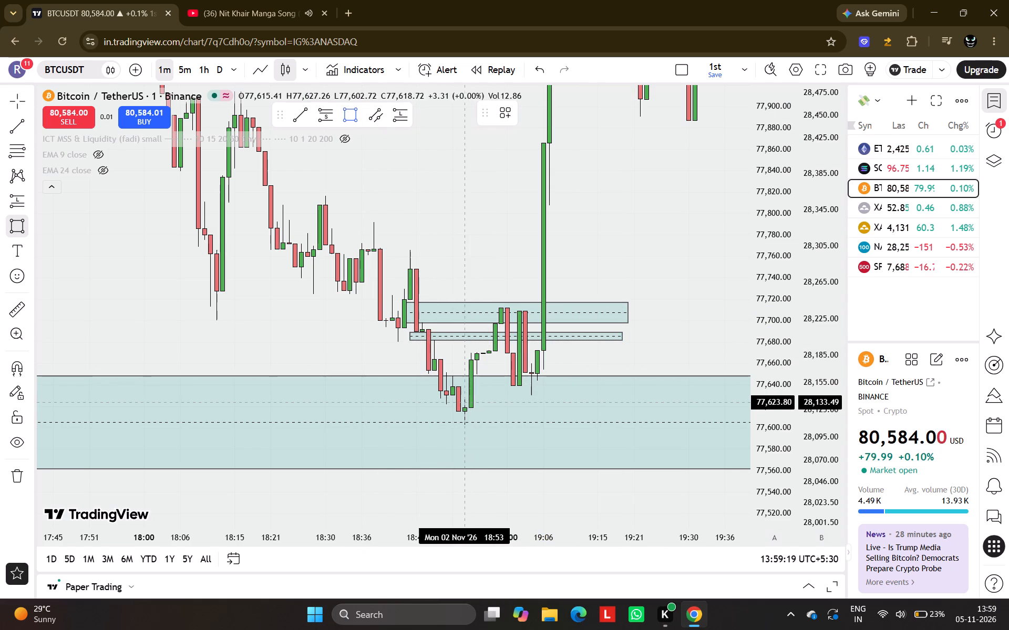
drag(456, 398, 646, 355)
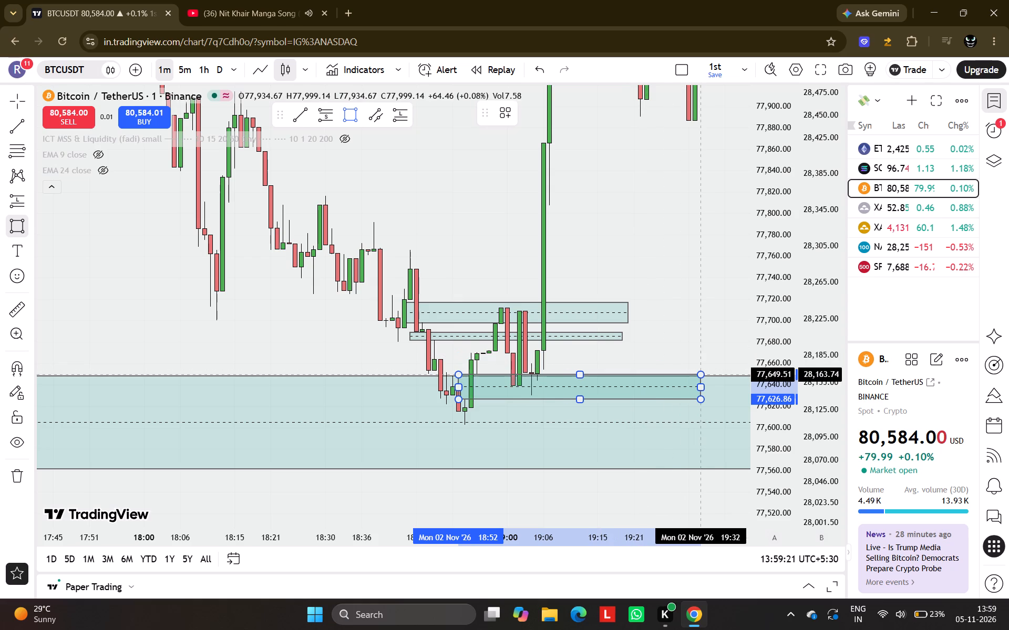
click(704, 374)
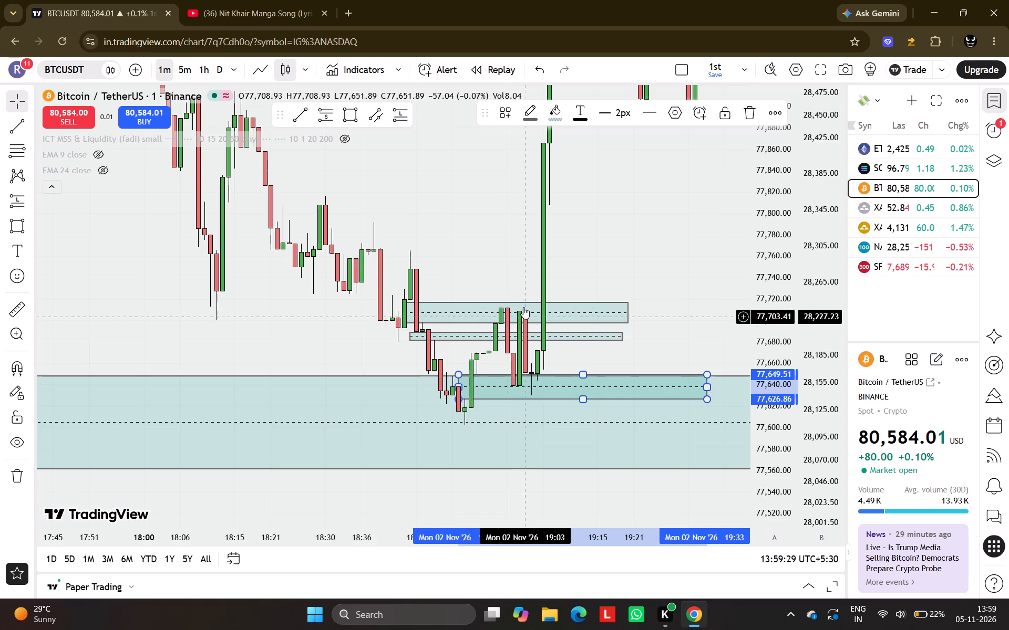
Place a long position at the 19:02 candle with entry at about 77,709 and stop at about 77,625.
drag(664, 348, 759, 292)
scroll(759, 292, up, 2)
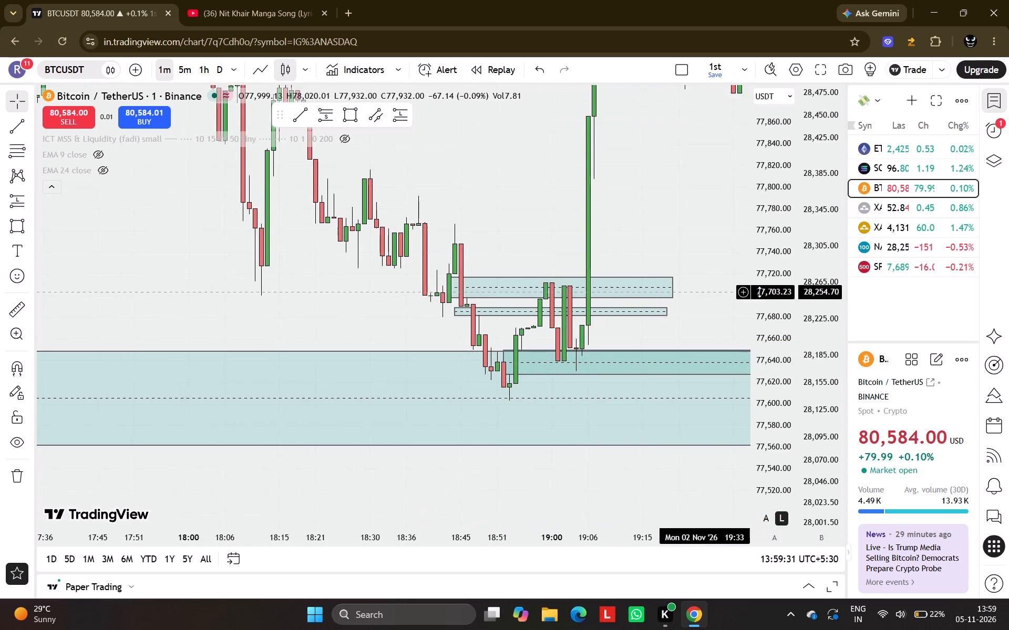
scroll(759, 292, up, 3)
scroll(702, 276, up, 6)
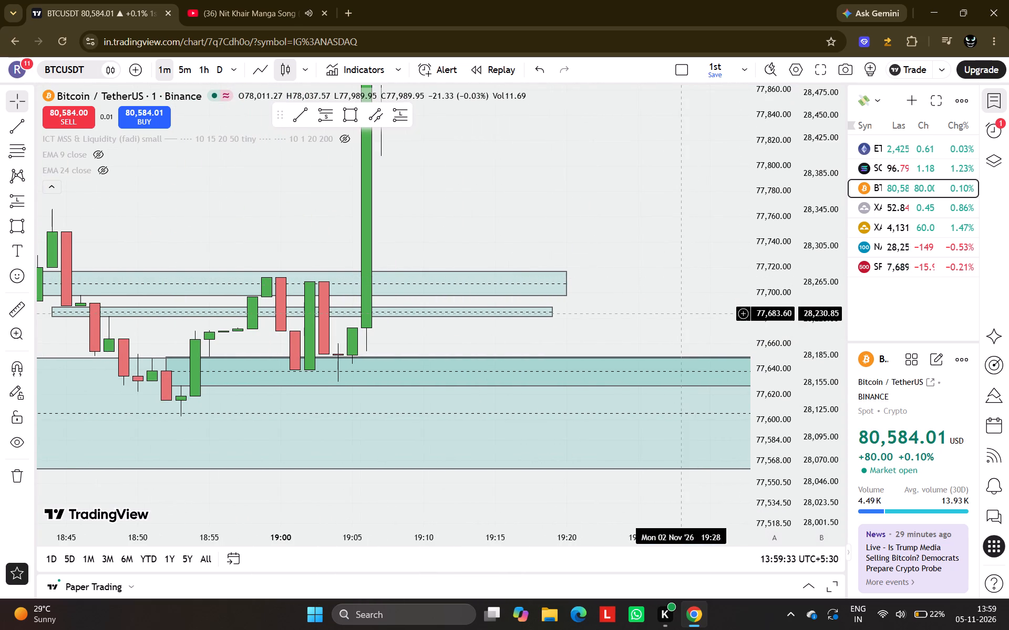
drag(686, 313, 754, 287)
scroll(761, 286, up, 7)
drag(573, 339, 612, 345)
click(405, 119)
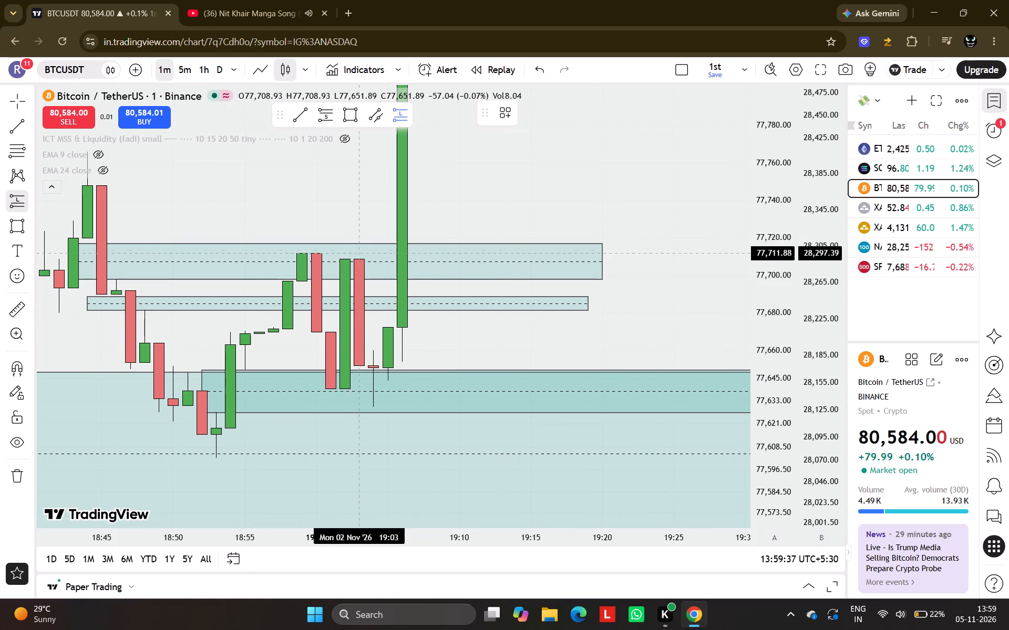
click(349, 258)
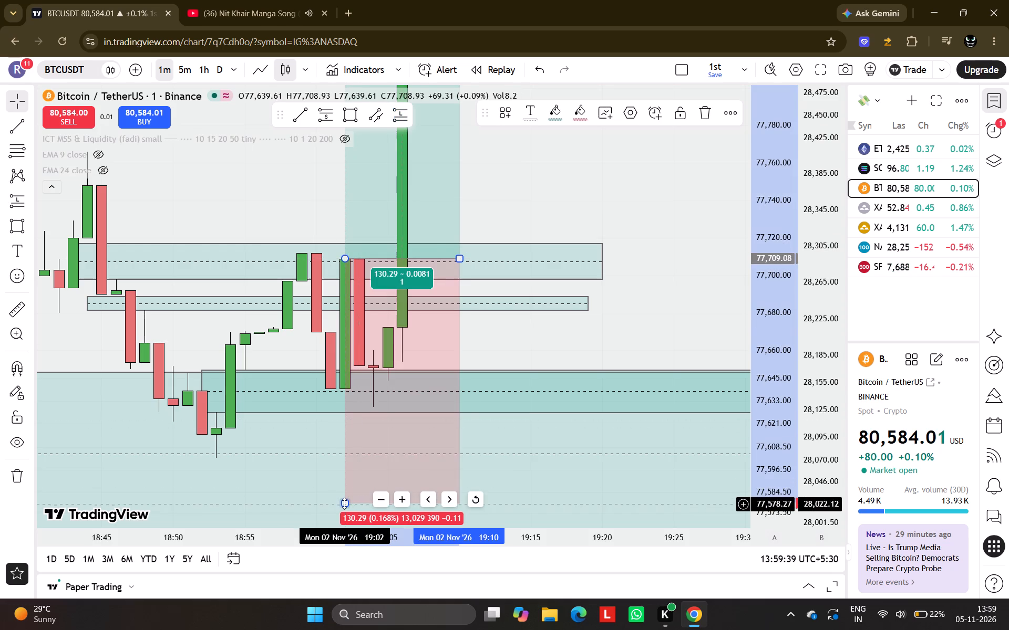
drag(344, 503, 389, 415)
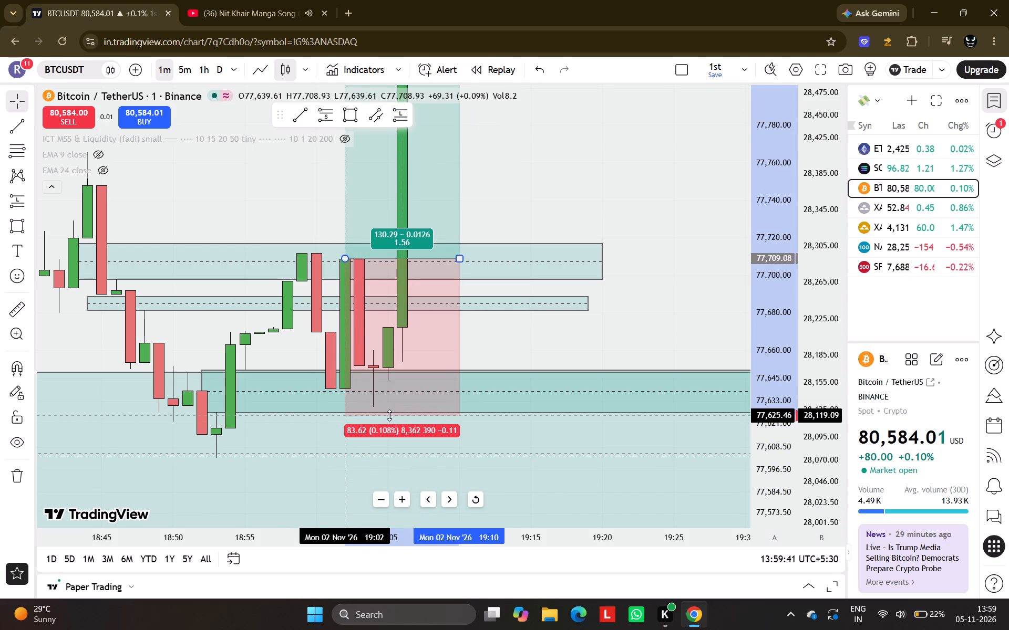
drag(389, 415, 390, 415)
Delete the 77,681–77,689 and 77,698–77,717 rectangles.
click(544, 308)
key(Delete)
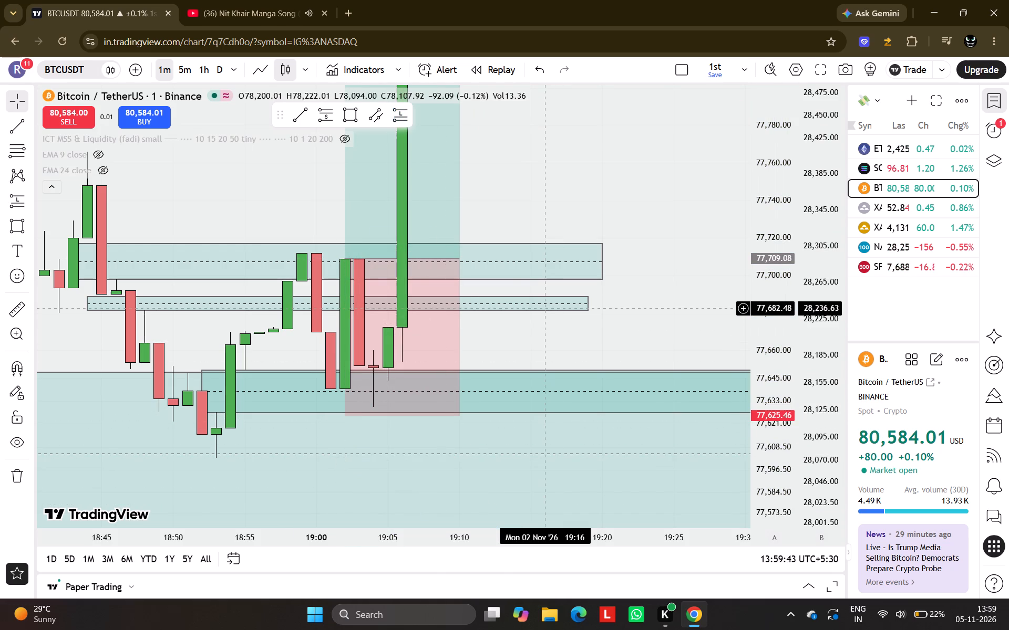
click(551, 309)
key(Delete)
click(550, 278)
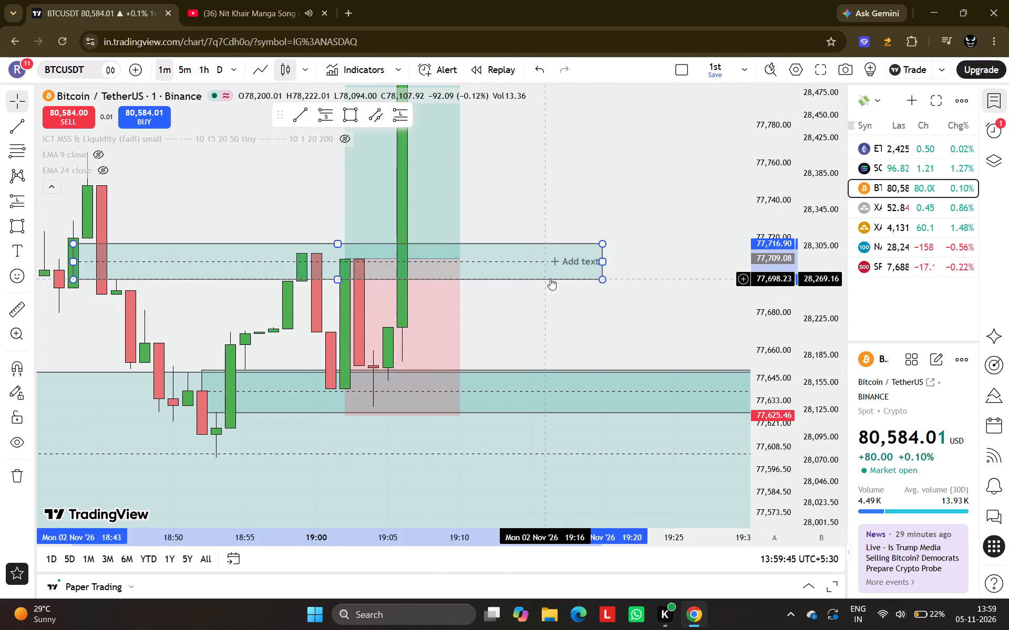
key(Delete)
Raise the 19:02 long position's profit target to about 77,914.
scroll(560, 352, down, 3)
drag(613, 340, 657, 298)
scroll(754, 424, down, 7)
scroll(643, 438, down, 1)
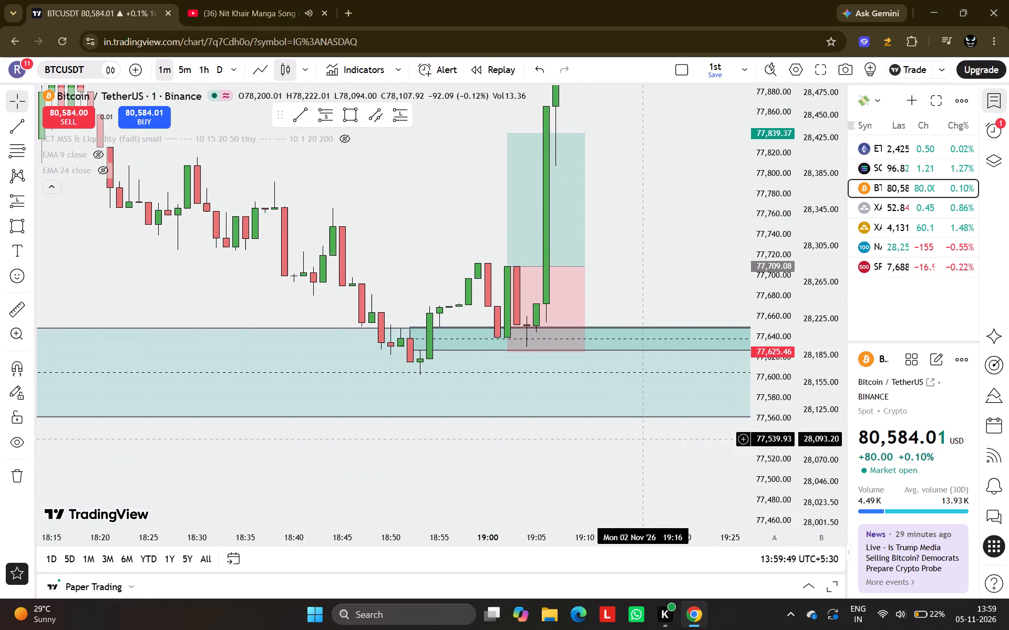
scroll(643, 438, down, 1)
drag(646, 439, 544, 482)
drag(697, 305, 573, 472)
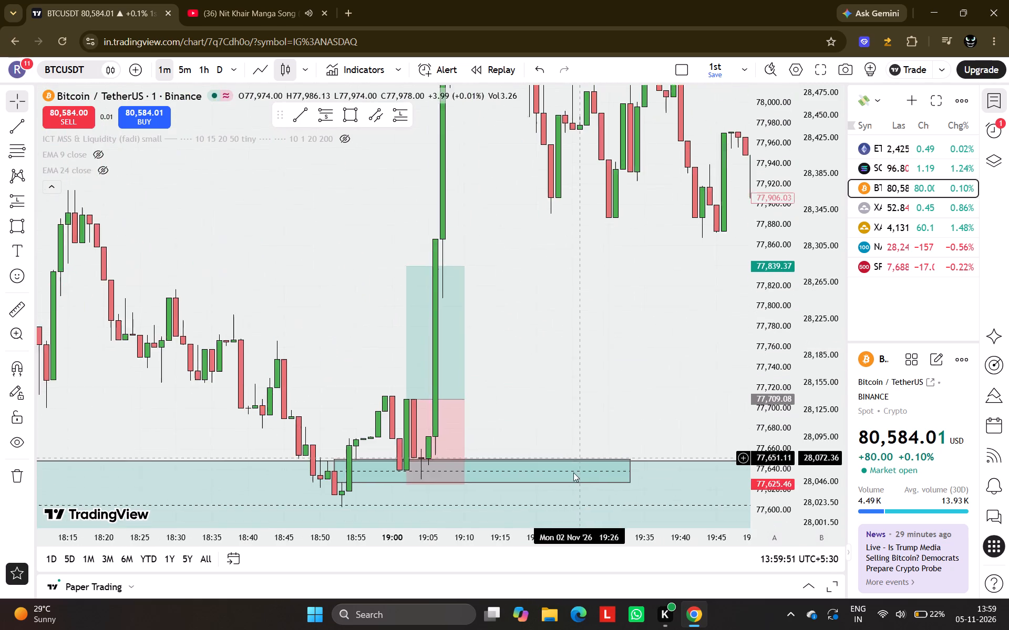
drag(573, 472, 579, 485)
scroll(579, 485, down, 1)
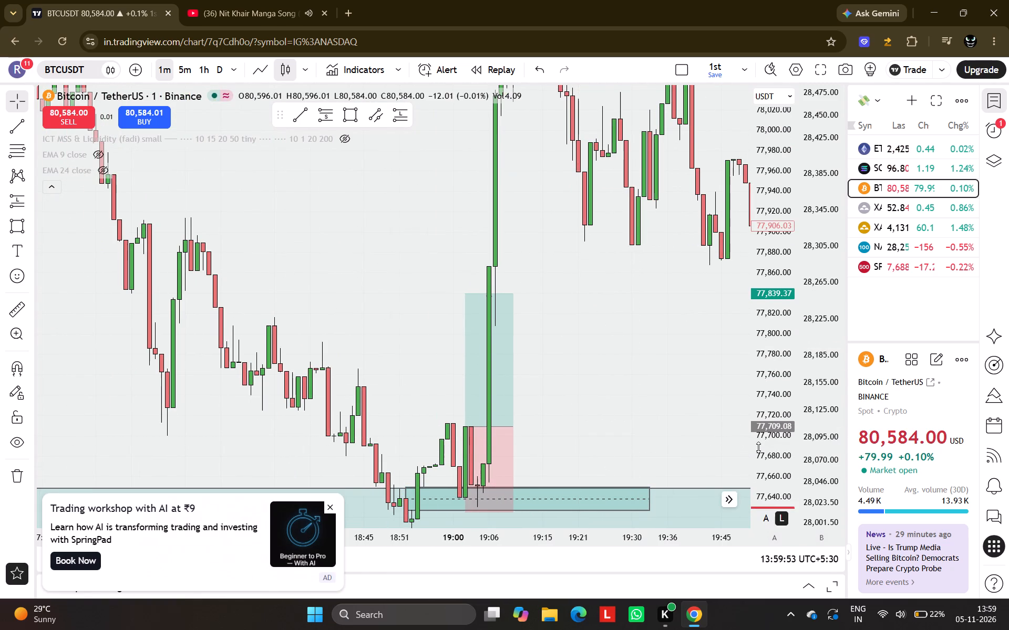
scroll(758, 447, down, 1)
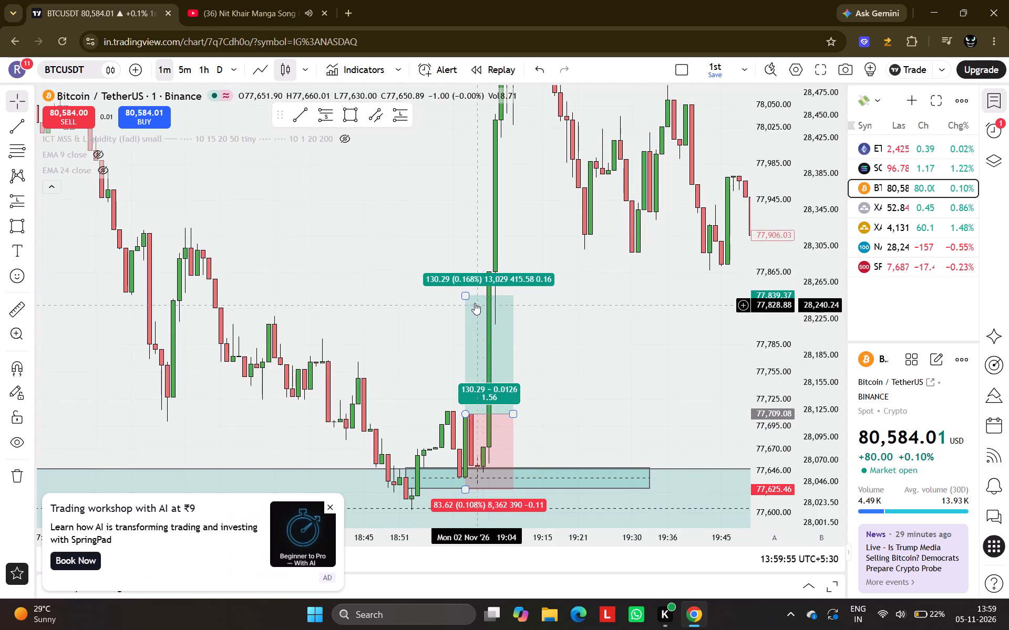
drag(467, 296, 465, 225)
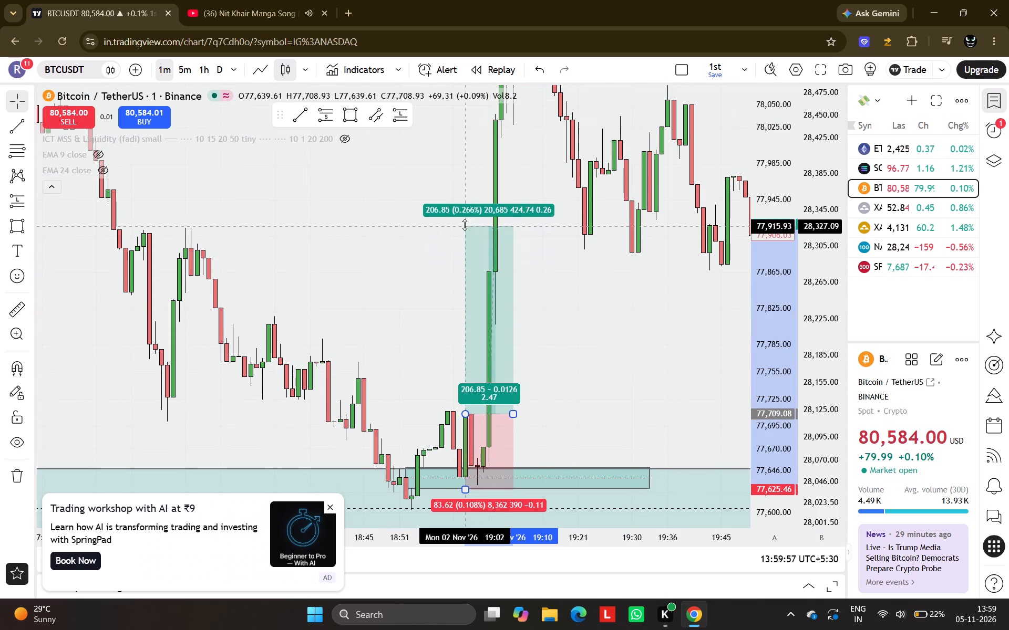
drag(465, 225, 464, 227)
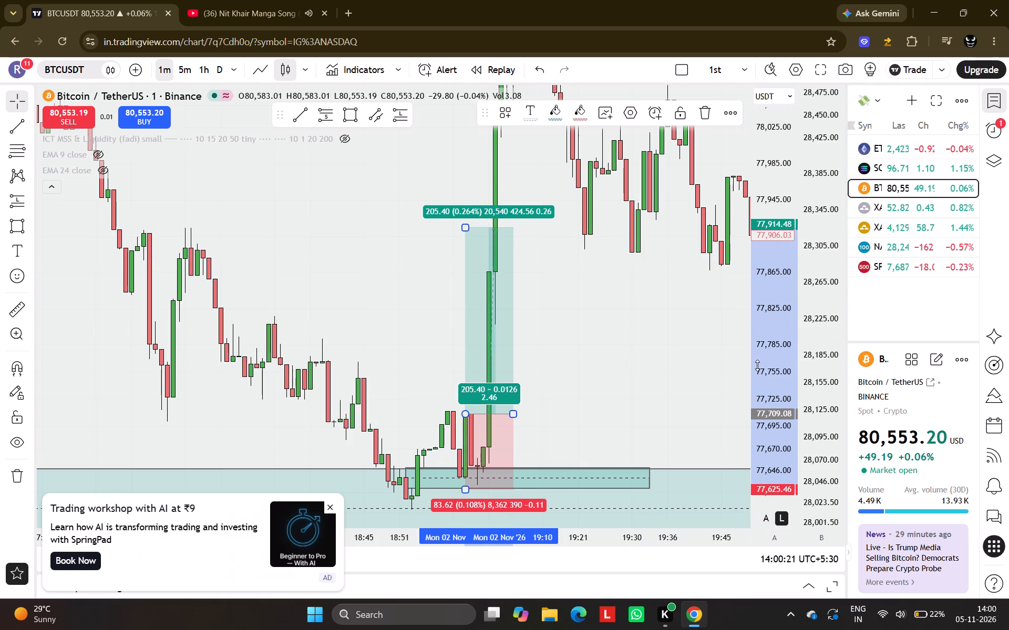
Raise the 19:02 long position's profit target to about 78,194, near the spike's high.
scroll(757, 365, down, 8)
scroll(603, 359, down, 3)
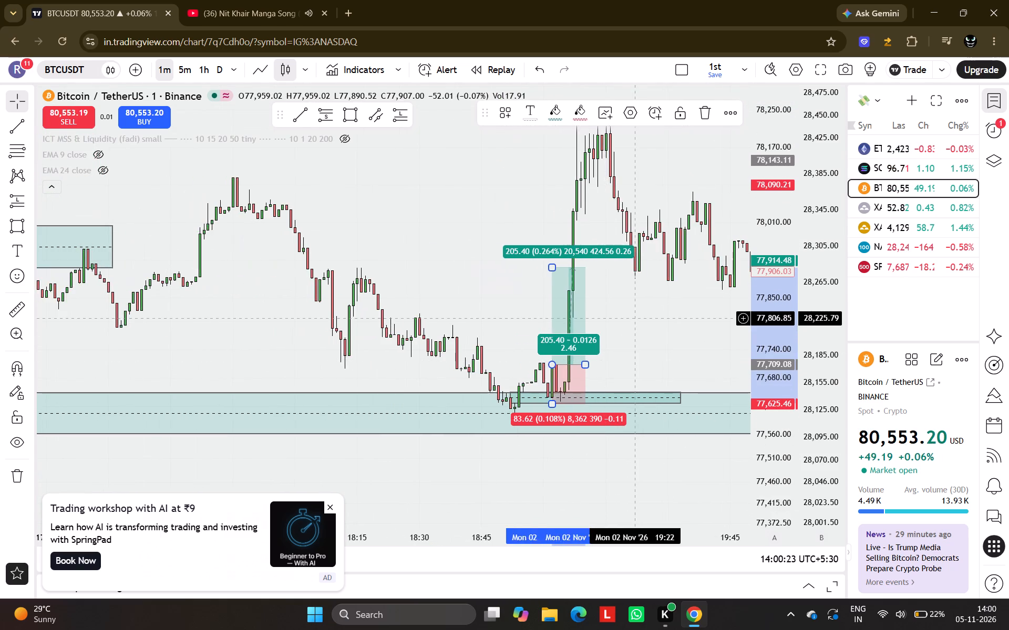
drag(637, 318, 583, 401)
scroll(583, 401, down, 1)
drag(562, 309, 562, 307)
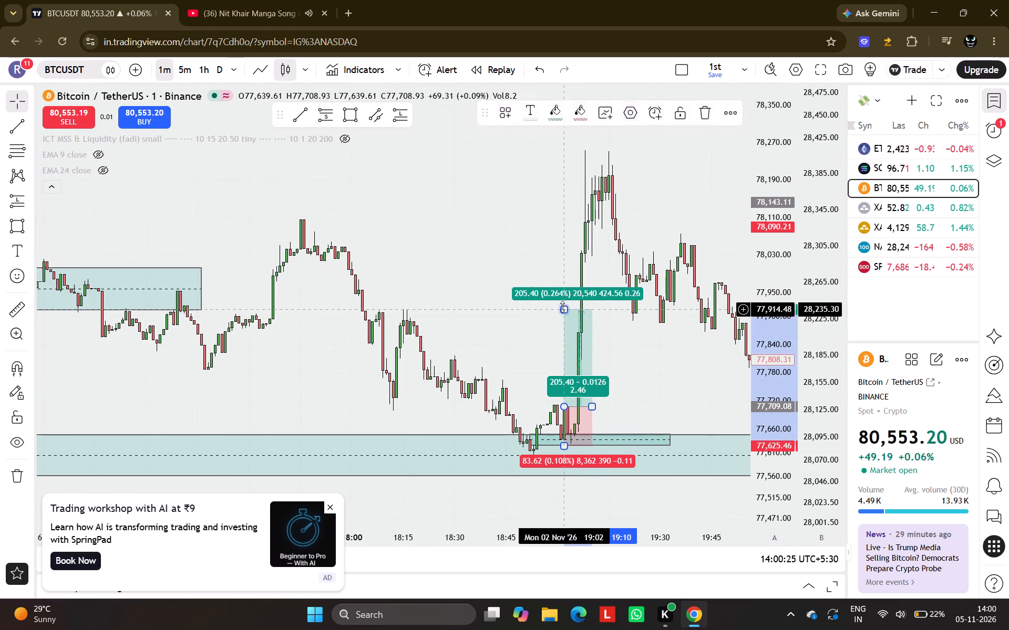
drag(562, 307, 539, 220)
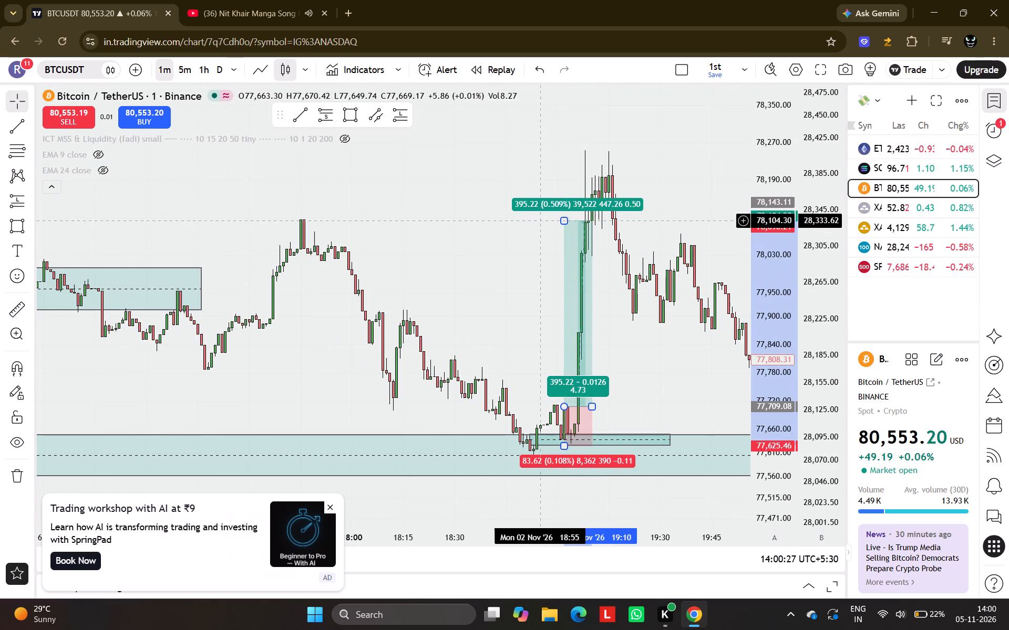
scroll(498, 246, down, 5)
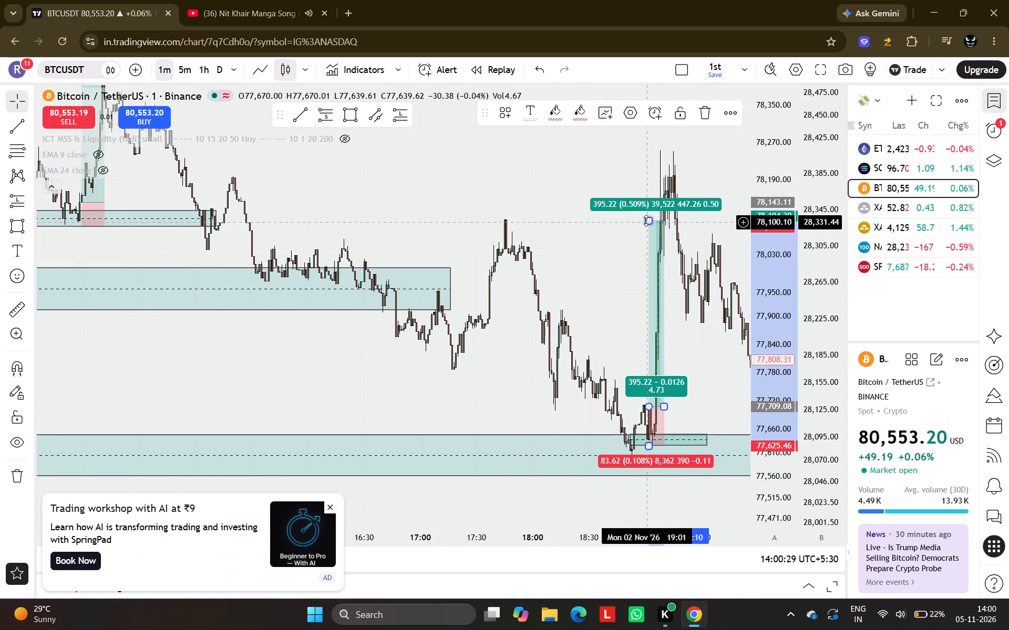
drag(646, 220, 655, 178)
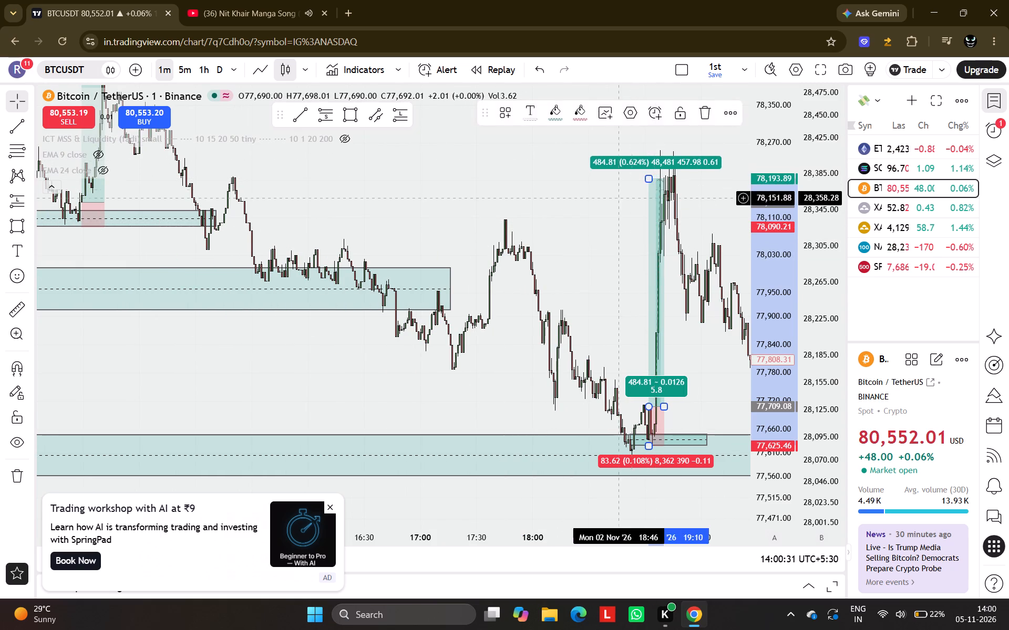
Measure the price distance from just below the 77,914–78,003 zone down to the top of the 77,560–77,649 zone.
drag(619, 198, 523, 218)
scroll(523, 218, up, 3)
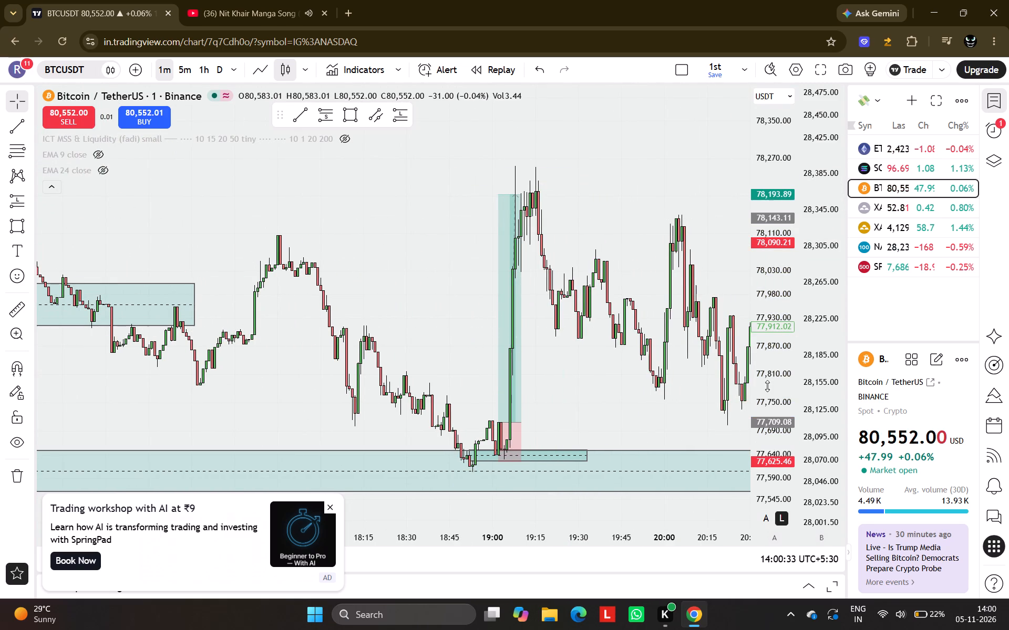
scroll(767, 386, down, 7)
scroll(697, 402, down, 9)
drag(694, 494, 431, 341)
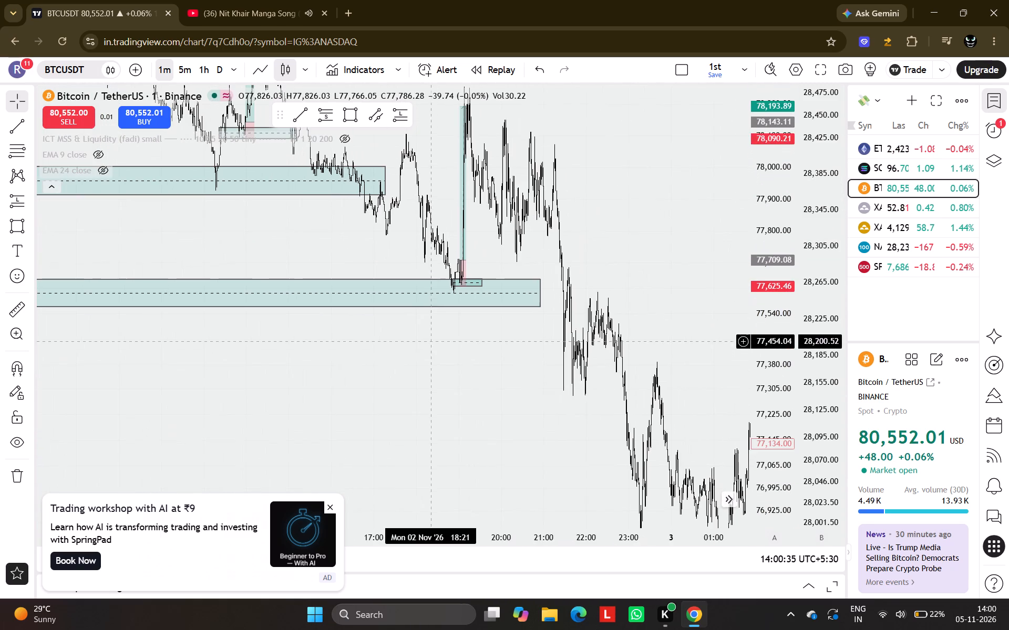
scroll(434, 399, down, 1)
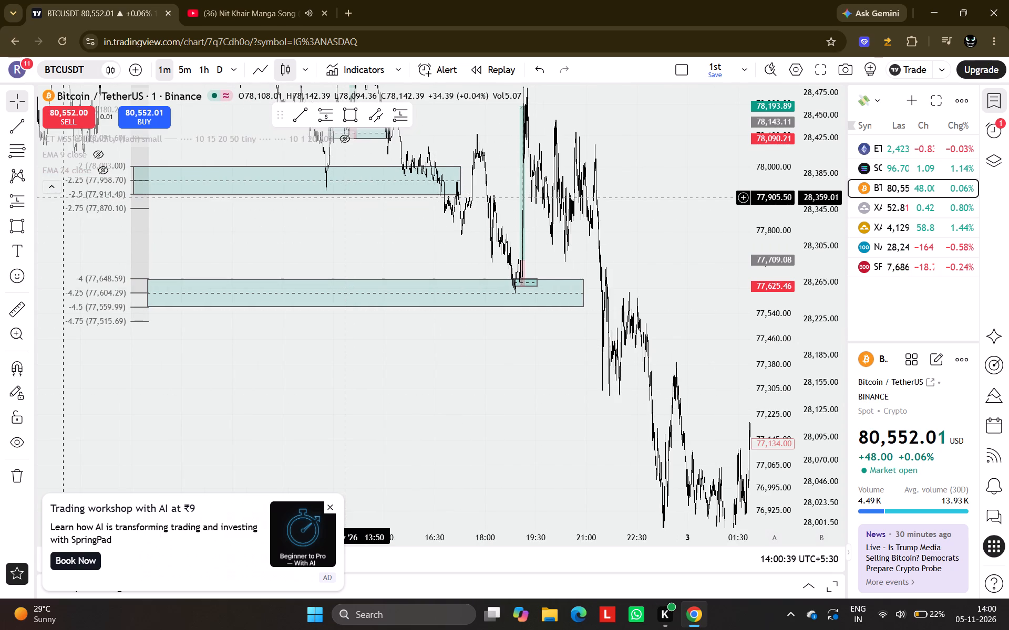
shift+drag(345, 197, 405, 239)
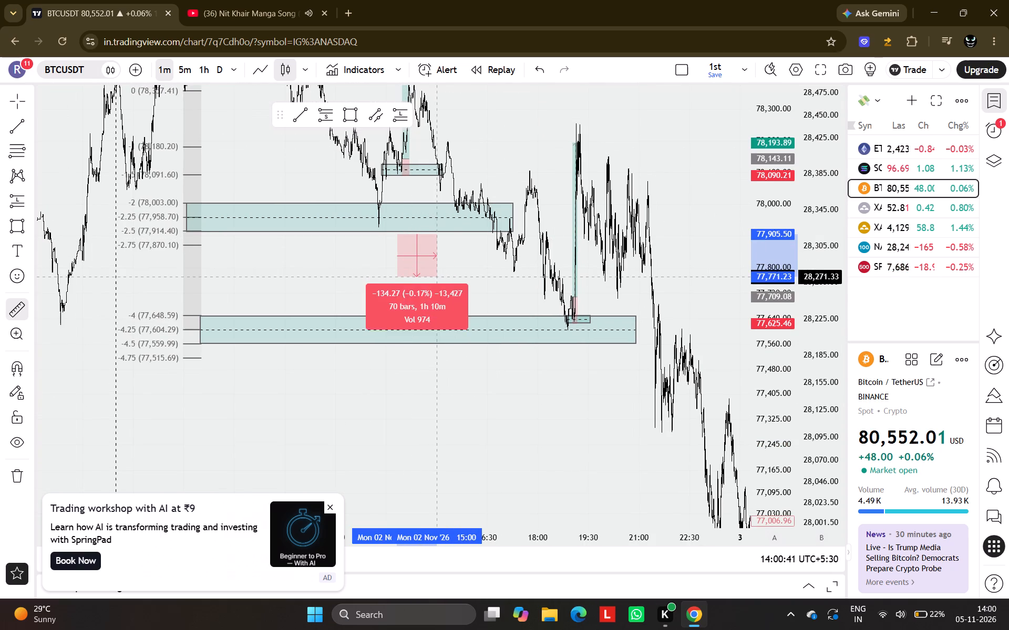
click(532, 316)
Measure the price distance from just below the 77,560–77,649 zone down to about 77,300.
drag(372, 382, 281, 308)
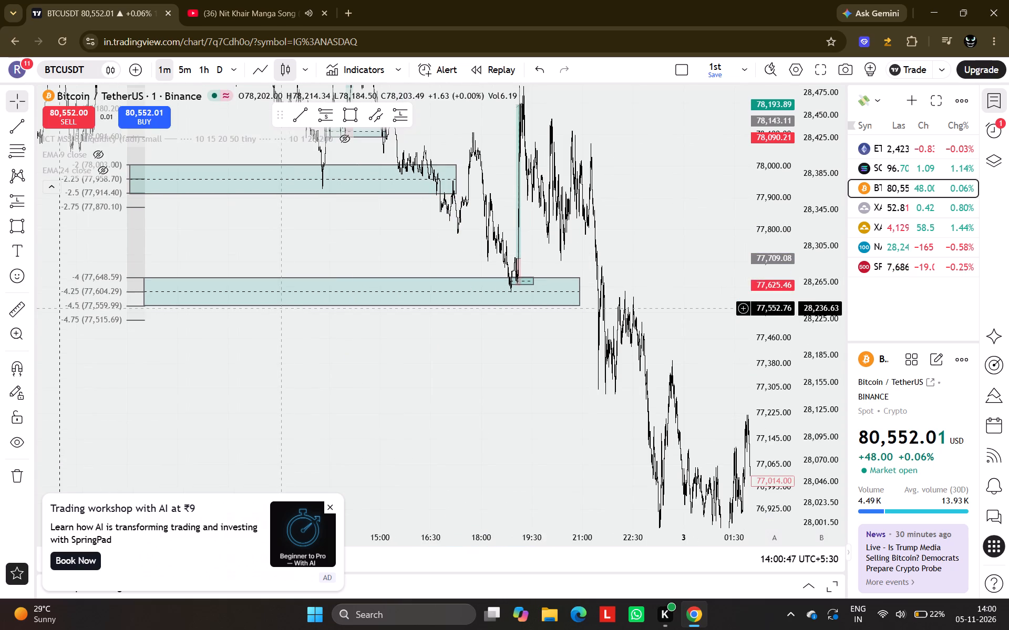
drag(400, 321, 378, 303)
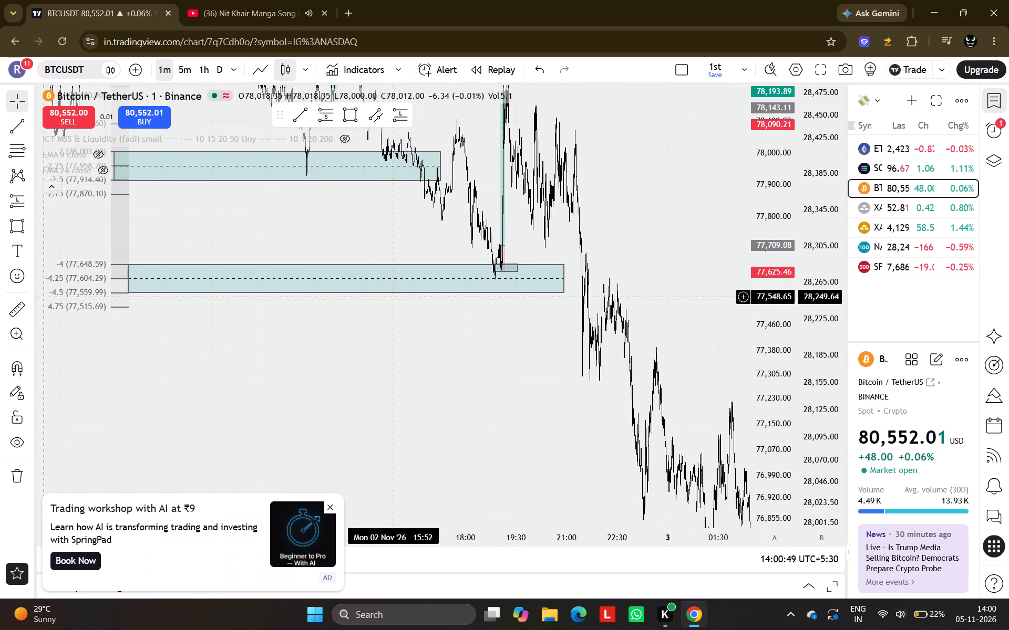
shift+click(409, 293)
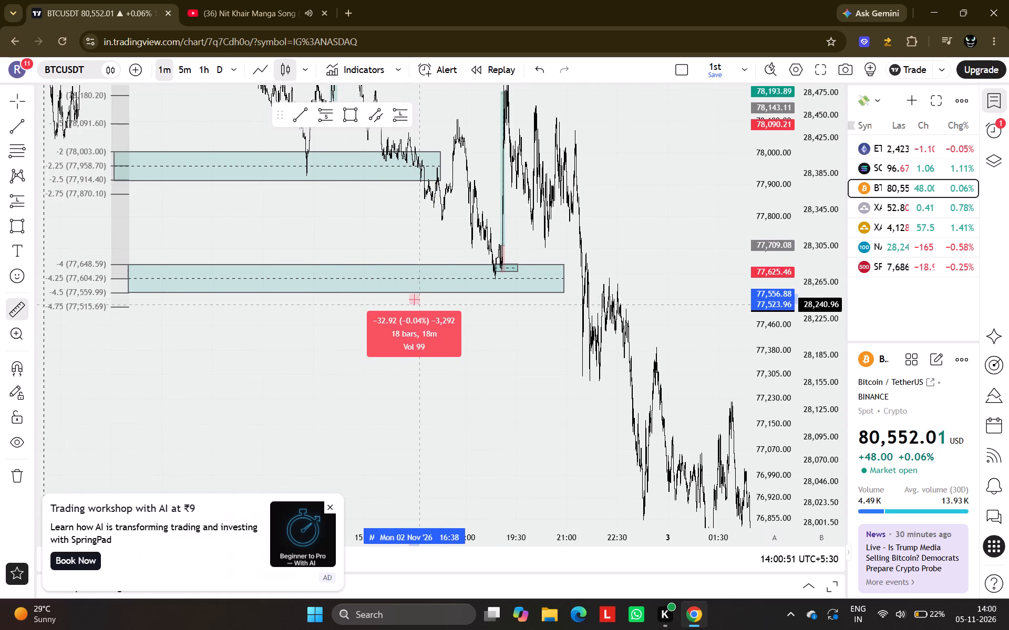
click(489, 375)
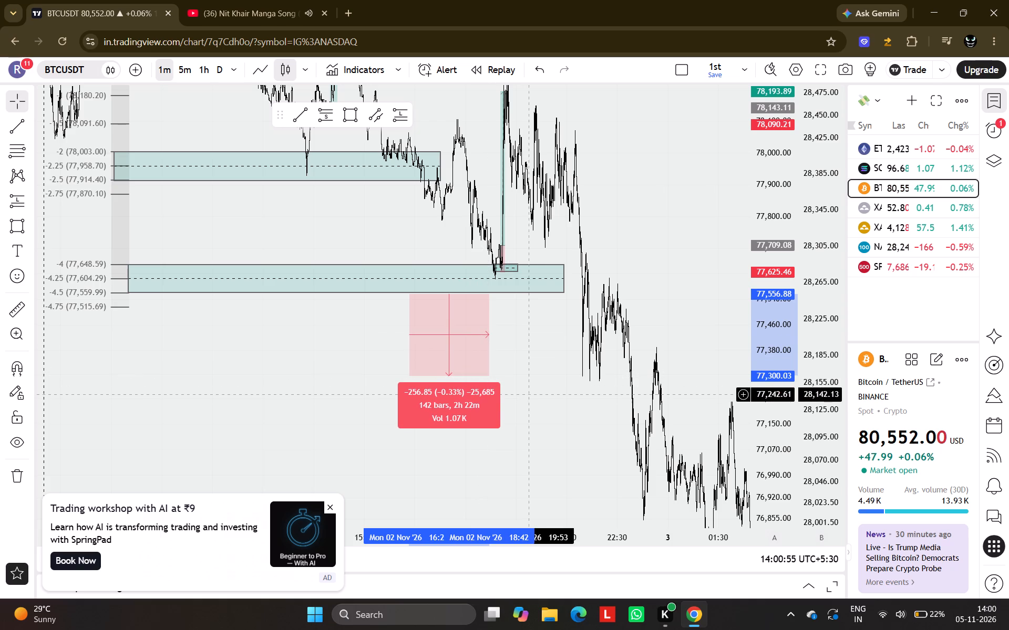
Examine BTCUSDT's price action after the marked zones, from the late 2 November decline through the 3 November session.
scroll(538, 398, up, 6)
scroll(415, 405, up, 3)
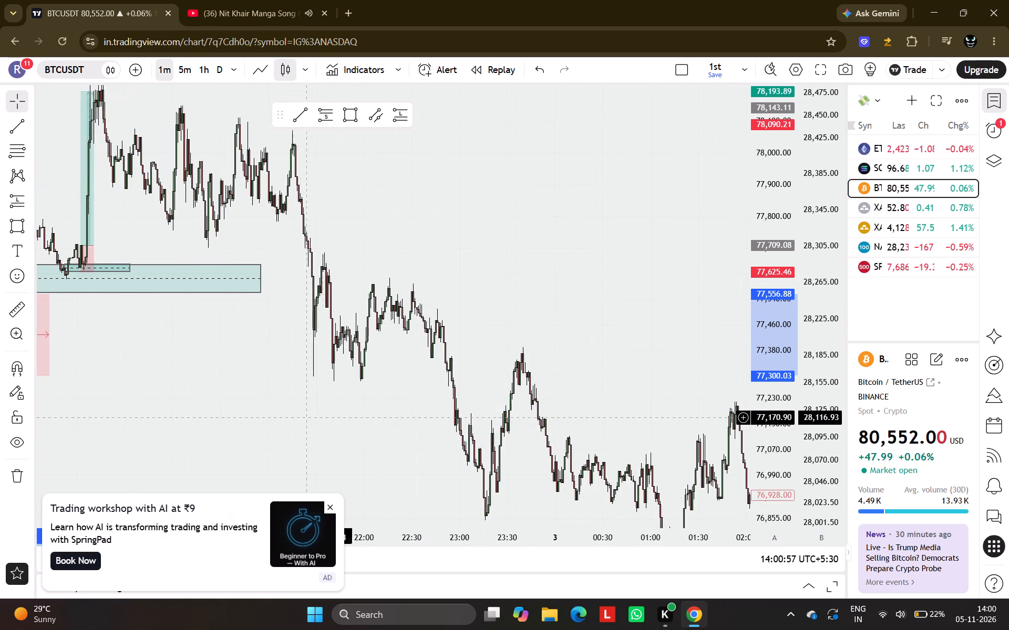
drag(299, 417, 543, 396)
scroll(543, 396, up, 5)
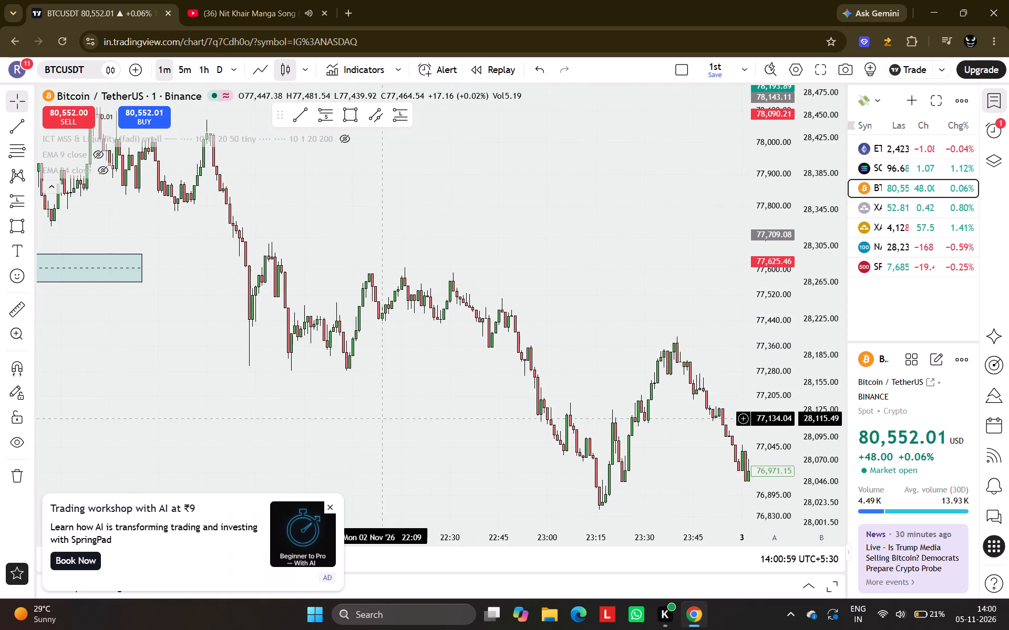
scroll(382, 418, down, 5)
click(435, 455)
scroll(435, 455, down, 4)
drag(560, 442, 464, 277)
scroll(464, 277, right, 2)
scroll(538, 359, down, 6)
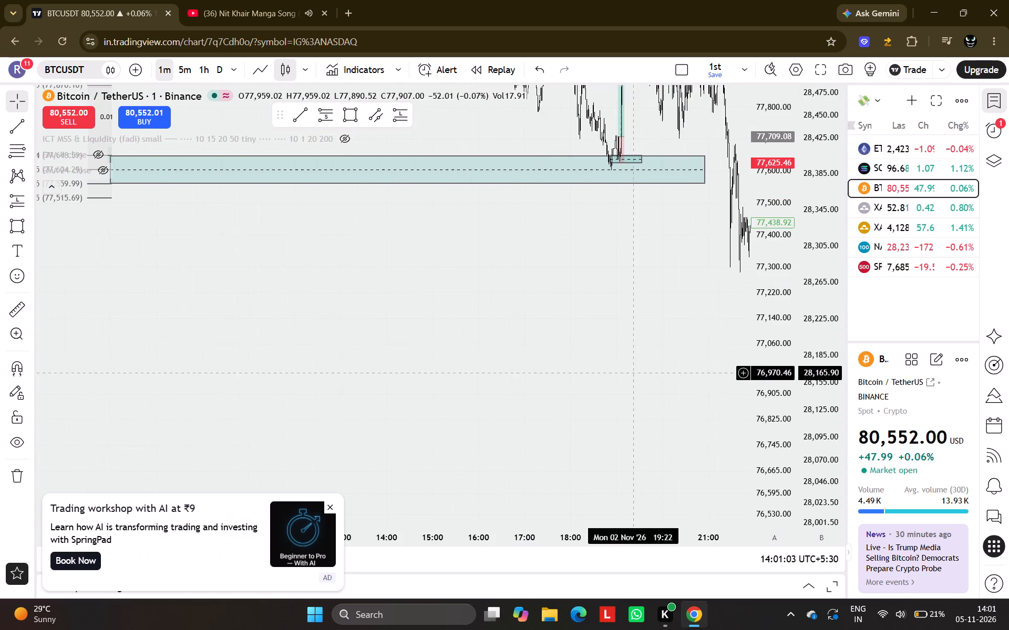
scroll(759, 417, down, 10)
drag(601, 324, 399, 312)
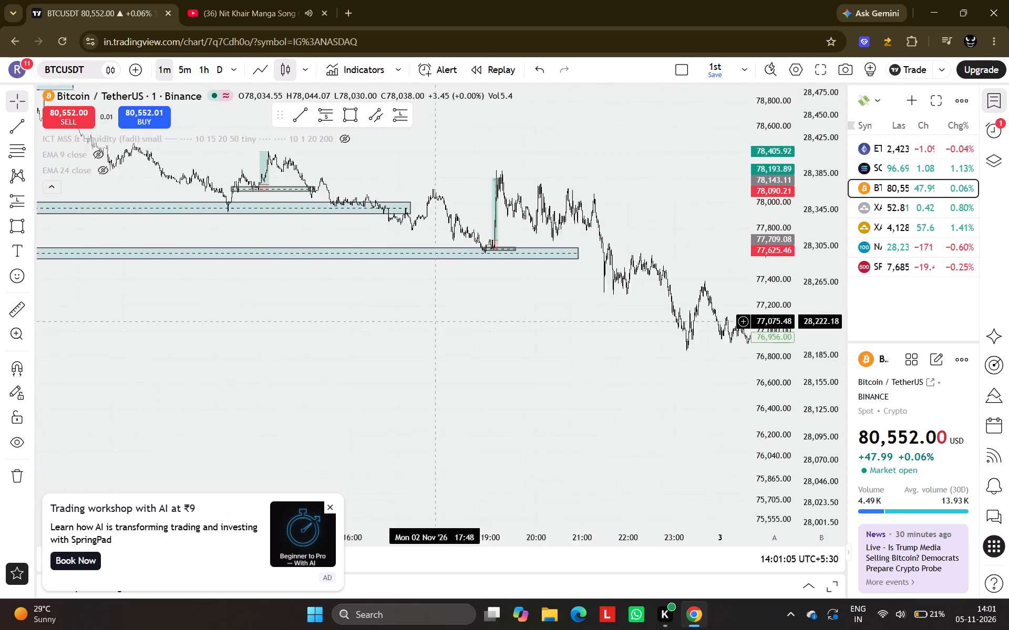
drag(399, 312, 355, 293)
scroll(543, 382, left, 4)
scroll(543, 382, down, 11)
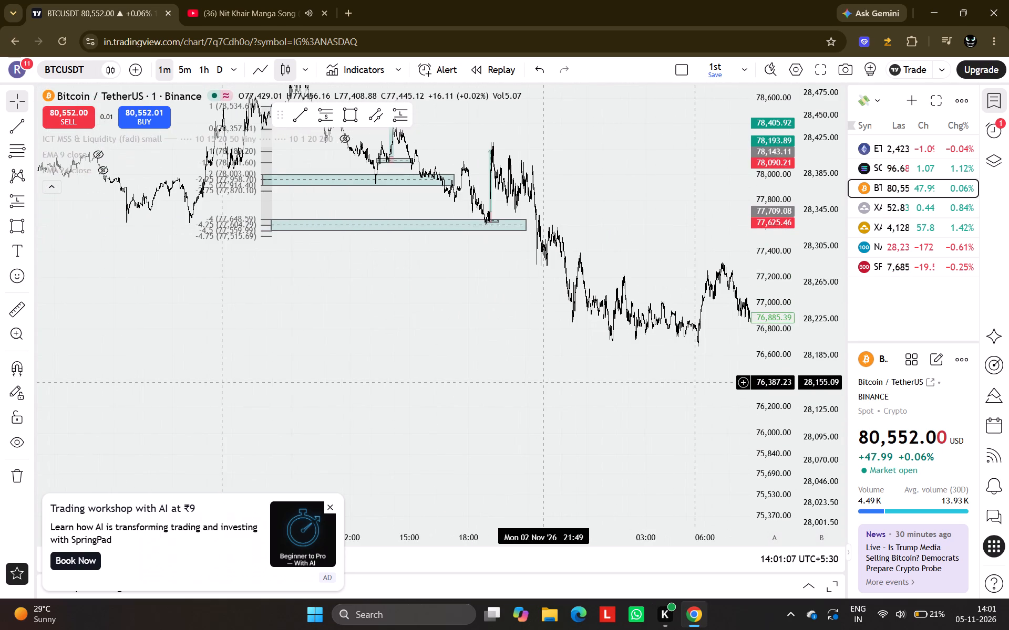
drag(573, 383, 299, 386)
scroll(299, 386, up, 7)
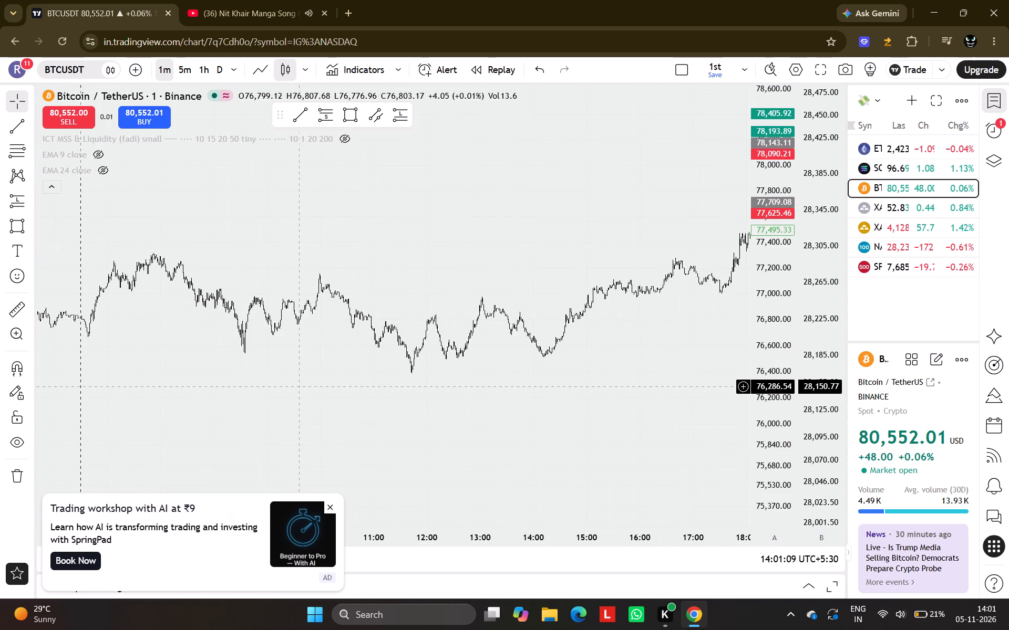
scroll(366, 396, up, 1)
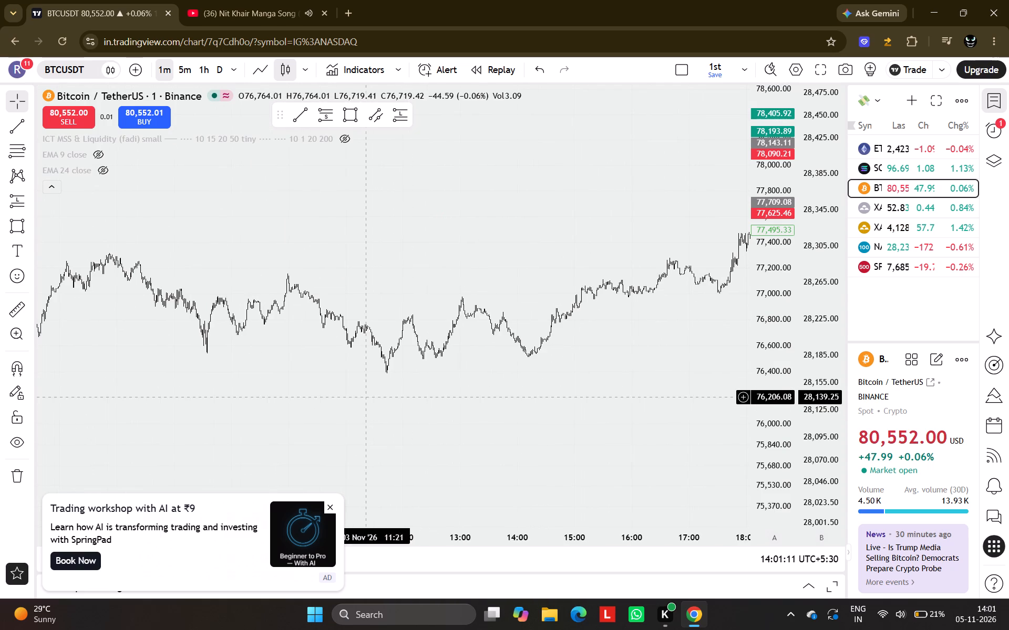
Dismiss the trading workshop advertisement and the ad-free upgrade offer.
click(330, 504)
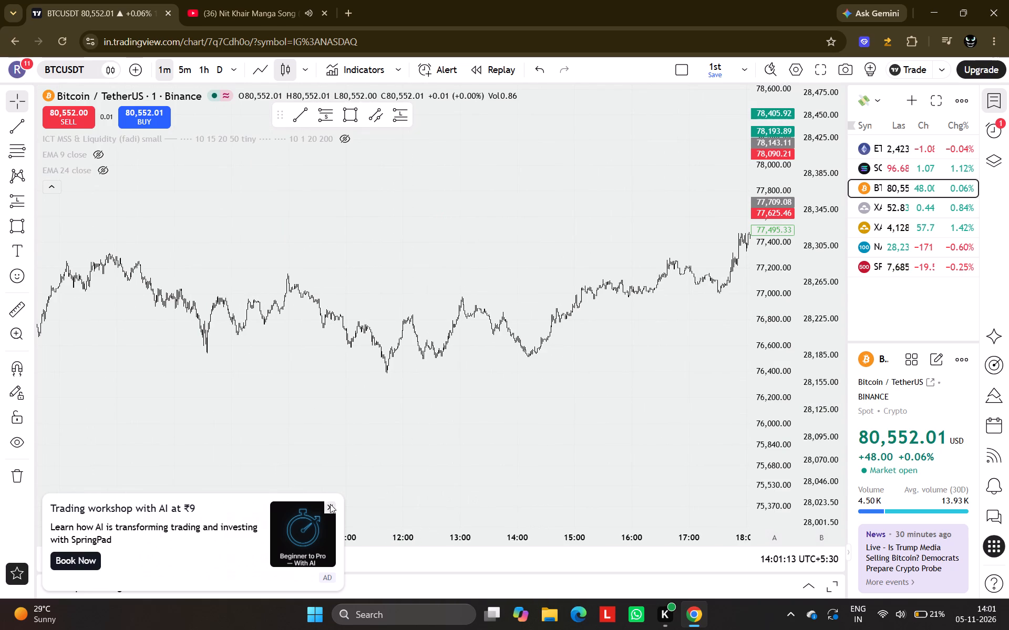
drag(263, 460, 490, 444)
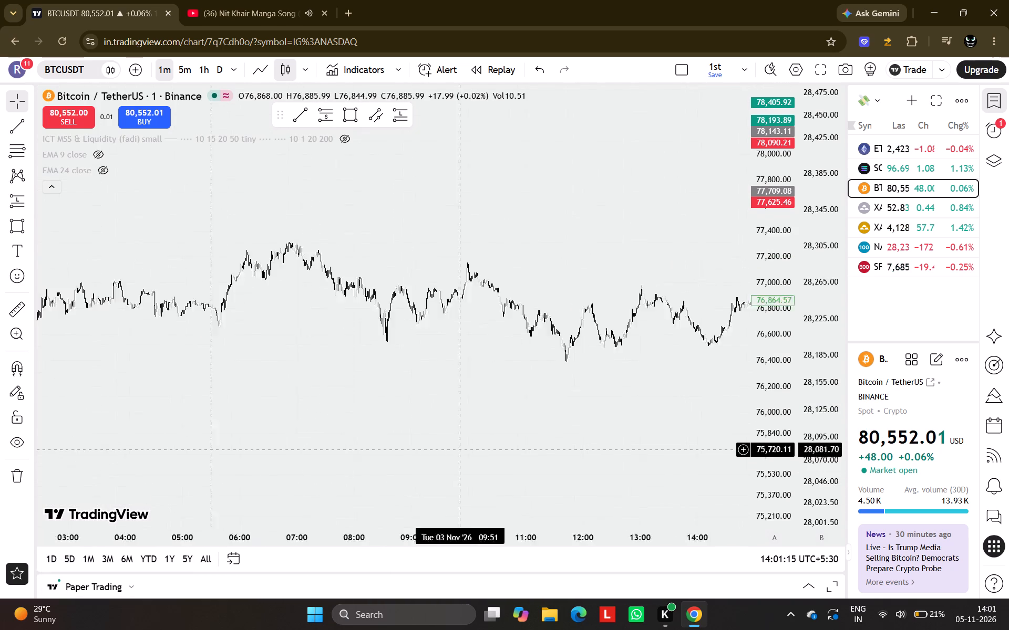
drag(490, 444, 538, 443)
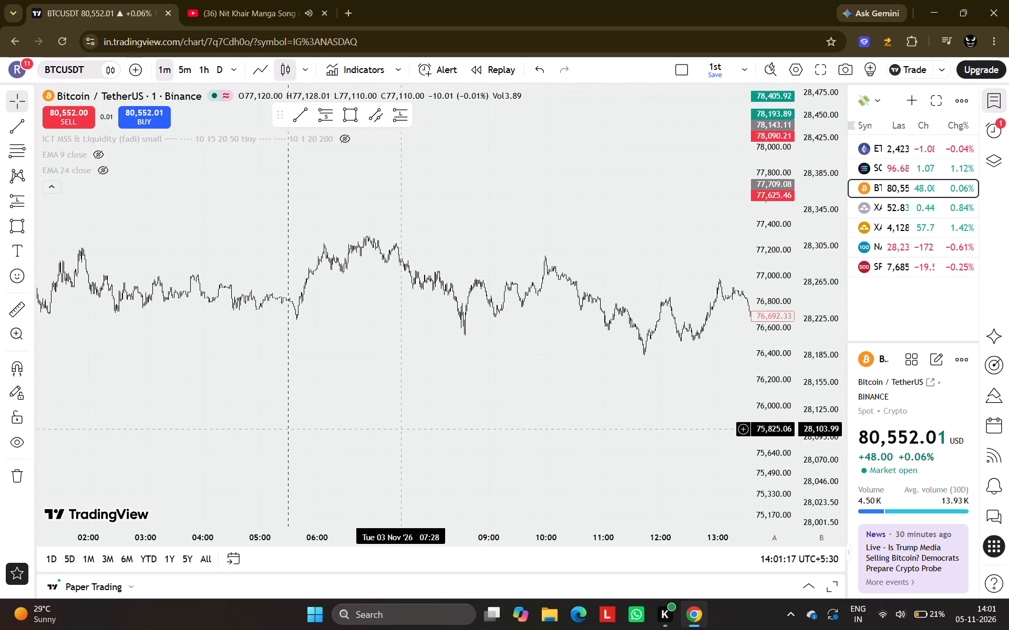
ctrl+scroll(401, 429, up, 4)
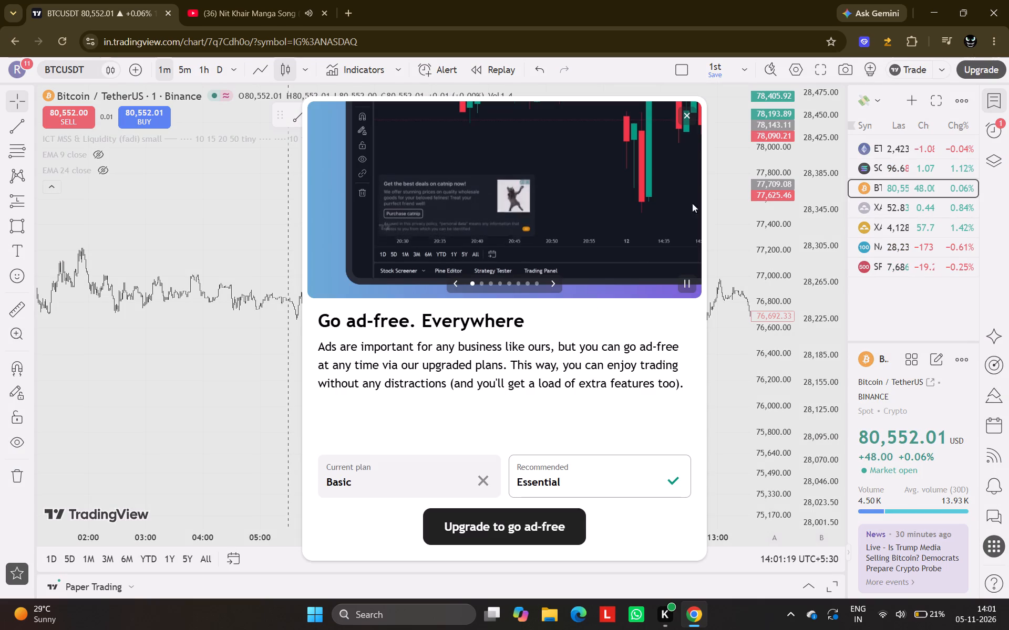
click(691, 119)
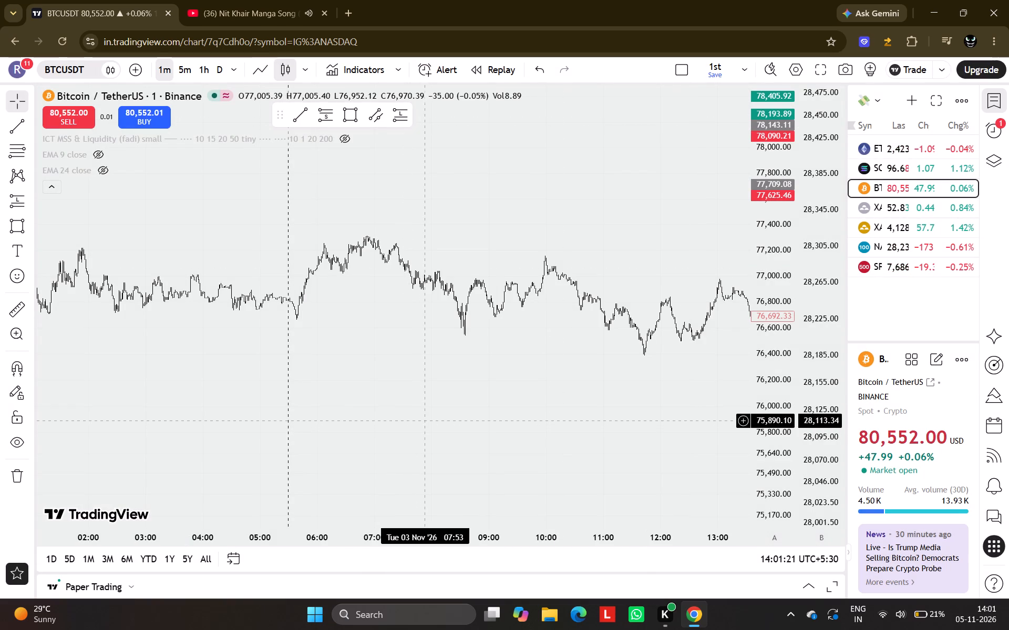
Draw a horizontal trend line at about 78,058 spanning 07:30 to 07:59 on 3 November.
ctrl+scroll(416, 421, up, 9)
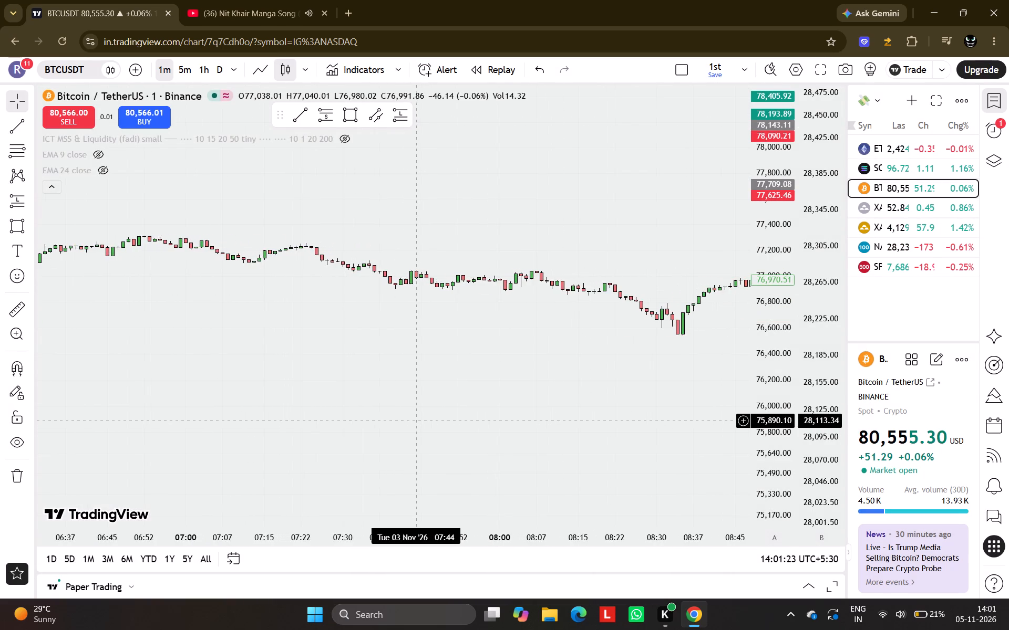
drag(369, 418, 443, 447)
drag(566, 447, 552, 448)
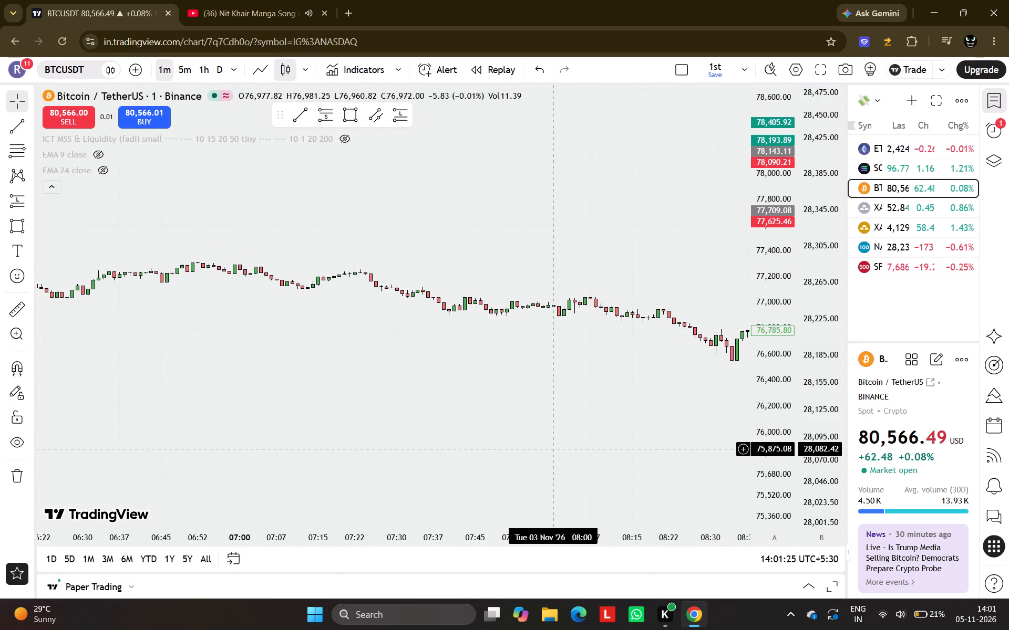
click(305, 106)
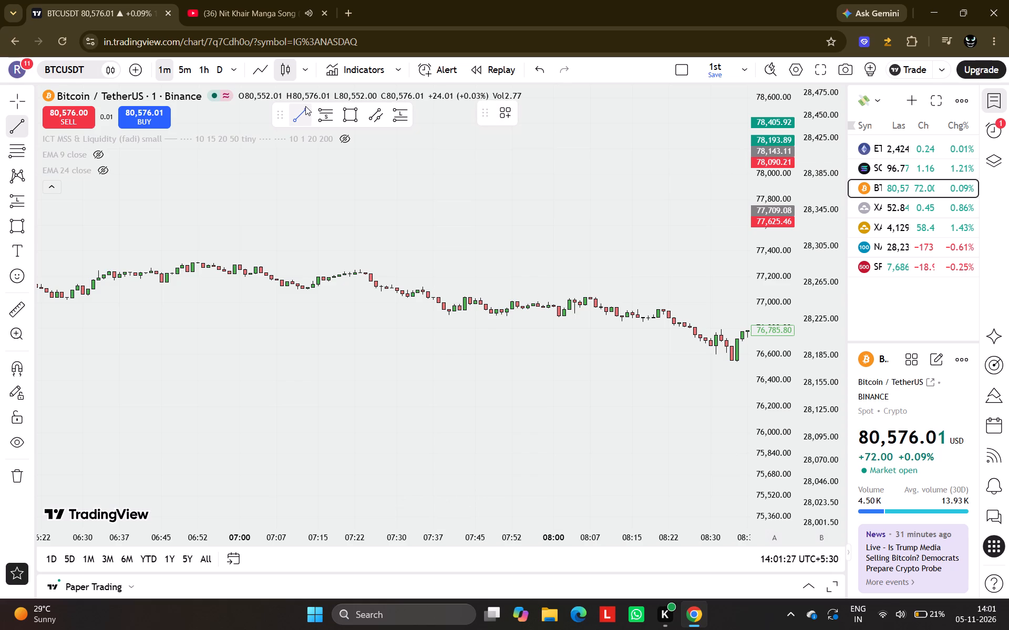
click(396, 166)
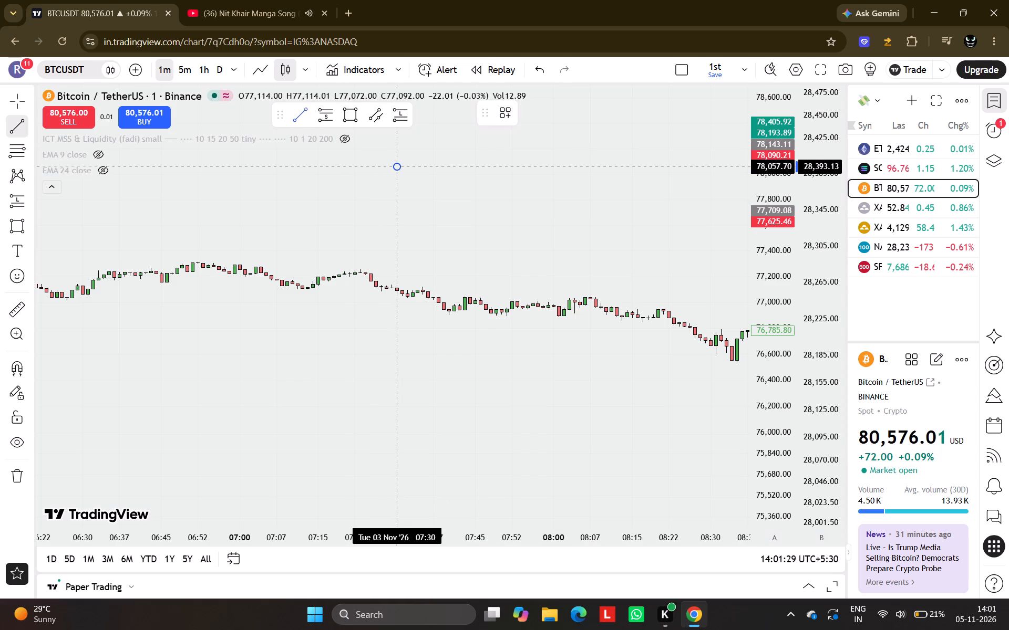
key(shift+Right)
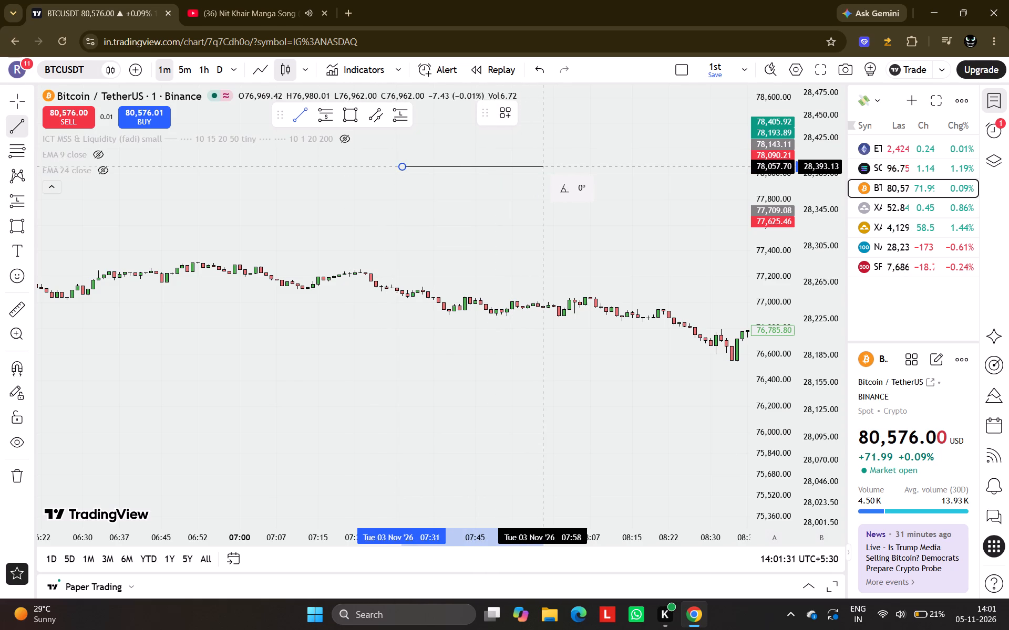
key(shift+Right)
key(shift+Right)
key(shift+Left)
key(shift+Left)
key(shift+Left)
key(shift+Left)
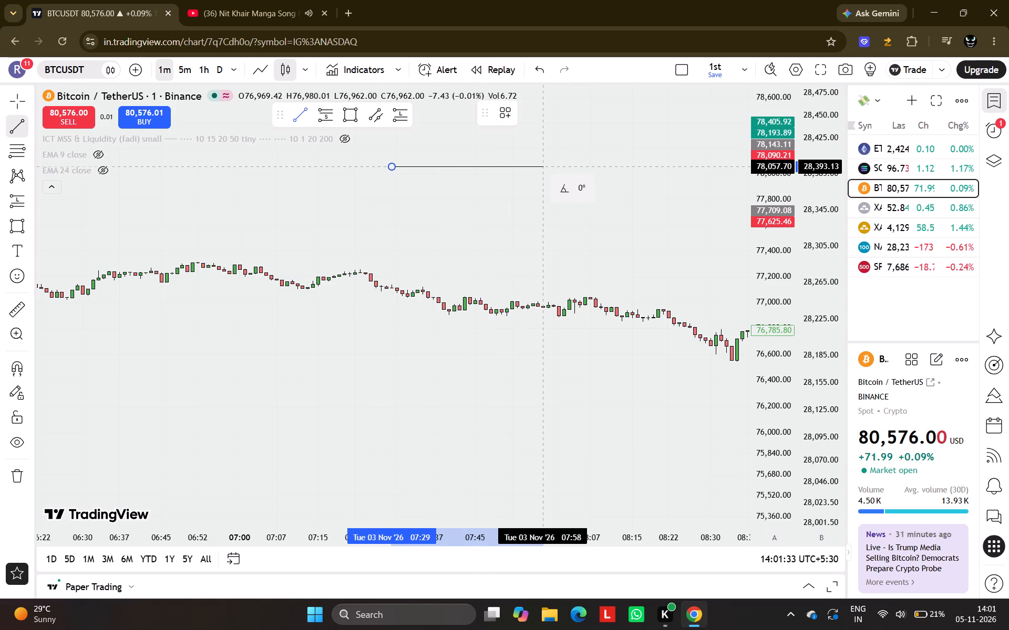
key(shift+Right)
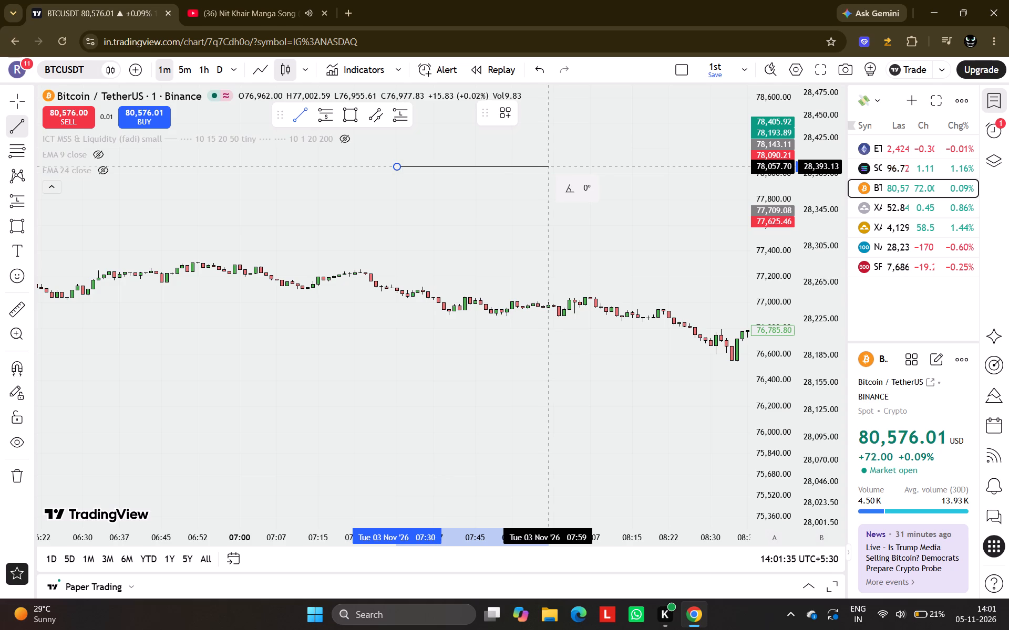
shift+click(550, 175)
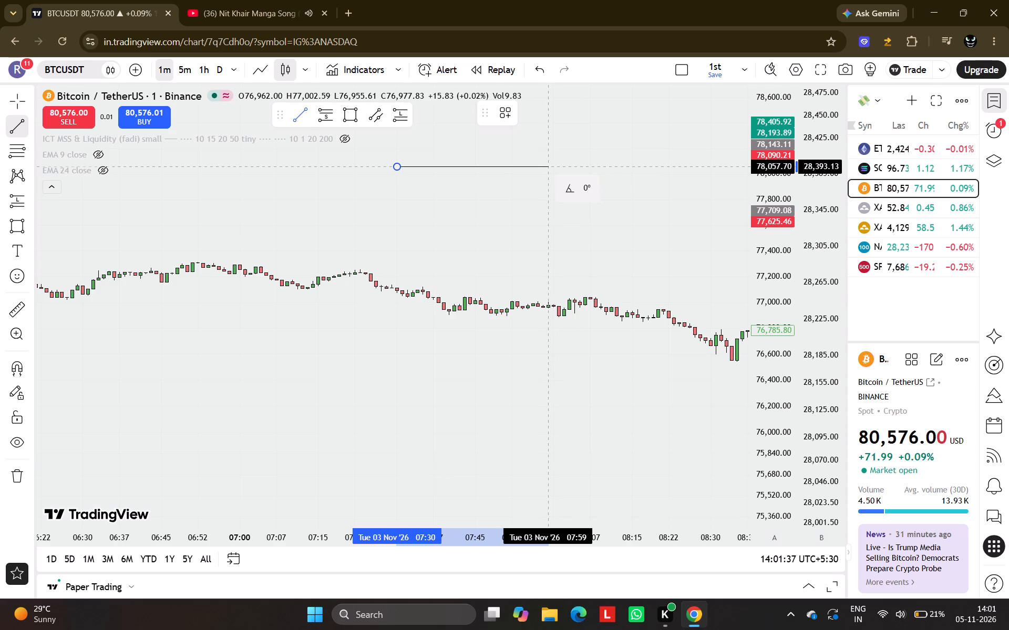
Draw a second horizontal trend line at about 76,867, below the candles, spanning 07:30 to 07:59 on 3 November.
click(303, 117)
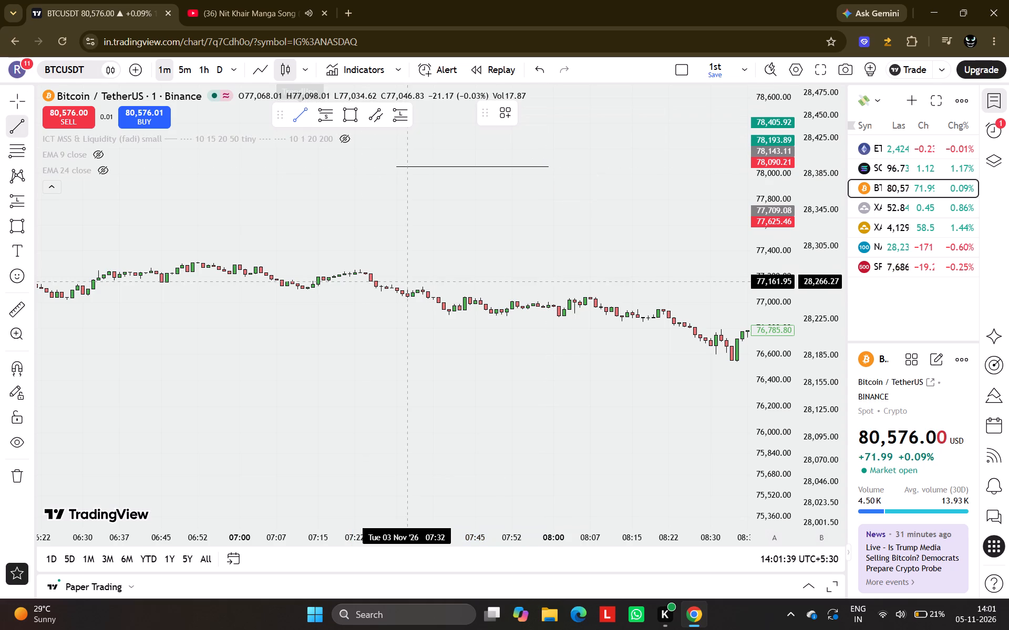
click(398, 319)
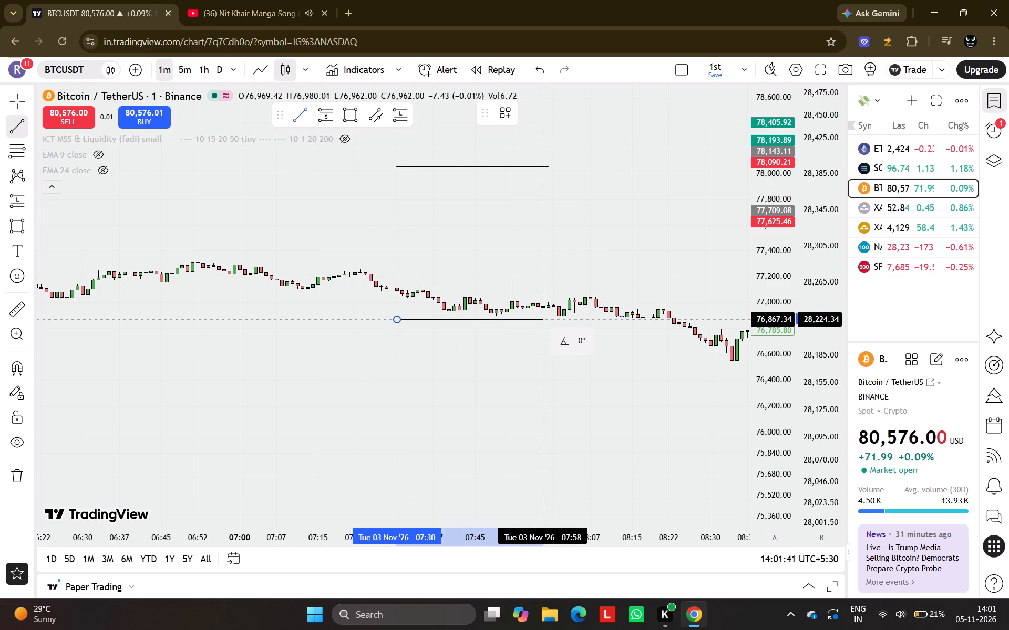
shift+click(549, 317)
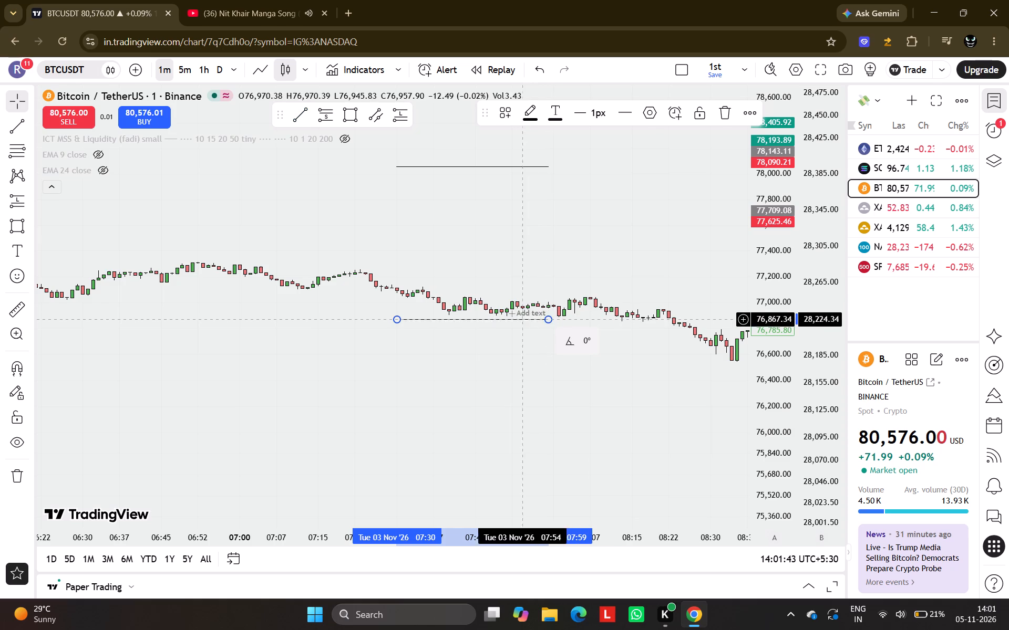
Raise the lower trend line to about 76,890, level with the candle lows, spanning 07:31 to 08:00 on 3 November.
ctrl+scroll(477, 303, up, 2)
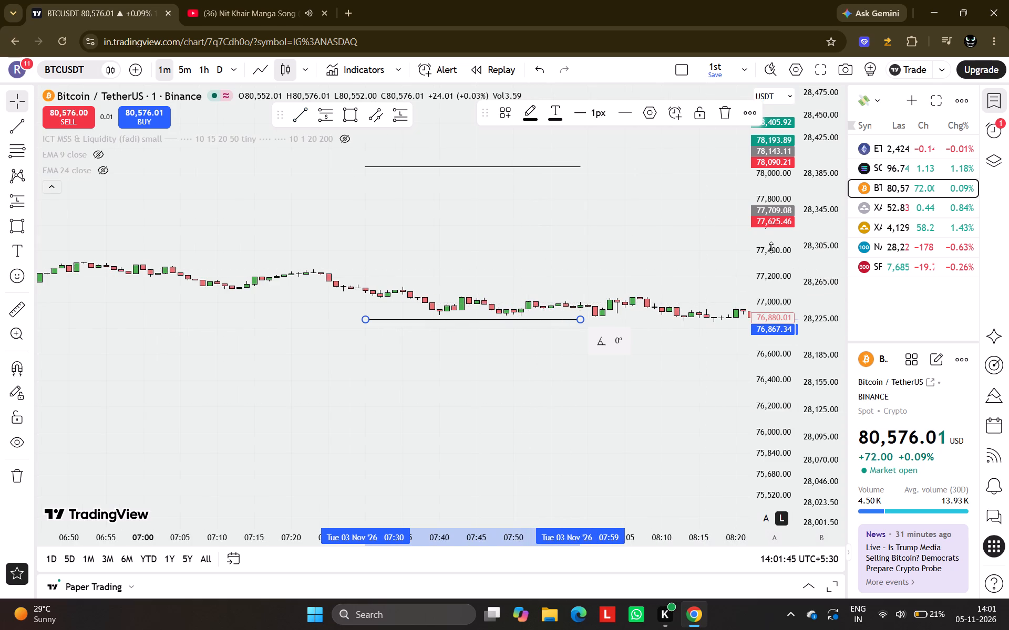
scroll(771, 247, up, 20)
drag(472, 197, 473, 288)
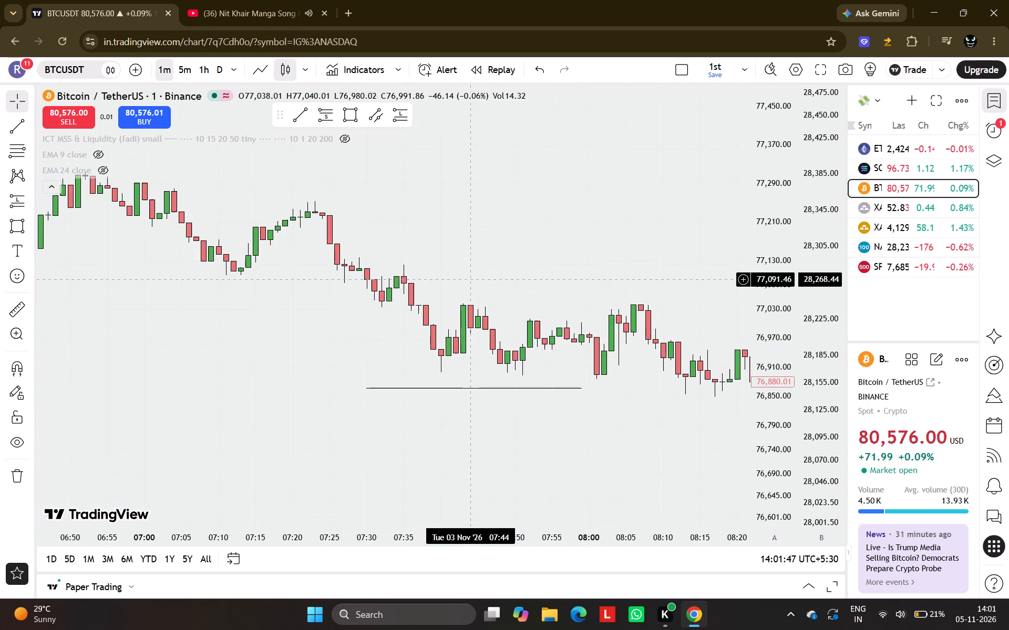
drag(473, 288, 473, 288)
ctrl+scroll(779, 288, up, 8)
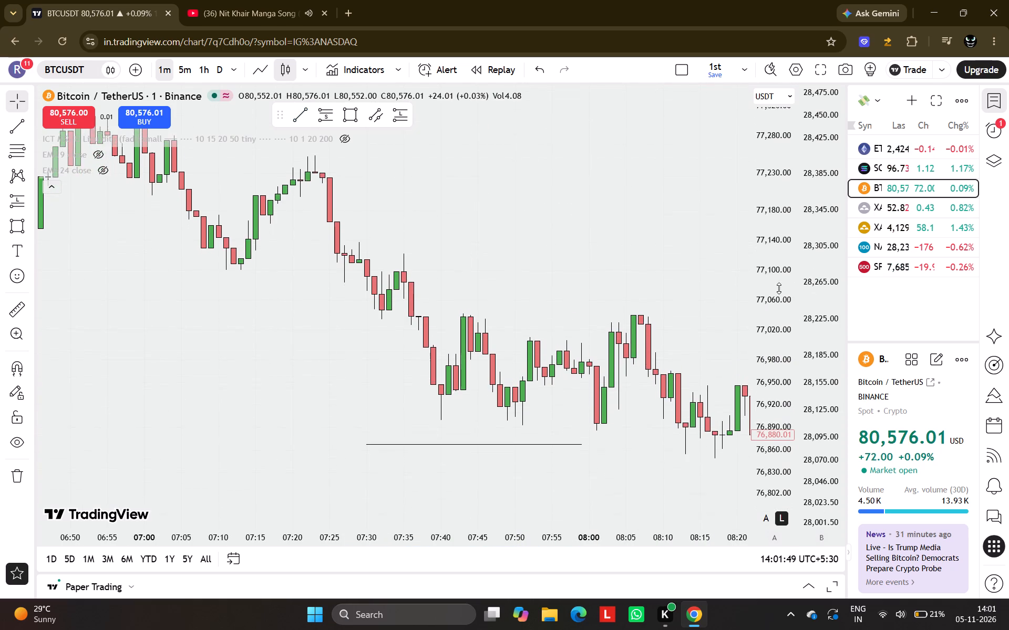
scroll(779, 288, up, 1)
scroll(624, 257, up, 3)
drag(400, 259, 506, 289)
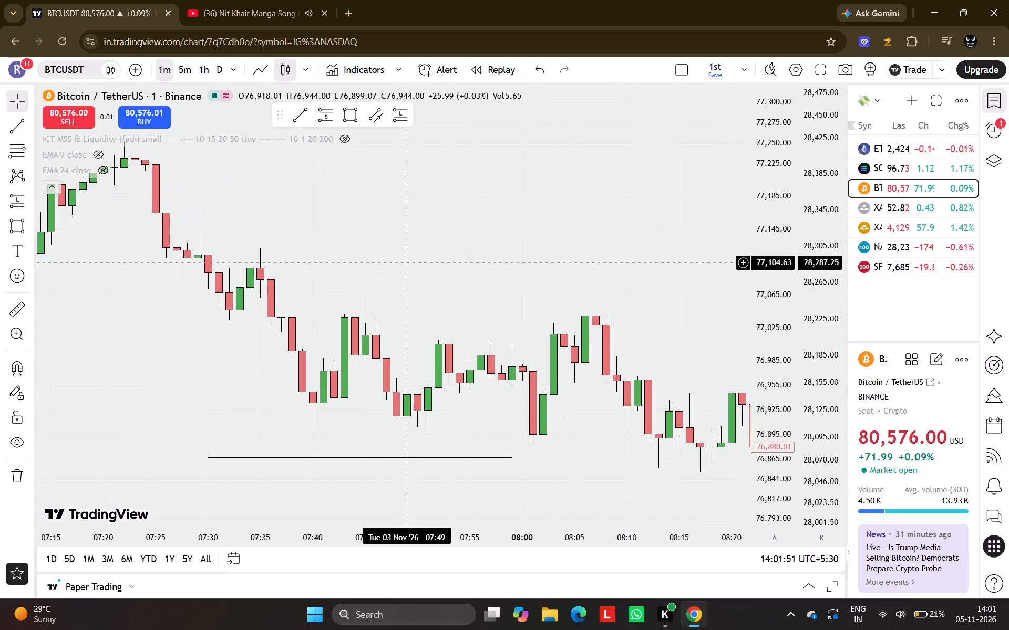
drag(506, 289, 563, 323)
drag(501, 501, 509, 484)
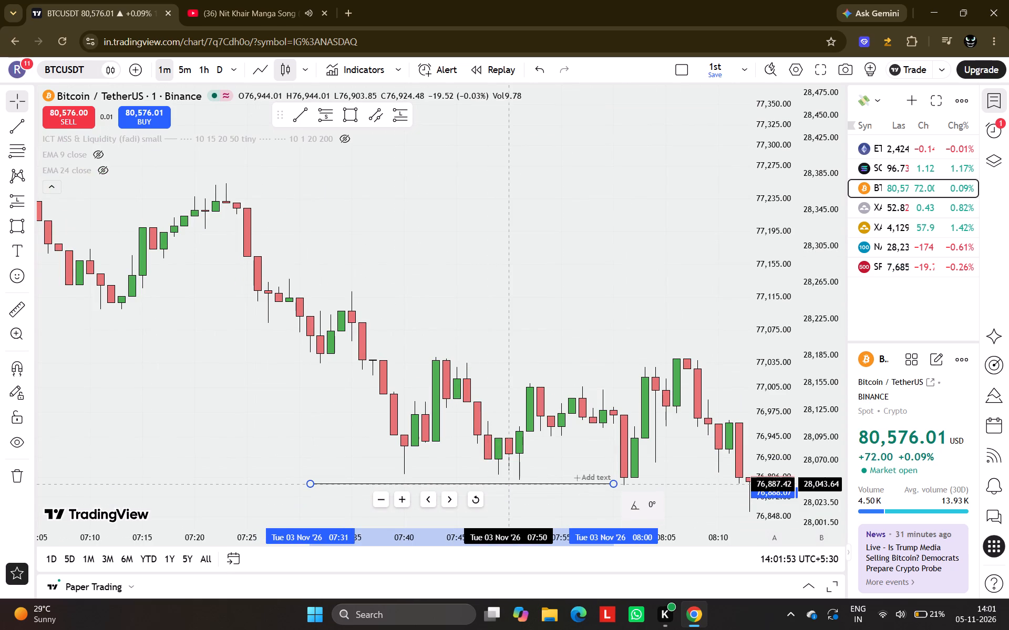
drag(509, 484, 515, 480)
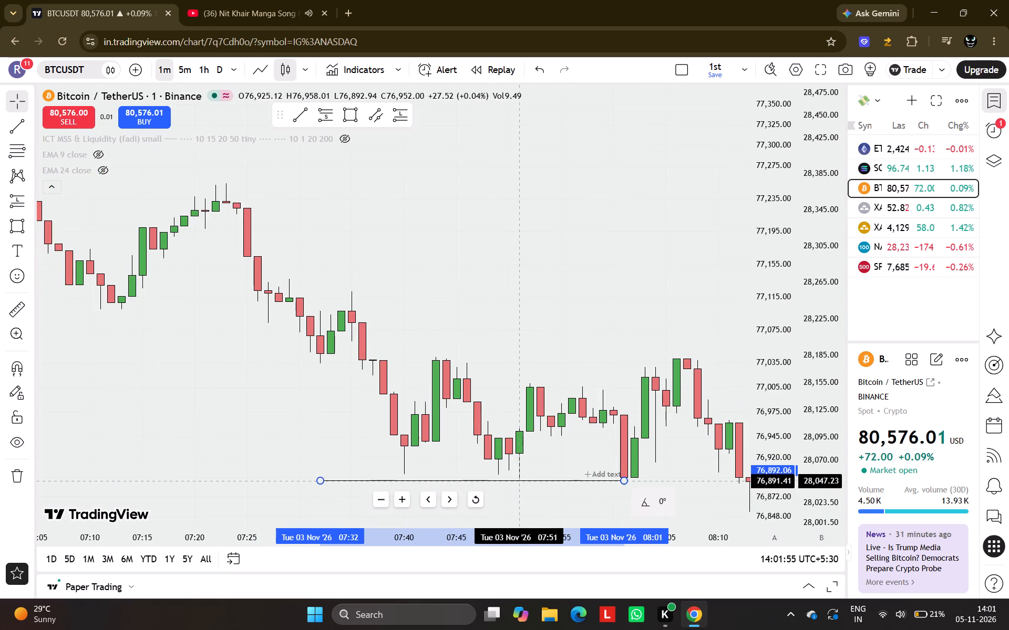
drag(515, 480, 514, 479)
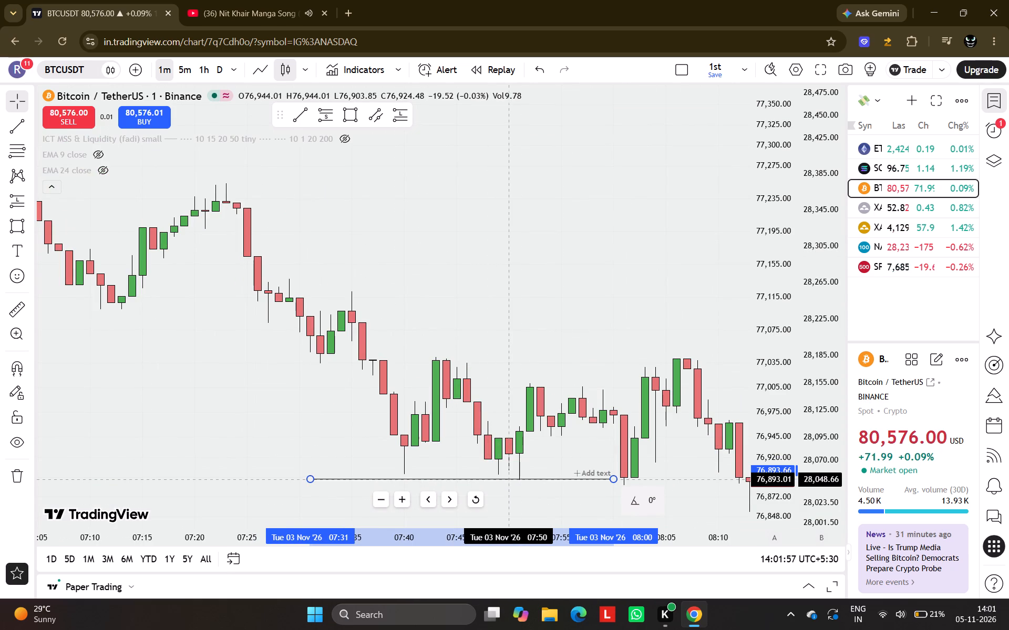
drag(514, 479, 506, 482)
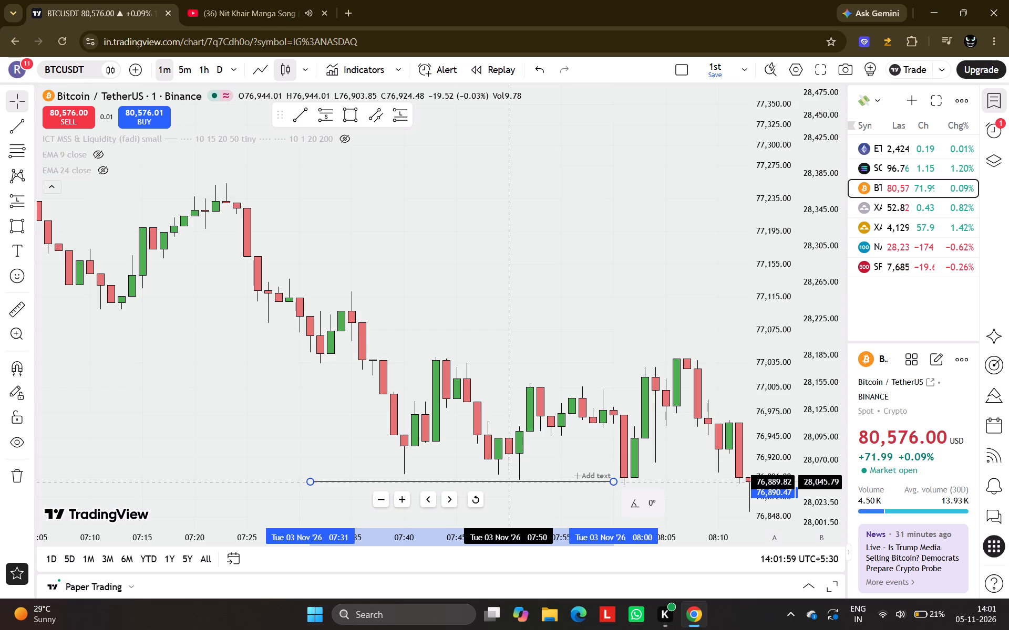
drag(506, 482, 502, 481)
drag(541, 470, 564, 413)
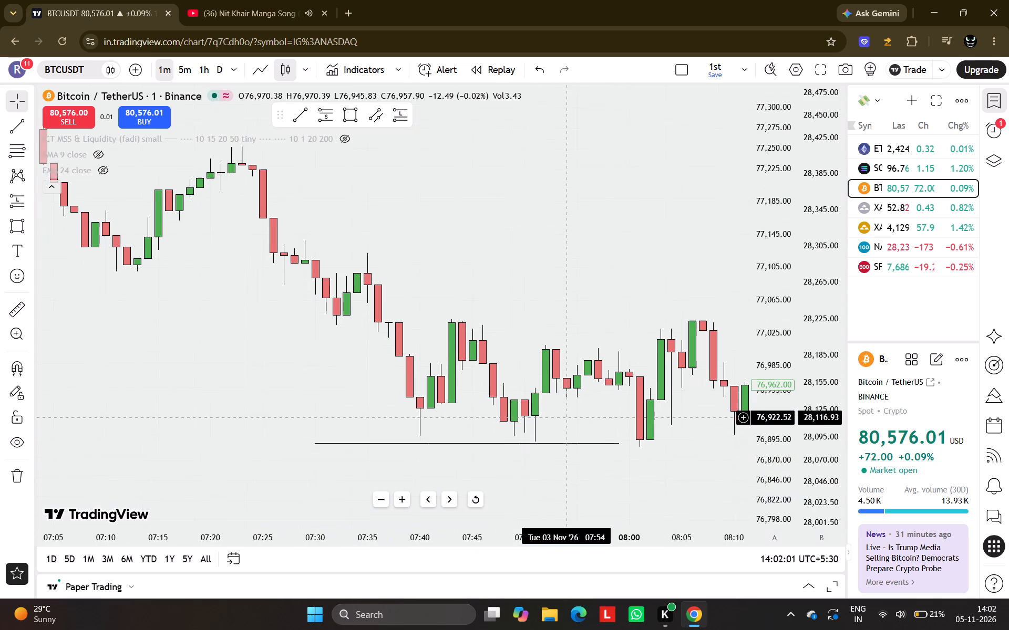
drag(564, 413, 564, 410)
click(553, 434)
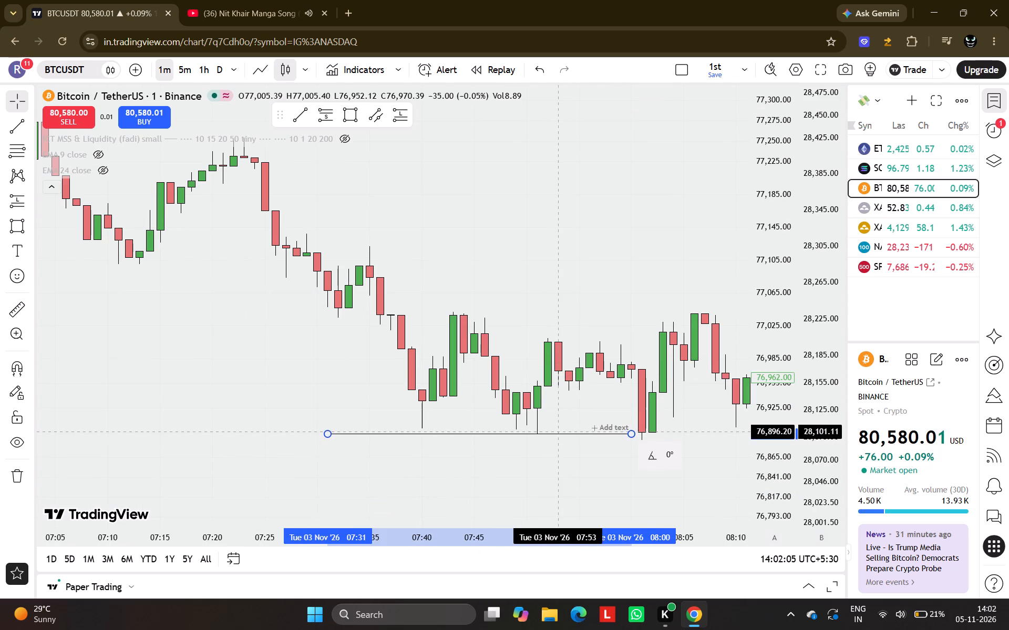
Bring the upper trend line down near the candles, to about 77,165, spanning 07:30 to 07:59 on 3 November.
drag(571, 418, 566, 401)
scroll(566, 401, down, 2)
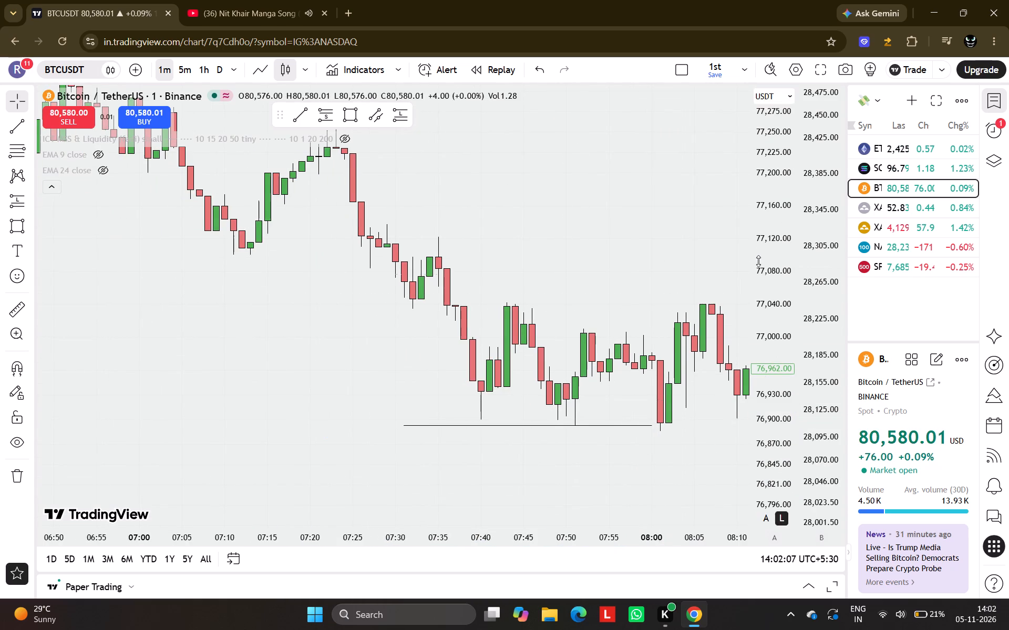
scroll(759, 260, up, 3)
drag(627, 211, 510, 386)
scroll(773, 456, down, 2)
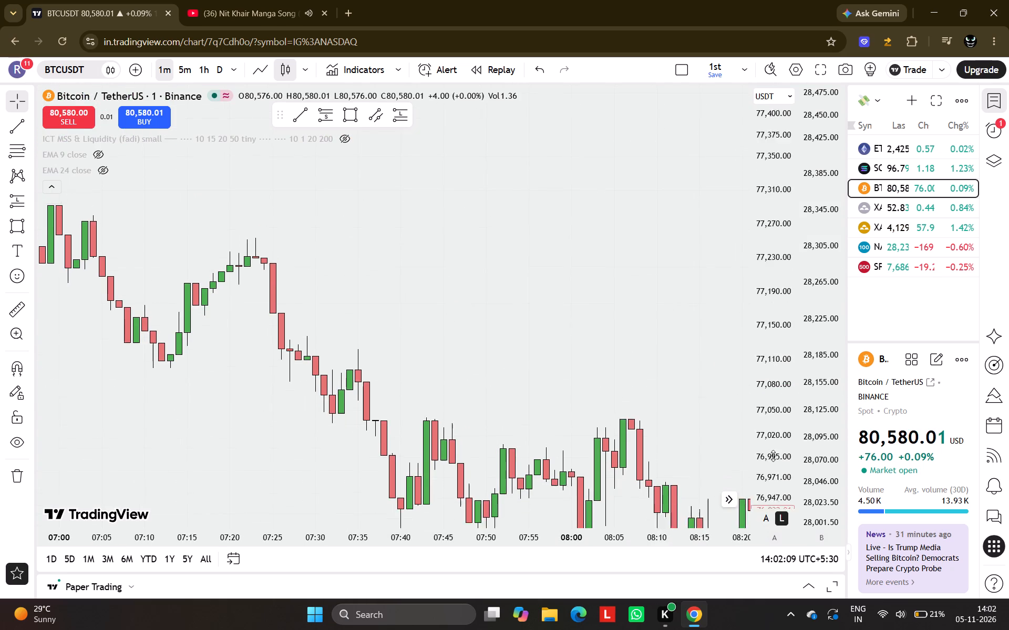
scroll(773, 456, down, 14)
scroll(763, 268, up, 5)
drag(595, 172, 606, 308)
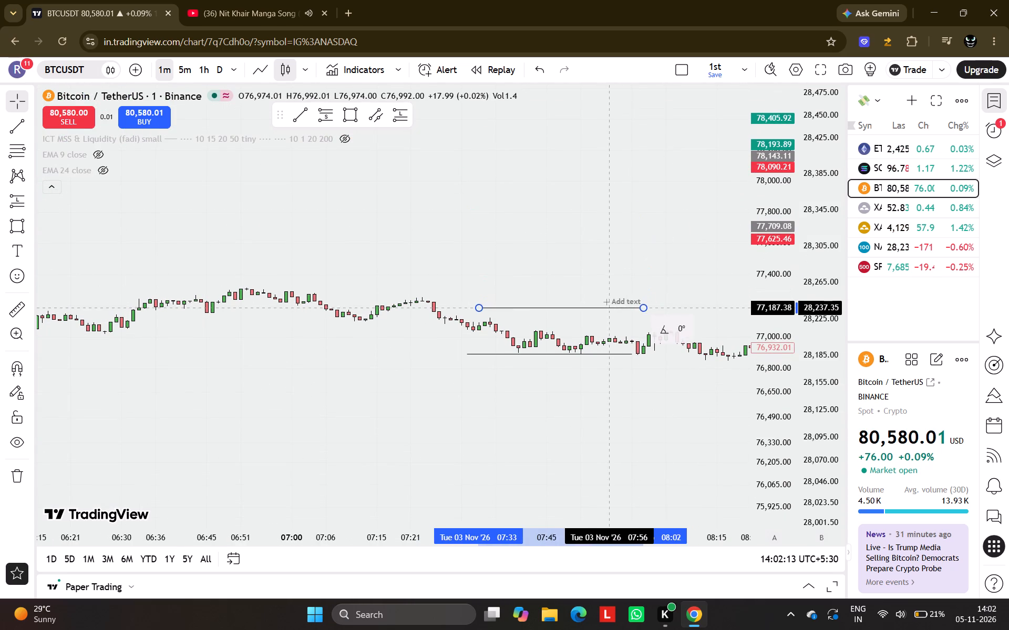
drag(606, 308, 591, 311)
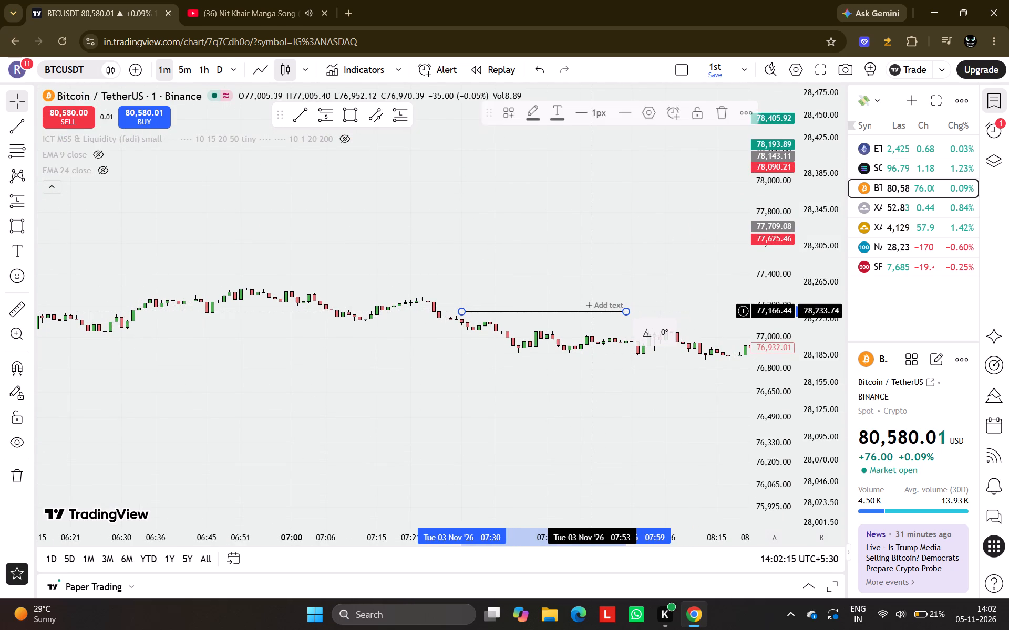
Lower the upper trend line to about 77,122, level with the range's high wick, keeping it spanning 07:30 to 07:59.
scroll(768, 265, up, 13)
scroll(768, 265, up, 10)
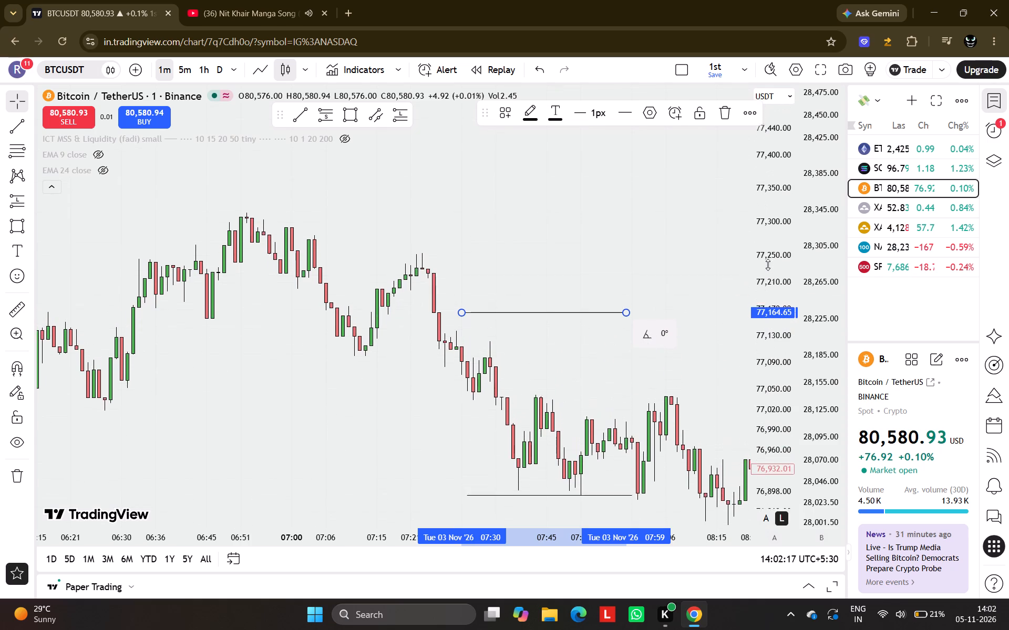
scroll(768, 265, up, 7)
drag(580, 394, 541, 300)
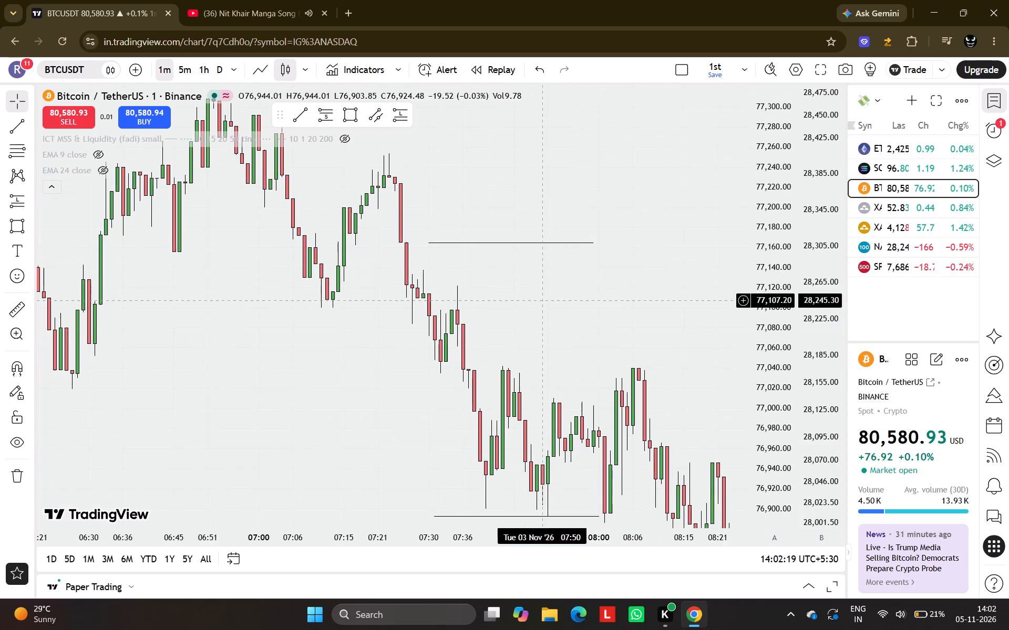
drag(481, 245, 481, 262)
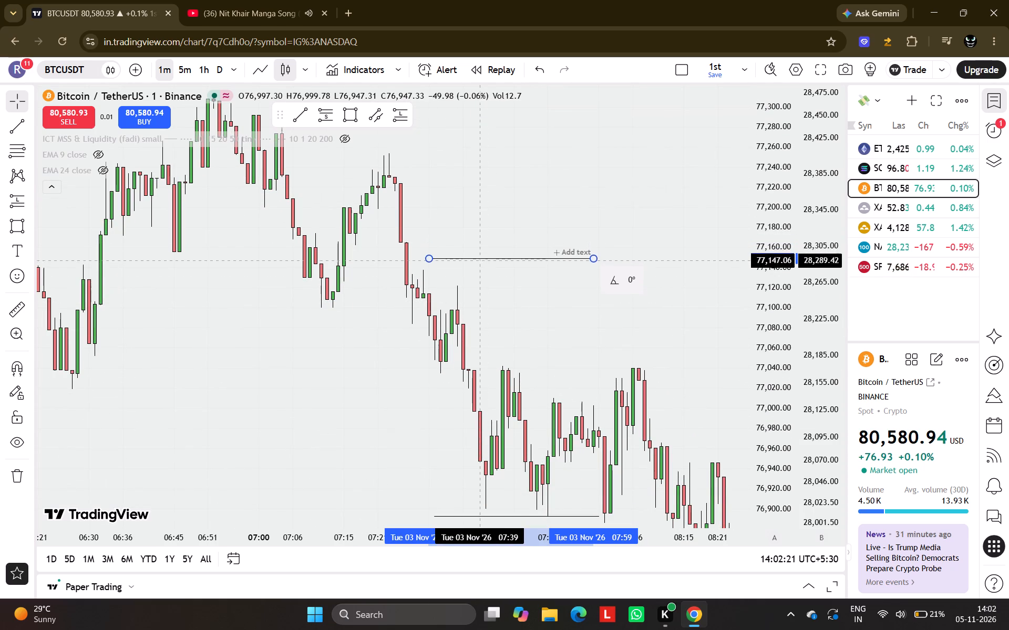
drag(481, 262, 482, 287)
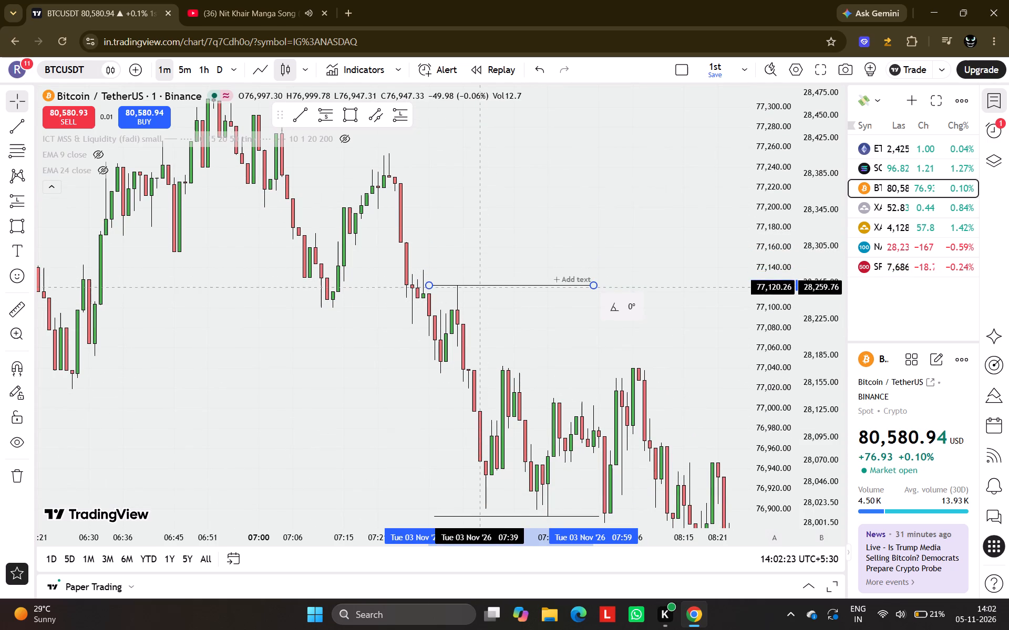
drag(482, 287, 483, 288)
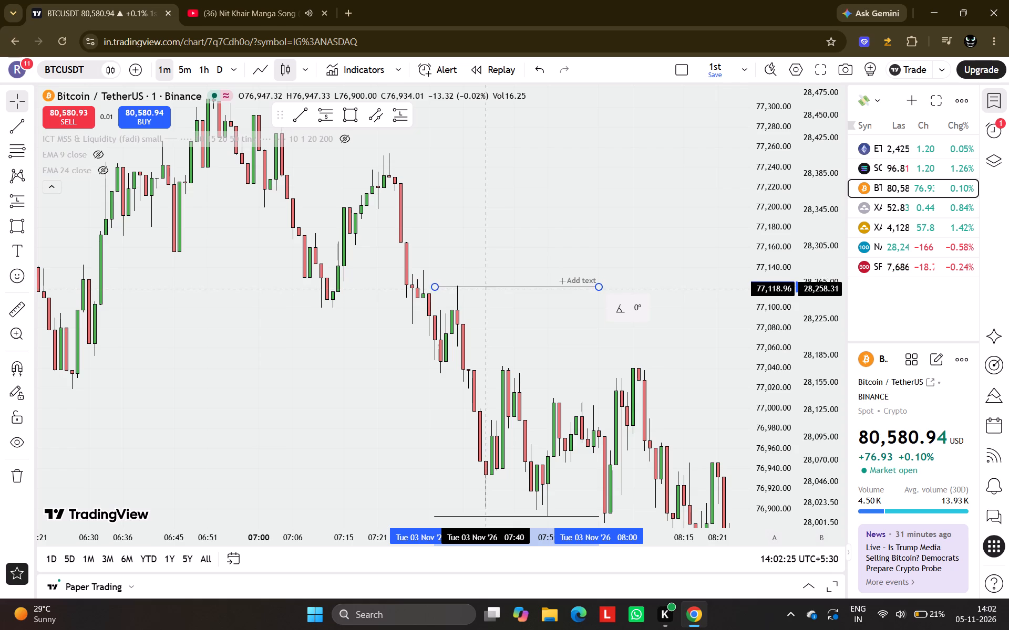
drag(483, 288, 483, 287)
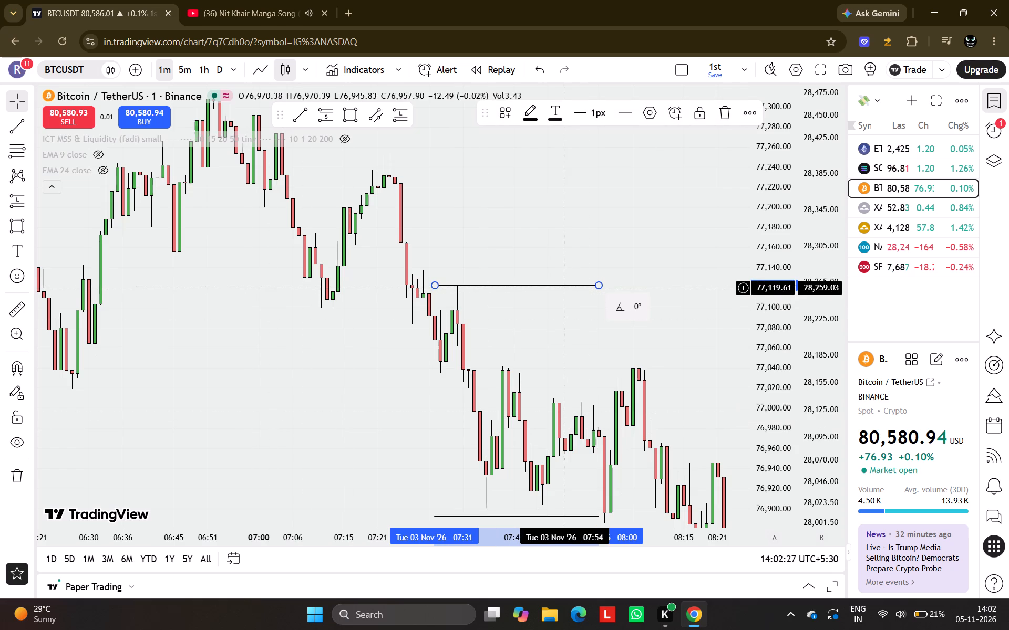
key(Left)
click(537, 191)
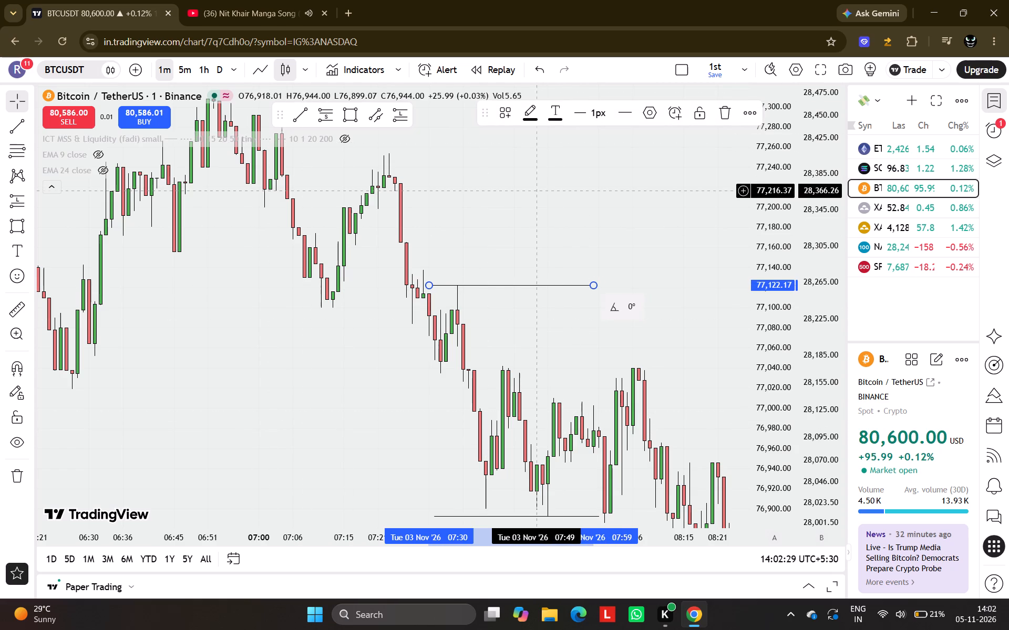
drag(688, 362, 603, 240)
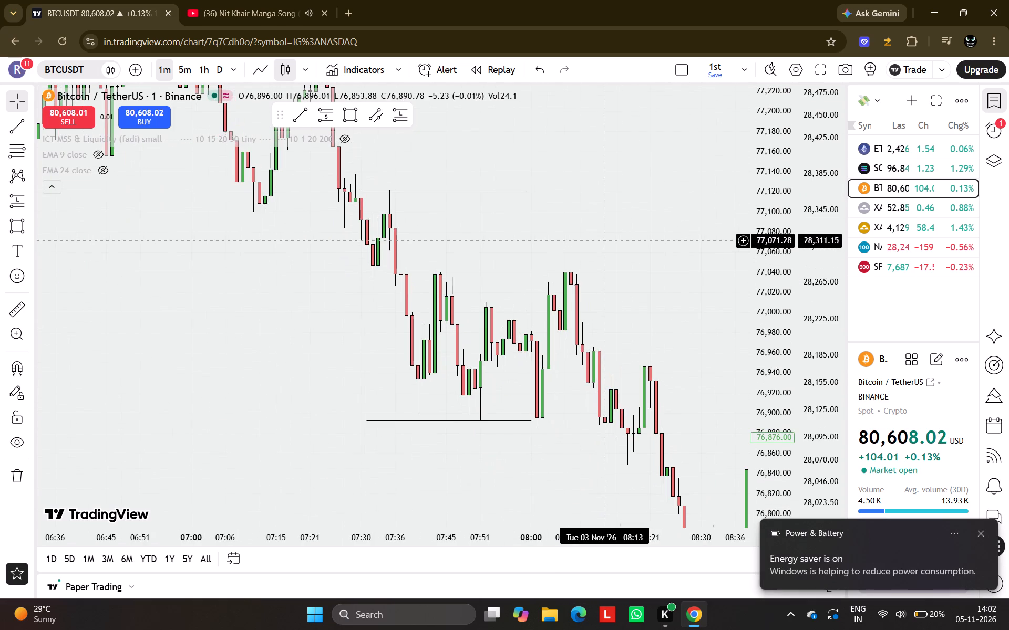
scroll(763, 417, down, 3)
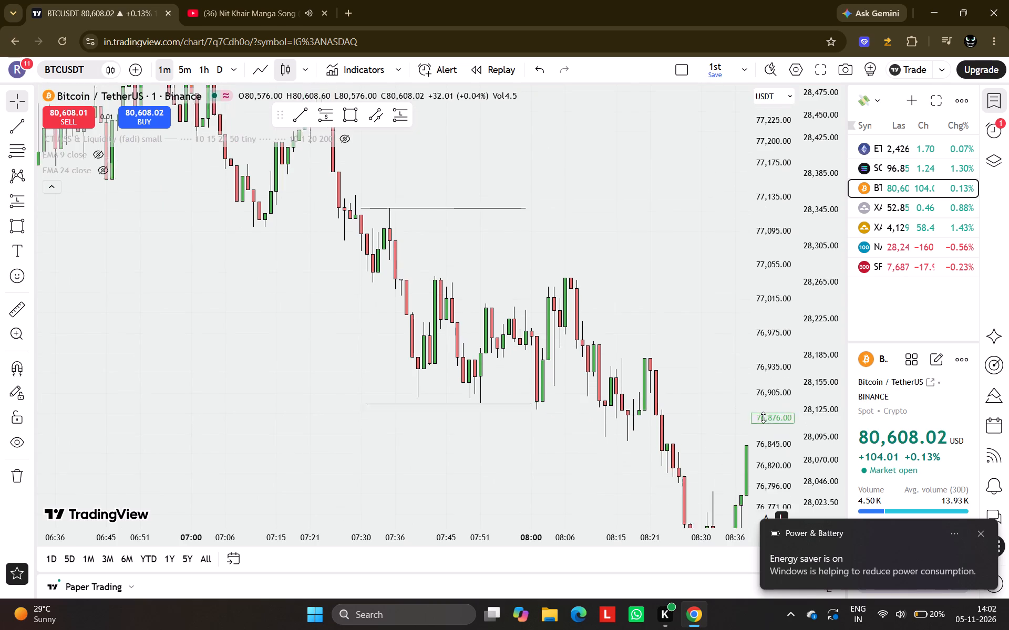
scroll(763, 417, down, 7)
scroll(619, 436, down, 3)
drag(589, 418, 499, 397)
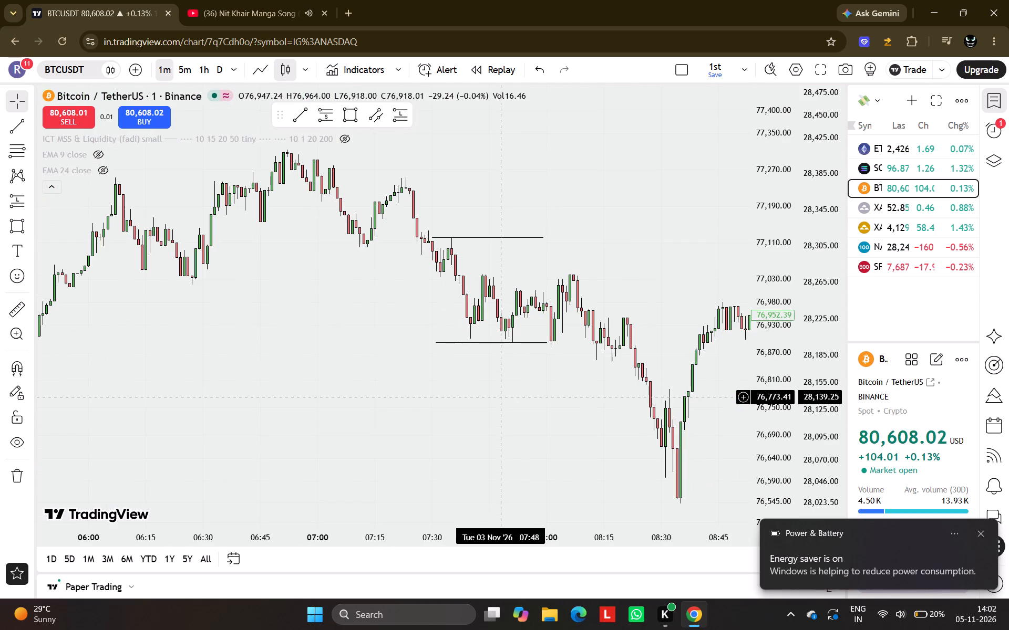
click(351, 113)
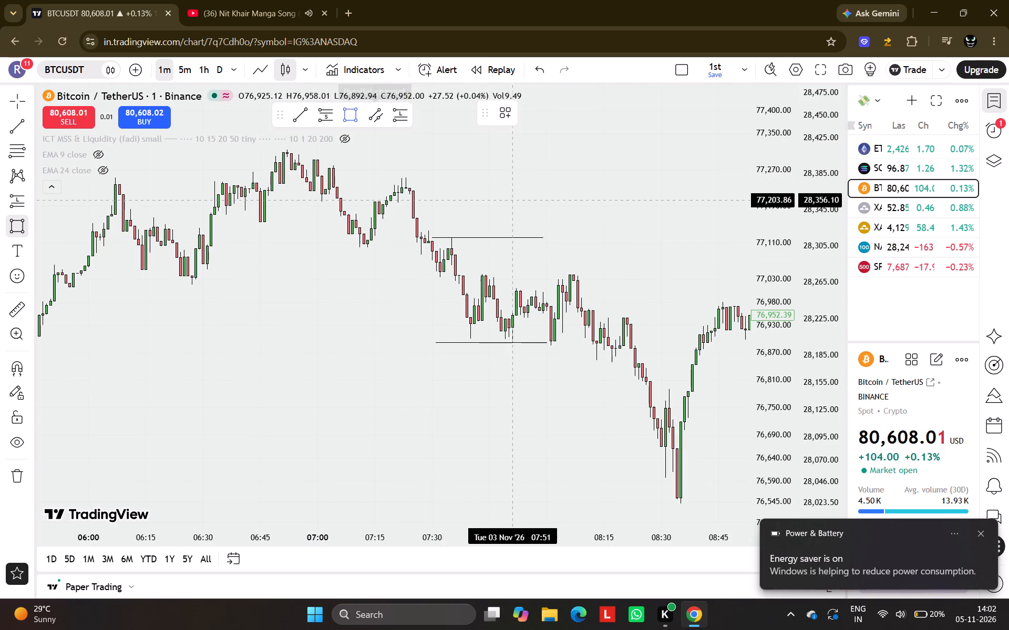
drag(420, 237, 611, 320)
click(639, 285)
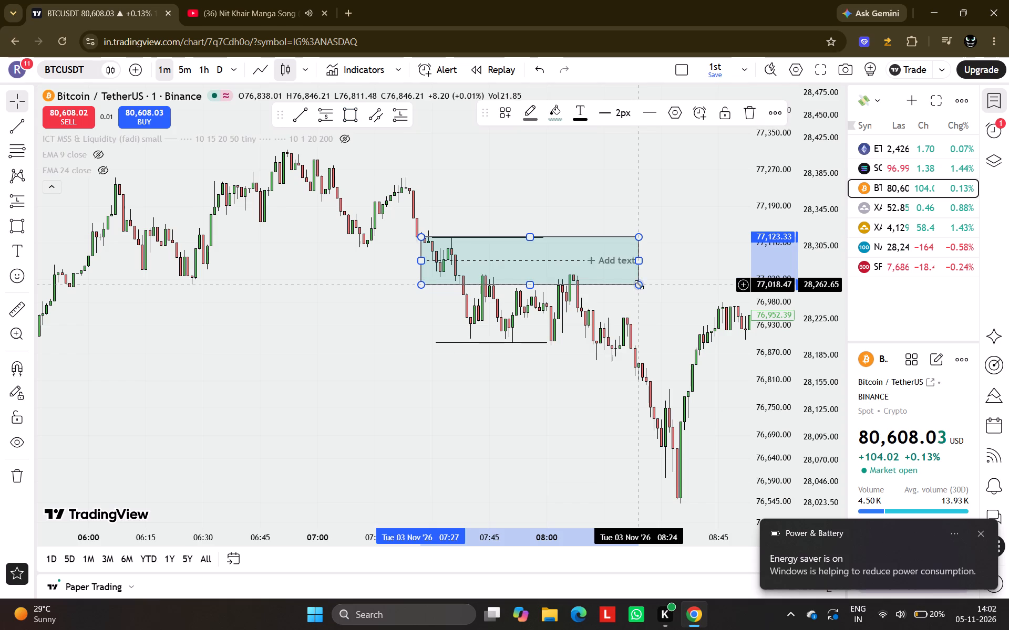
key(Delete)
Draw a Fib Retracement over the marked range, from about 77,122 at 07:32 to about 76,891 at 08:01.
click(16, 151)
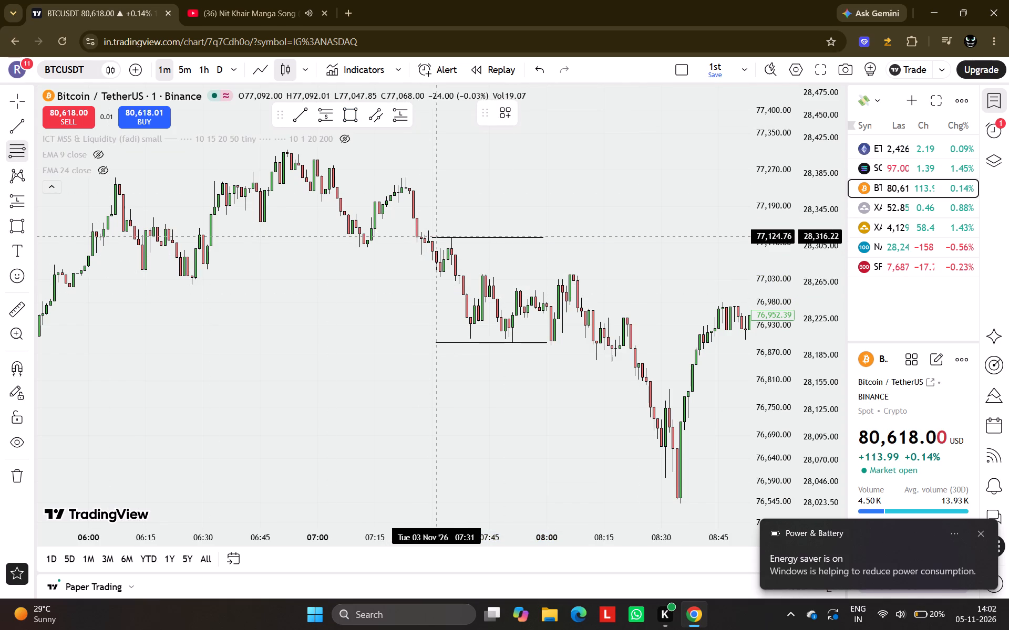
drag(440, 237, 600, 284)
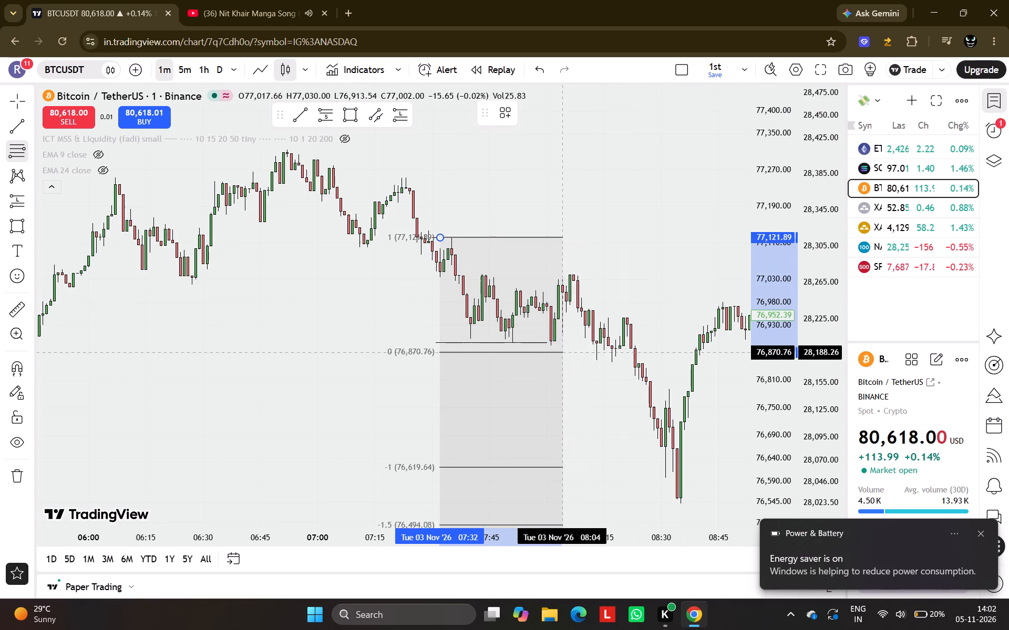
click(550, 343)
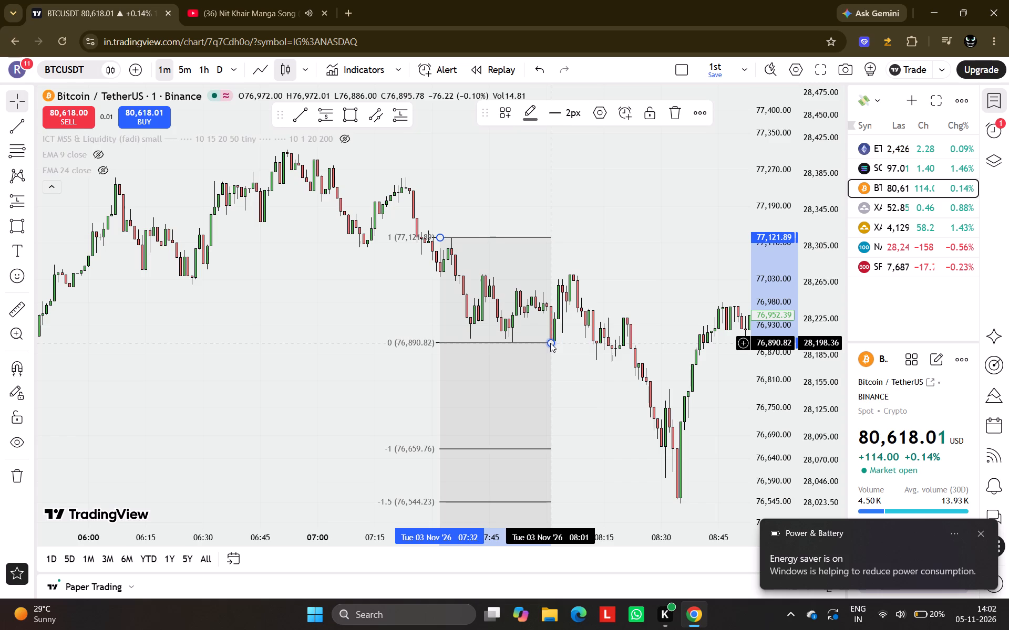
Examine the 3 November price action after 08:00 against the retracement's negative extension levels.
drag(596, 384, 500, 248)
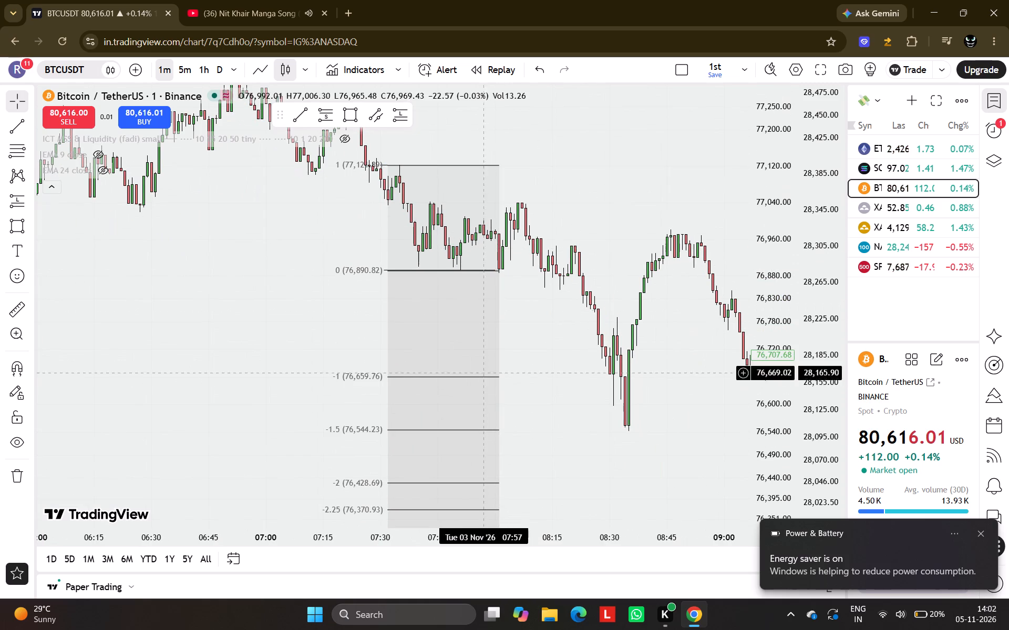
drag(533, 424, 473, 297)
scroll(772, 399, down, 6)
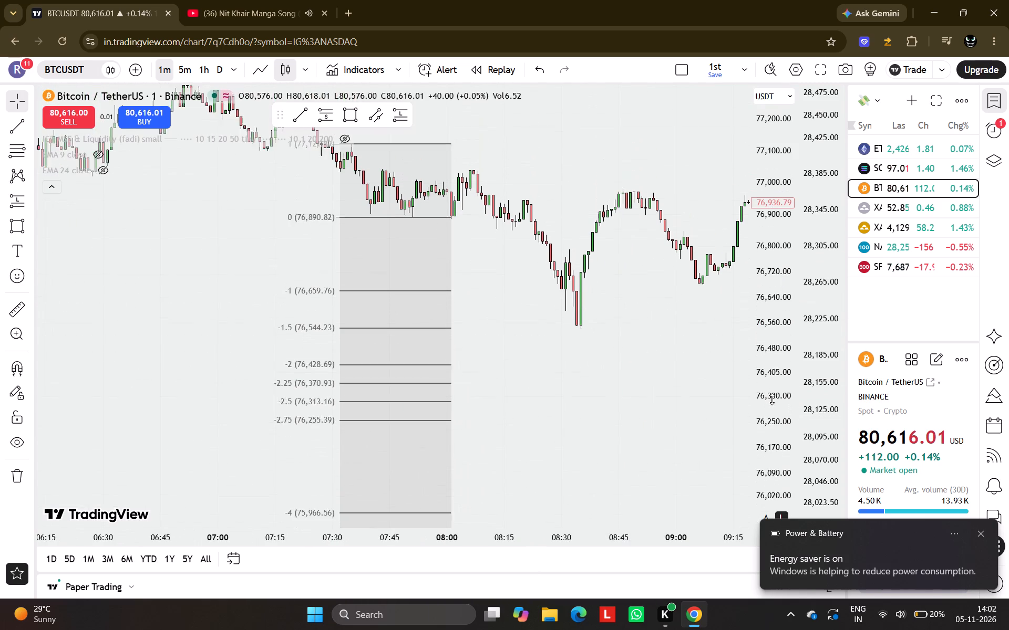
scroll(609, 388, down, 4)
drag(729, 442, 429, 428)
scroll(429, 428, down, 2)
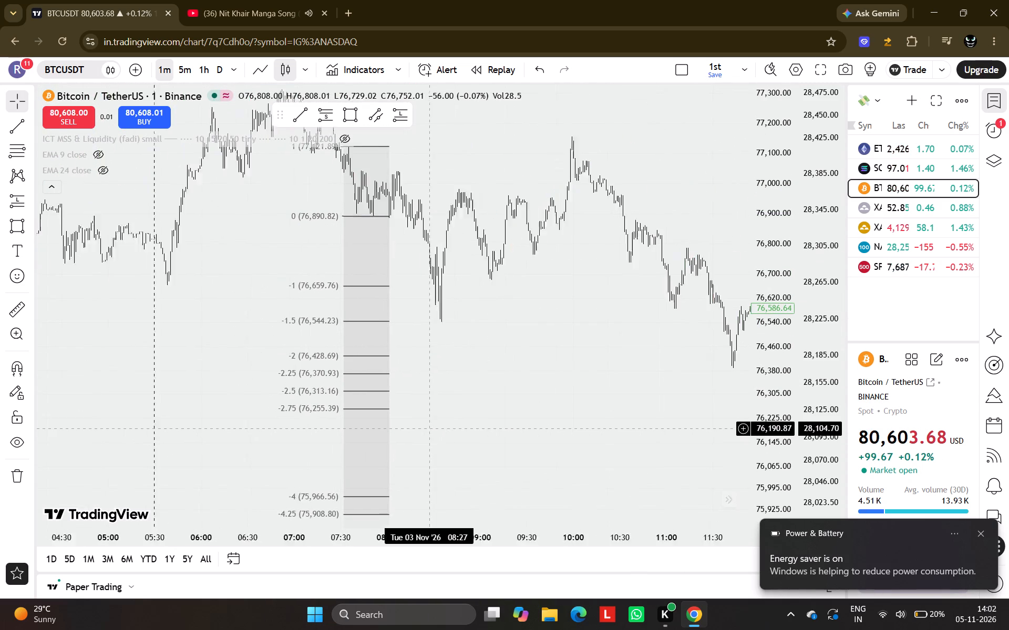
drag(624, 412, 457, 392)
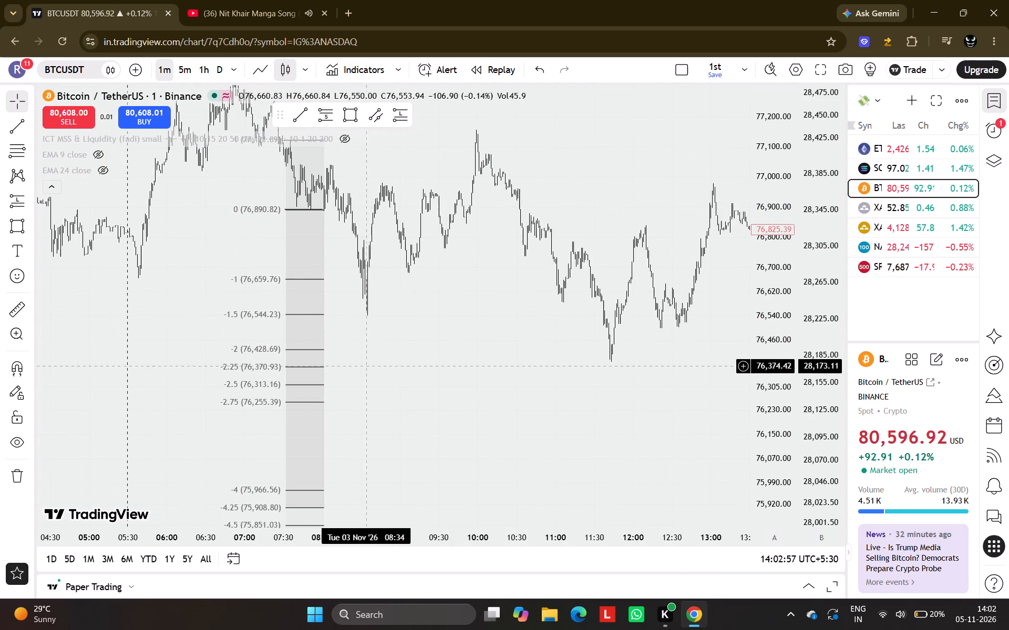
scroll(406, 265, up, 4)
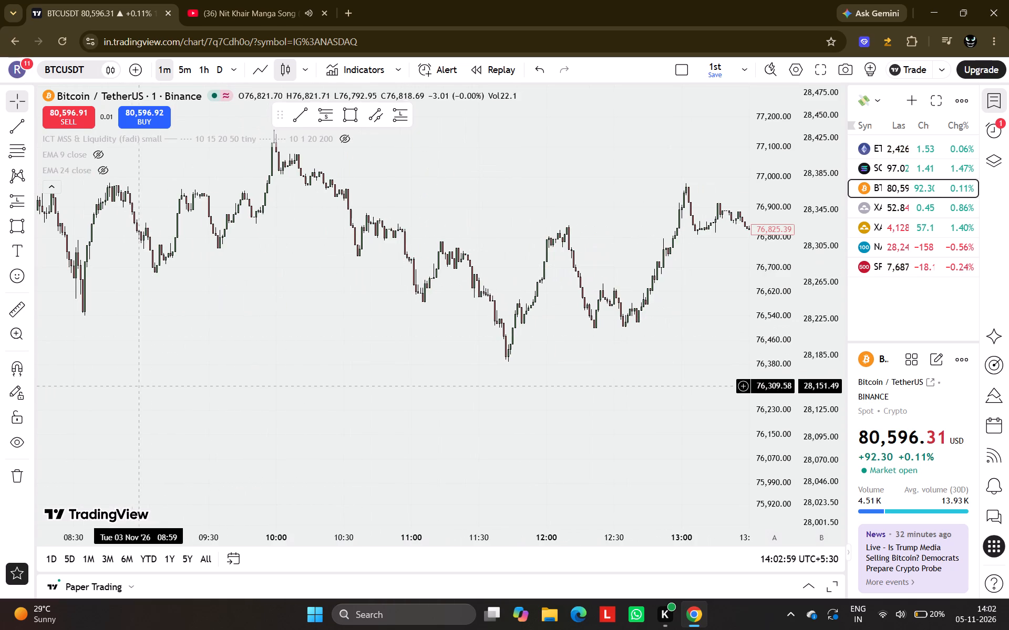
drag(98, 381, 696, 448)
scroll(696, 448, up, 4)
scroll(773, 330, up, 8)
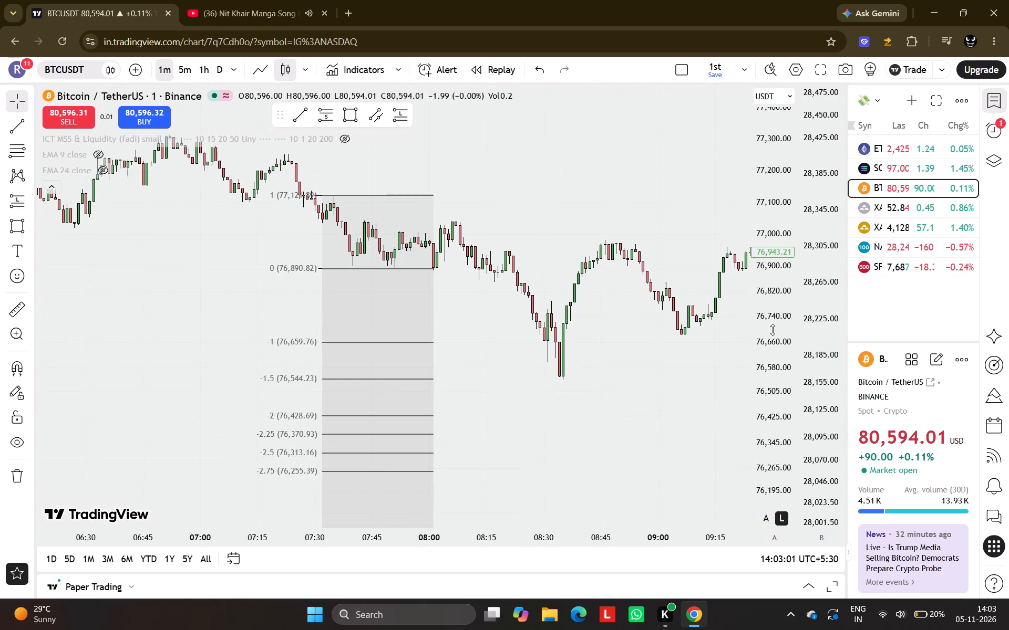
Draw a rectangle between the -2 and -2.5 extension levels, from about 76,430 to 76,314, starting at 07:43 and ending near 09:13.
drag(454, 413, 464, 239)
scroll(464, 239, up, 4)
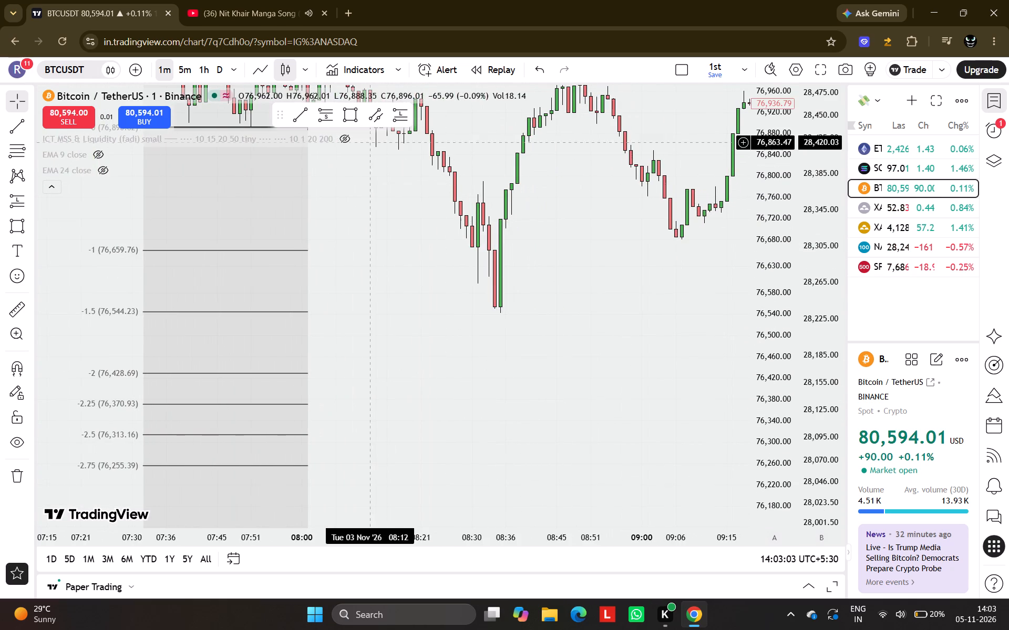
click(343, 111)
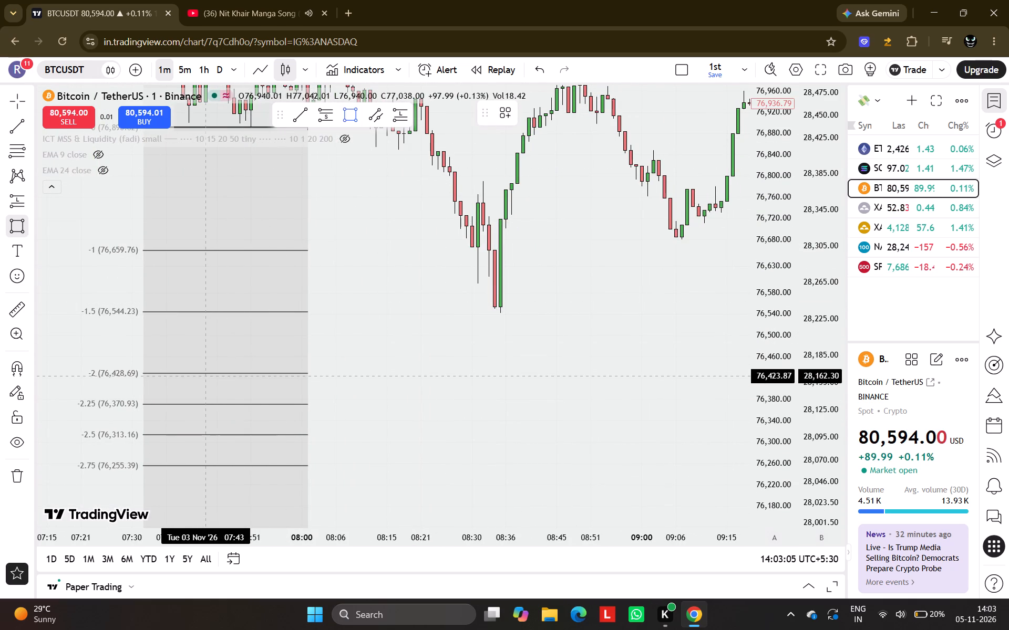
click(204, 372)
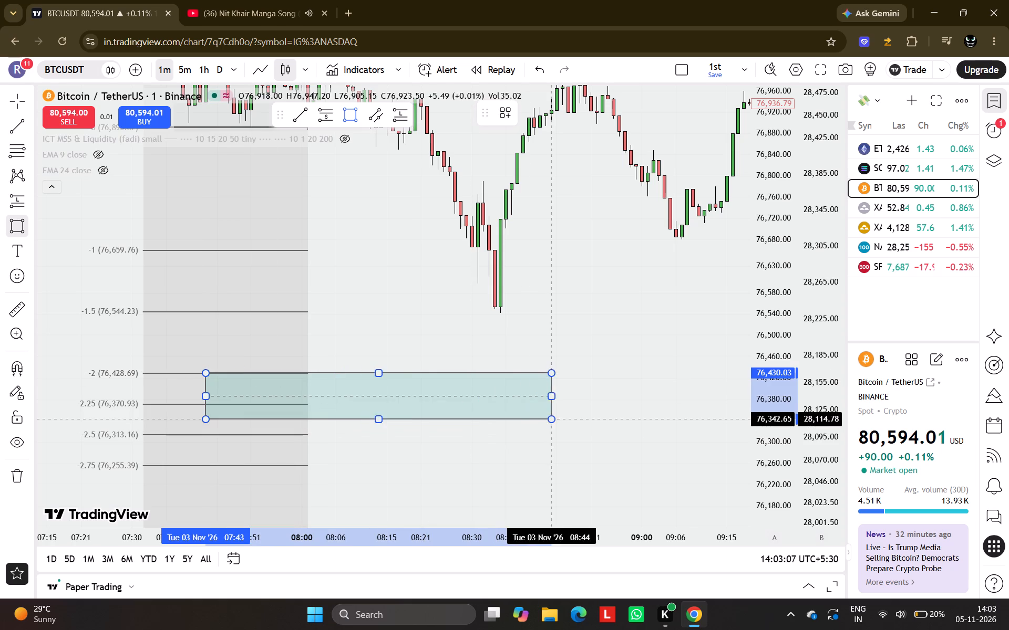
click(715, 434)
Extend the 76,430–76,314 rectangle forward in time to past 12:00, keeping its price bounds.
drag(689, 461, 452, 468)
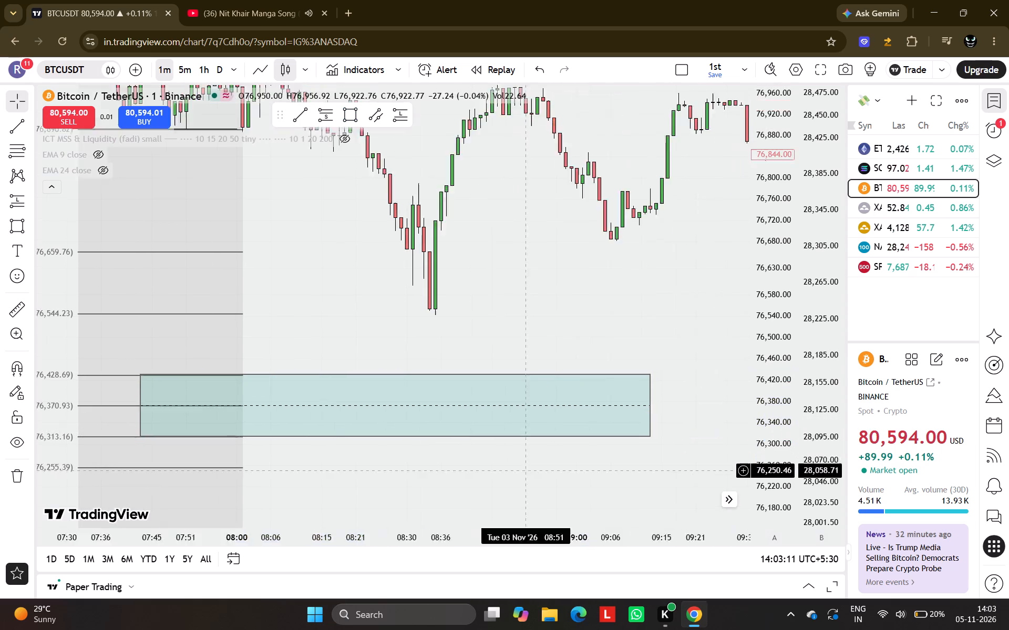
drag(452, 468, 380, 464)
drag(508, 401, 687, 387)
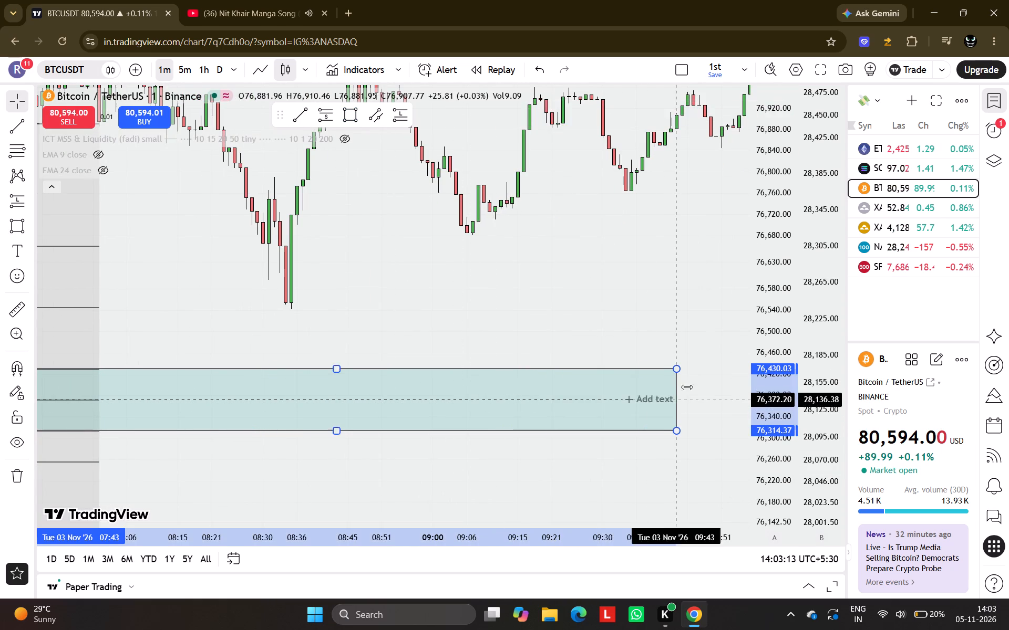
drag(687, 387, 688, 386)
drag(691, 344, 201, 331)
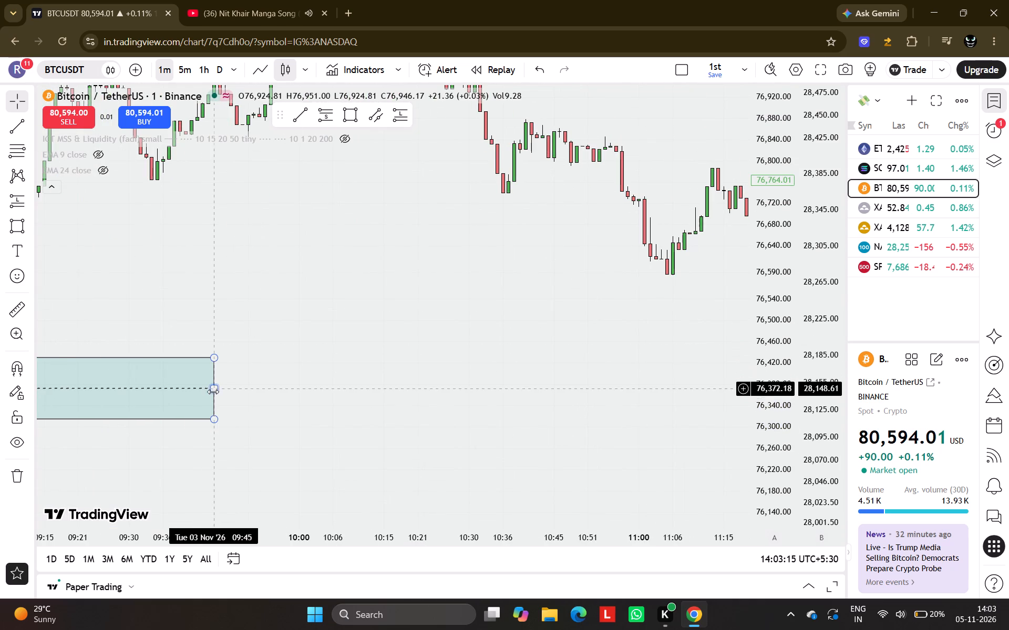
drag(214, 392, 594, 359)
drag(626, 303, 202, 315)
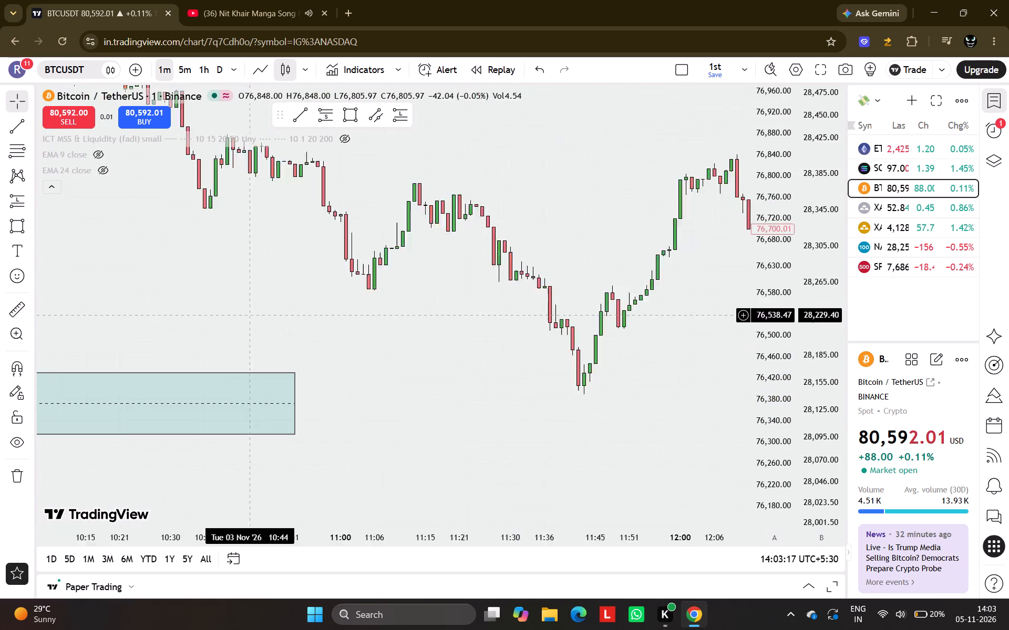
drag(202, 315, 153, 316)
drag(198, 408, 580, 343)
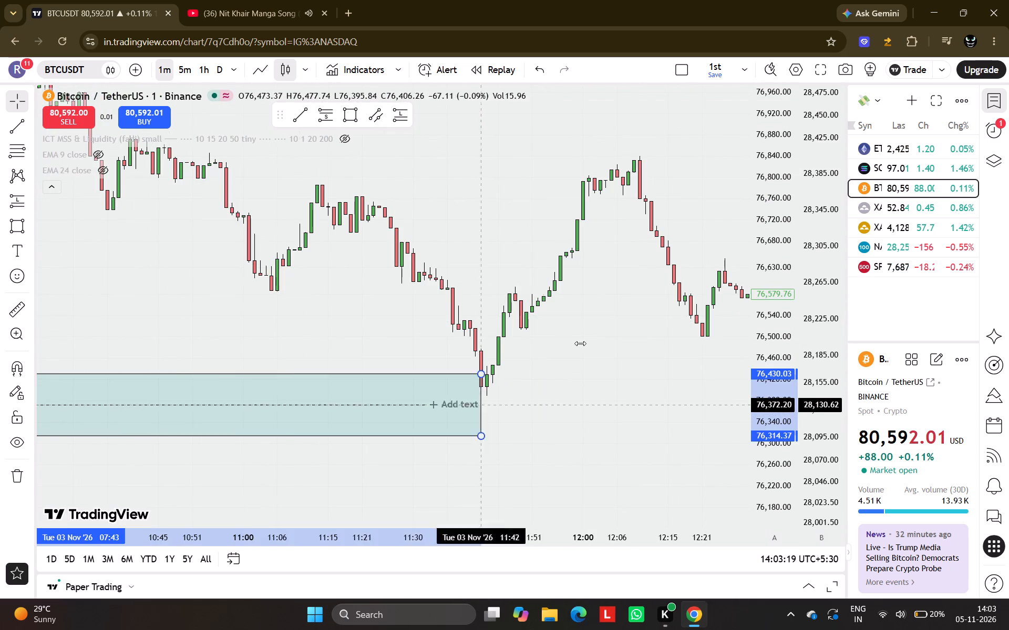
drag(580, 343, 615, 345)
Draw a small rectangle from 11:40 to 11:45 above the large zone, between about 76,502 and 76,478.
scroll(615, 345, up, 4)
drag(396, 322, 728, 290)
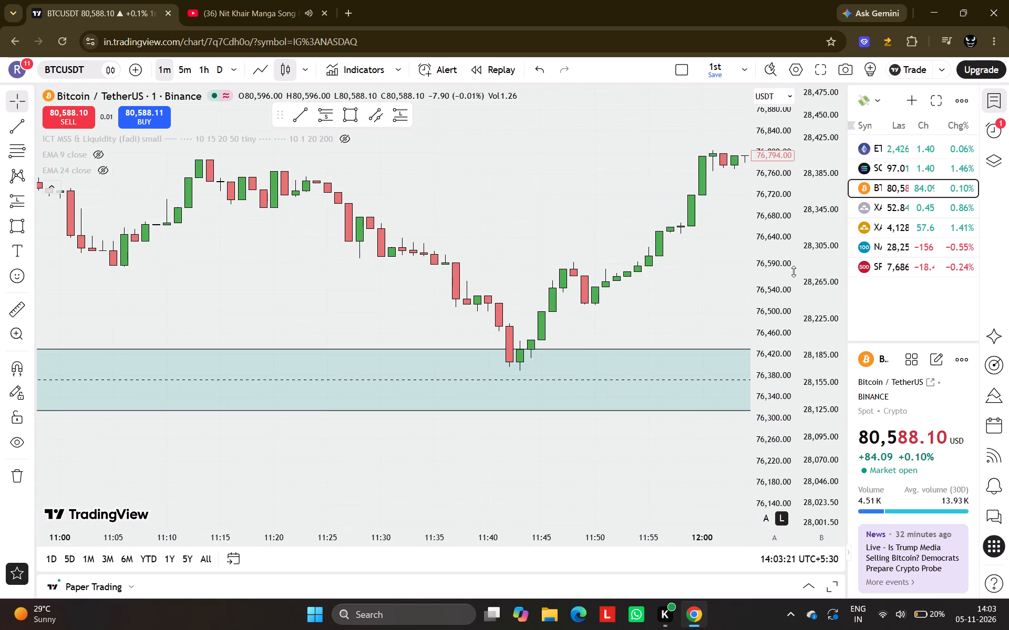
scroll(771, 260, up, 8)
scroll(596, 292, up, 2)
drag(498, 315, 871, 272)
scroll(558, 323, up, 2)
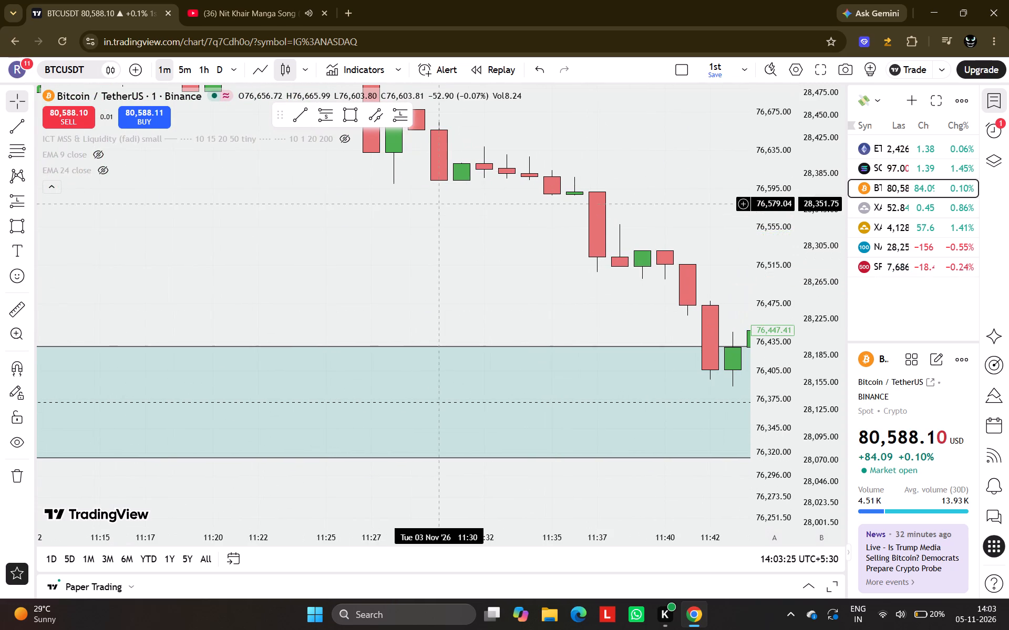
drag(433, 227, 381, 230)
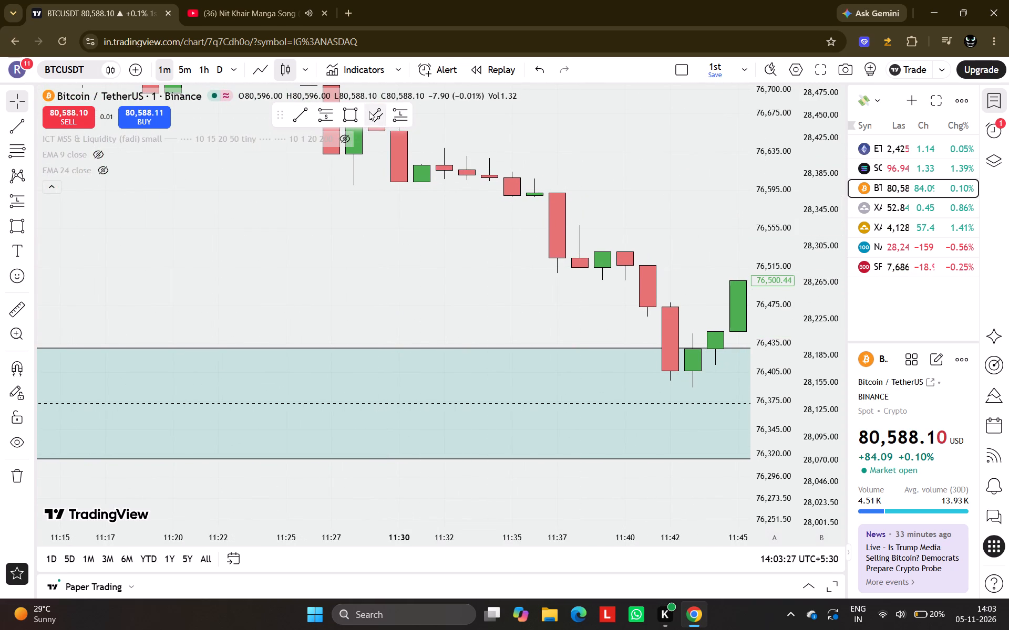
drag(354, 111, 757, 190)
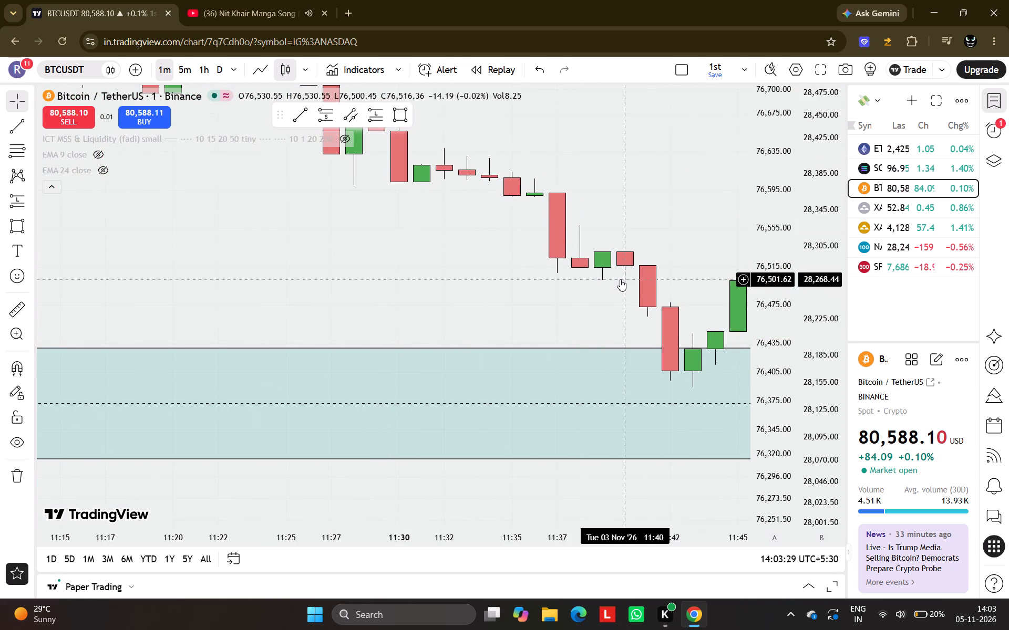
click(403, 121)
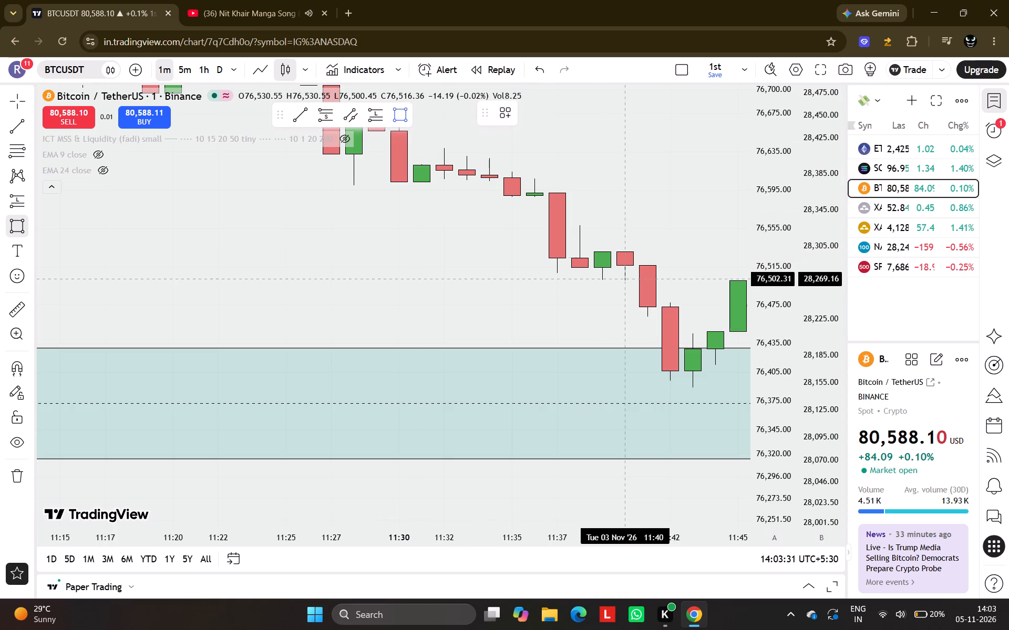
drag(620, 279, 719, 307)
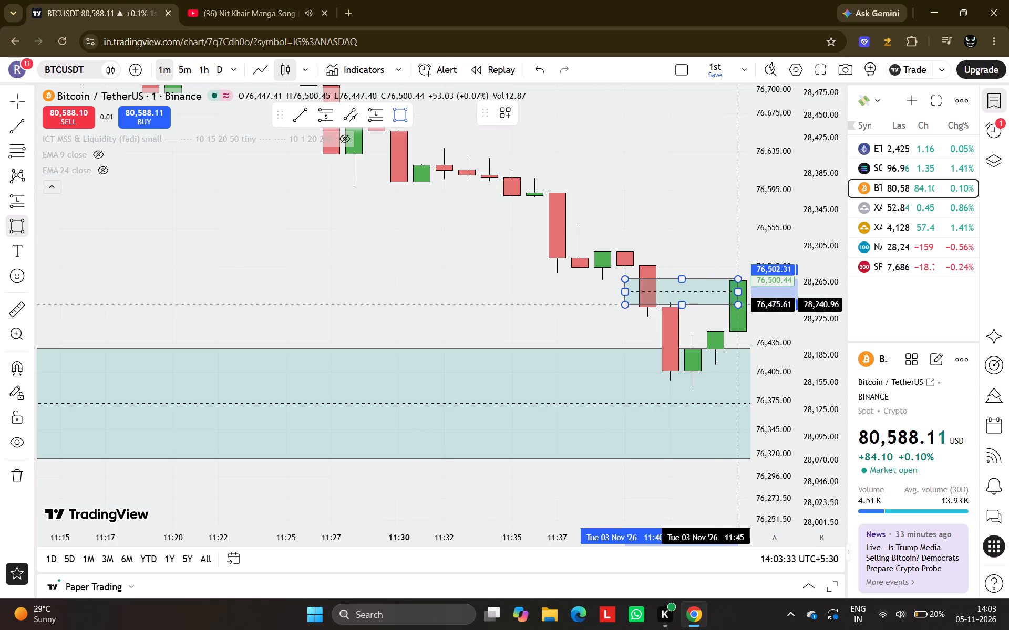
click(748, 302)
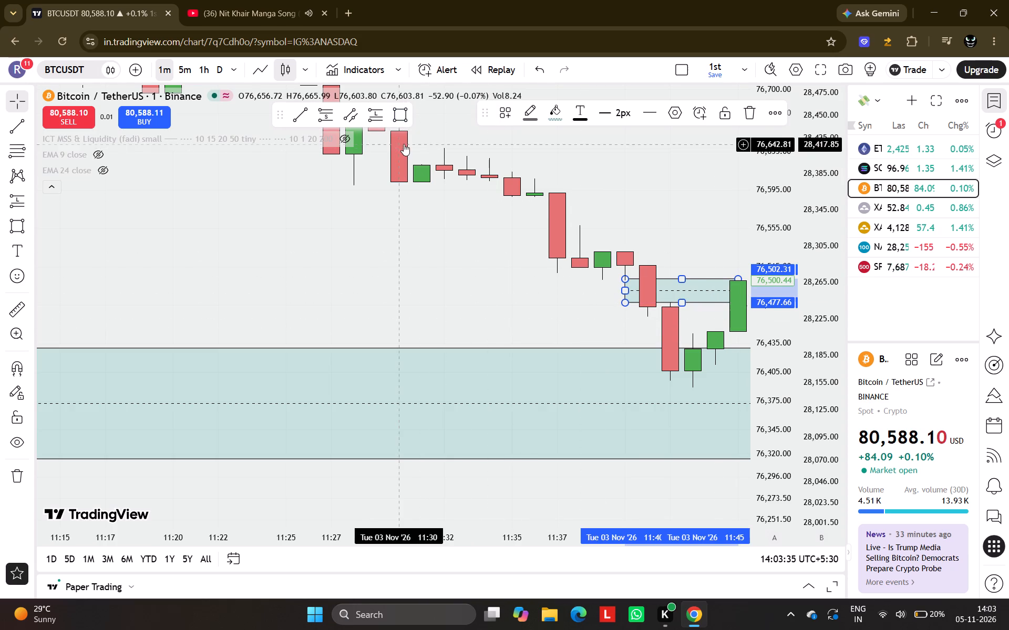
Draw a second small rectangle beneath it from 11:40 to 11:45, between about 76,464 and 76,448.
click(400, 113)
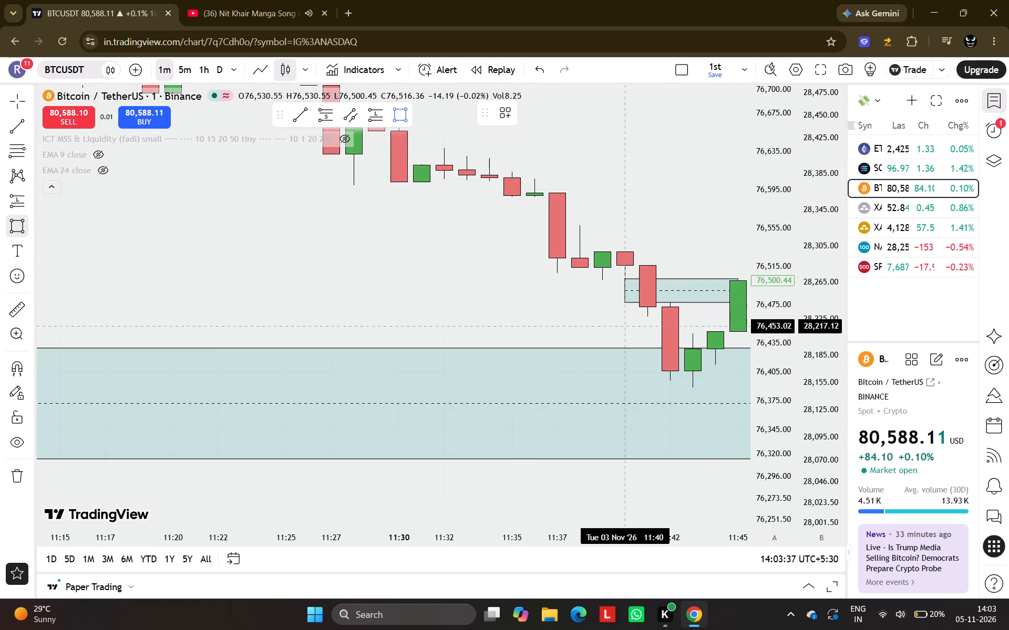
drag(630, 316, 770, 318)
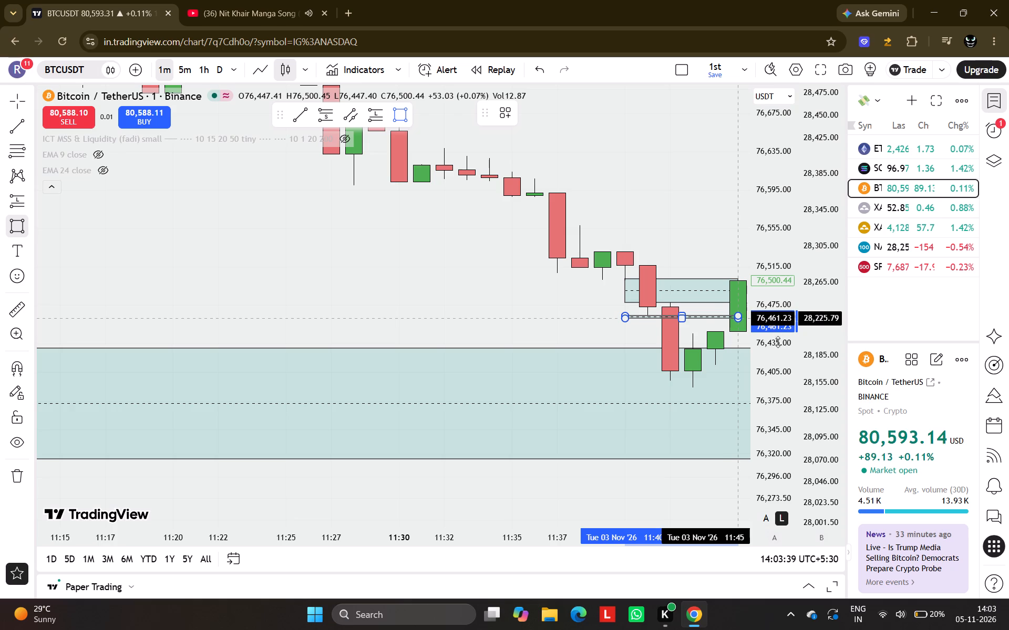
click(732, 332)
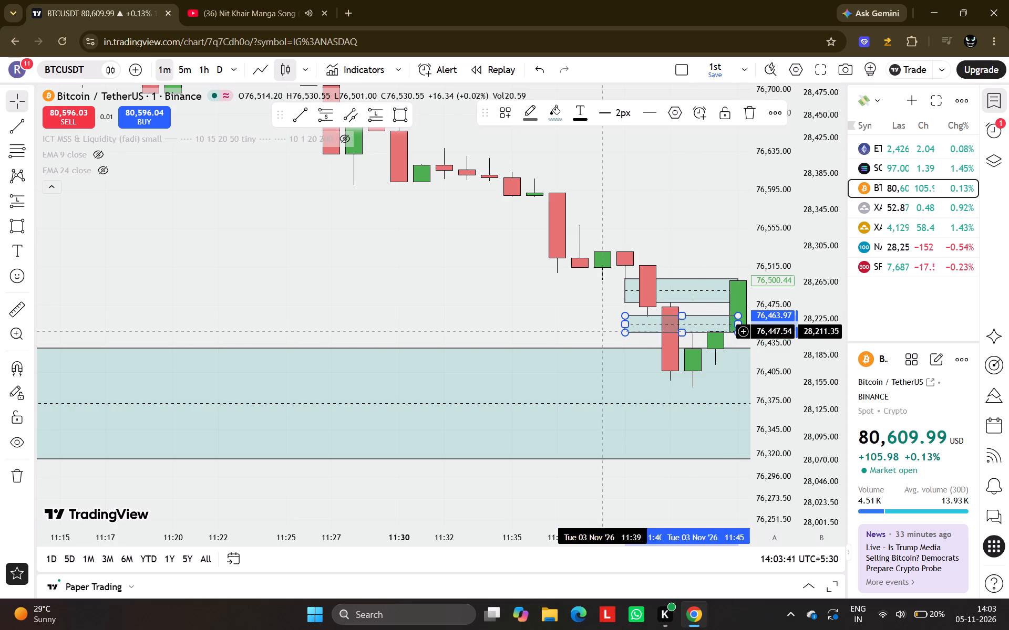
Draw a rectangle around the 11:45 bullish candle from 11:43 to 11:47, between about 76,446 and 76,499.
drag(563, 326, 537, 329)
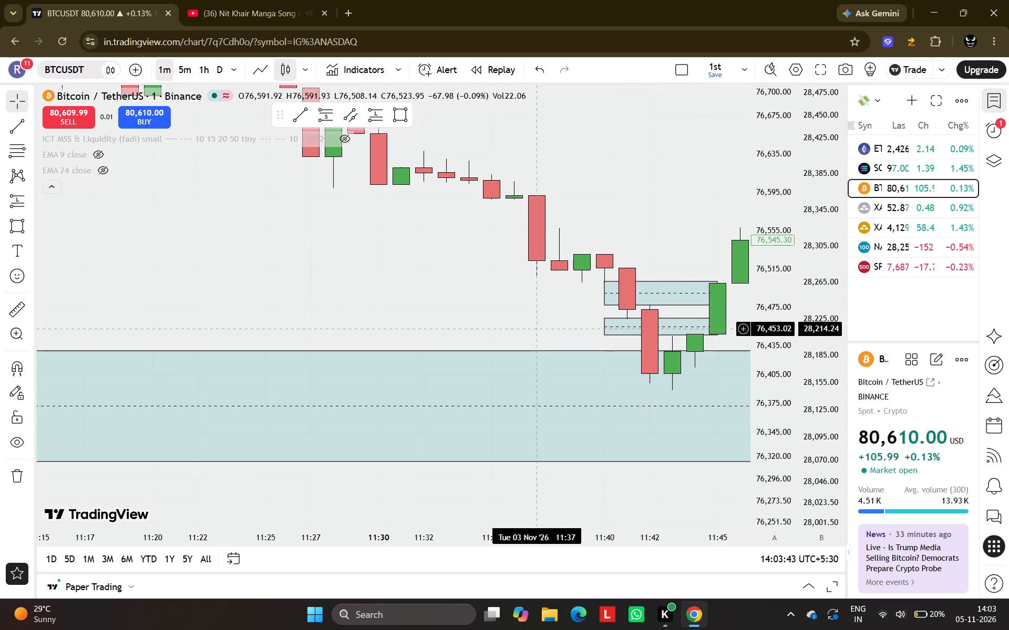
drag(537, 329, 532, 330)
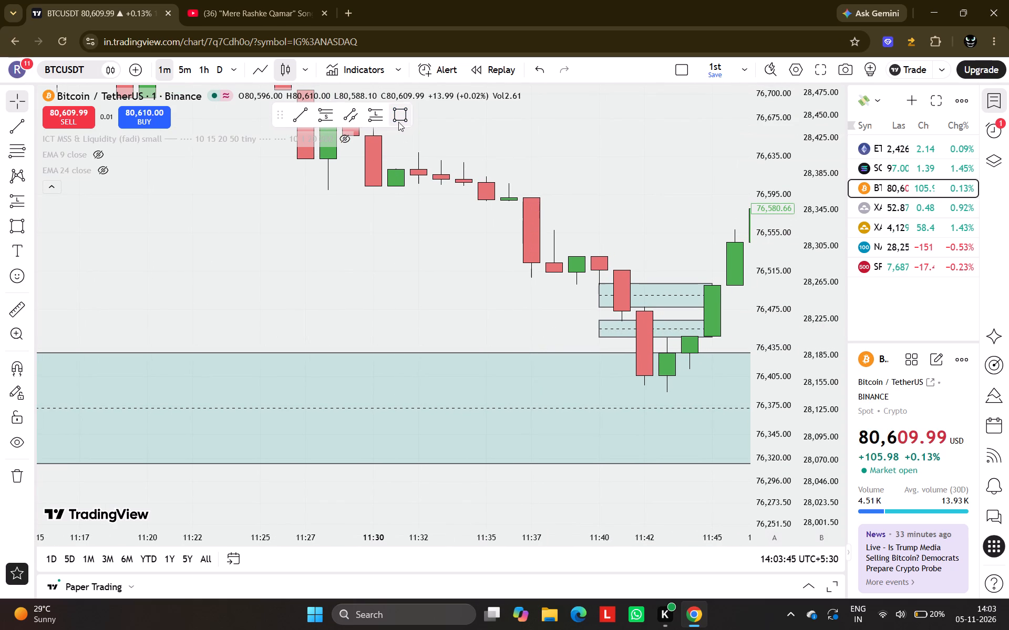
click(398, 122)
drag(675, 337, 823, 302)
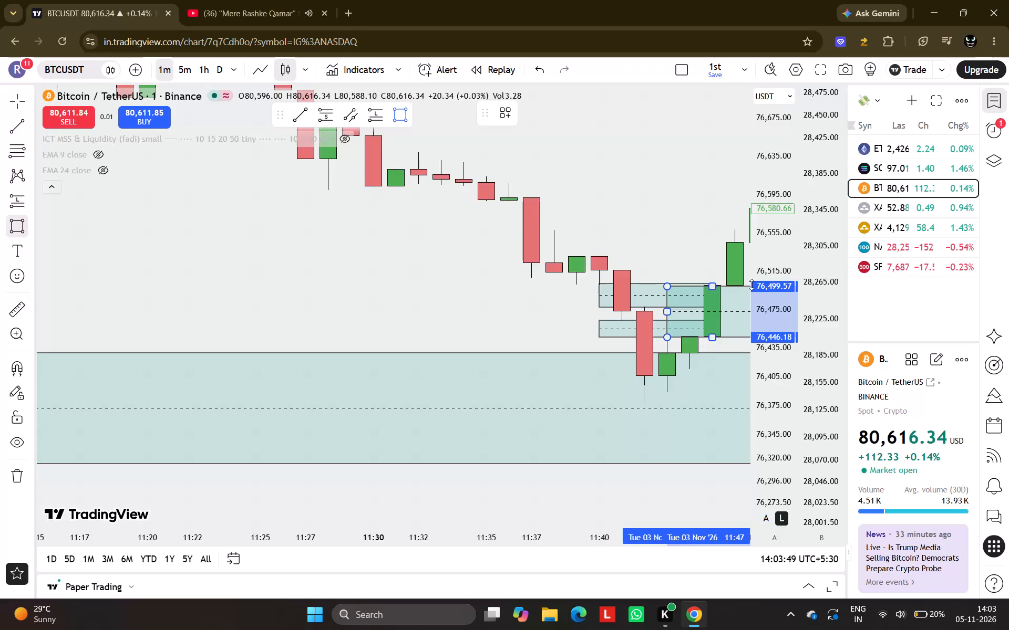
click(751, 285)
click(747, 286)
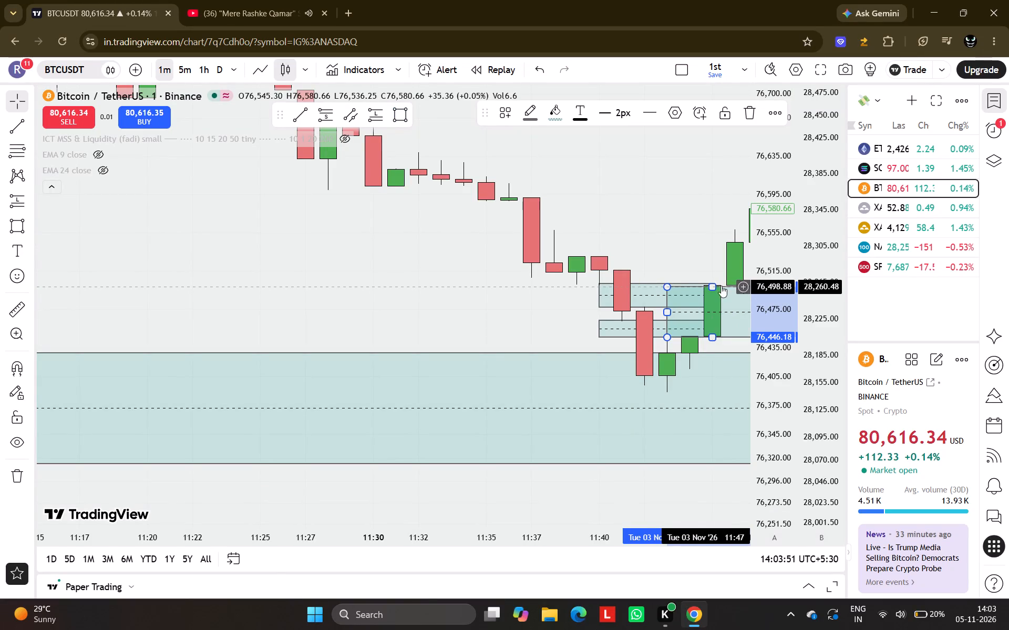
Draw a rectangle over the 11:46 bullish candle, between about 76,501 and 76,535, spanning 11:44 to 11:49.
drag(684, 264, 648, 274)
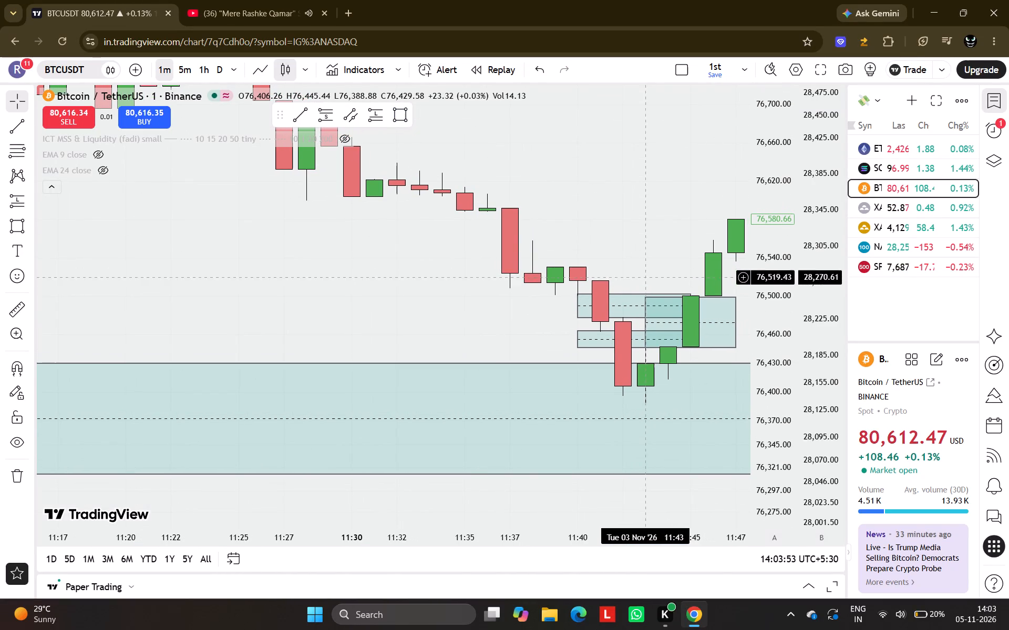
drag(398, 118, 641, 288)
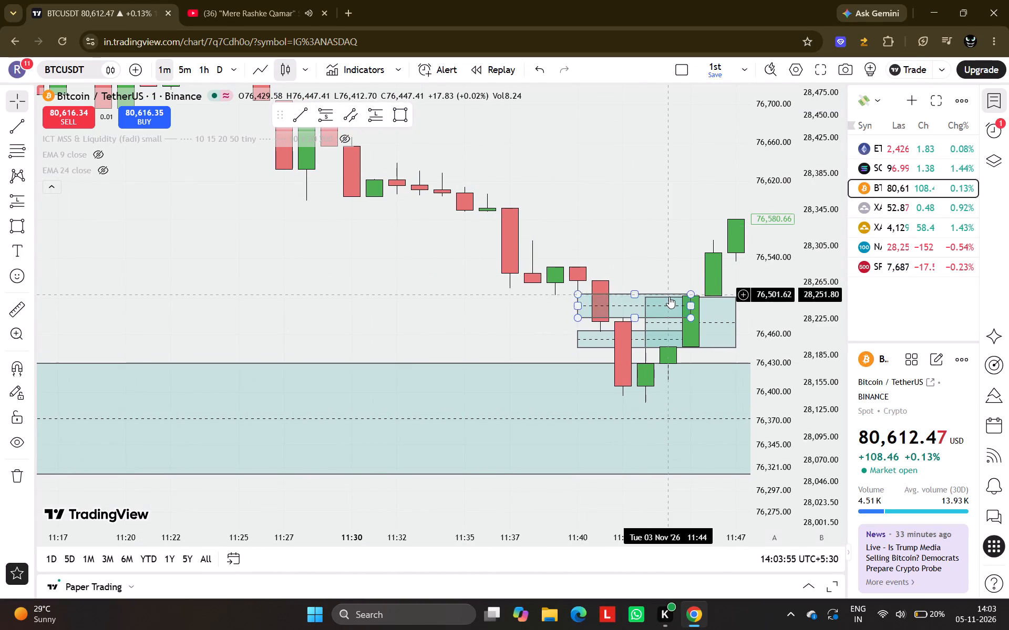
click(674, 296)
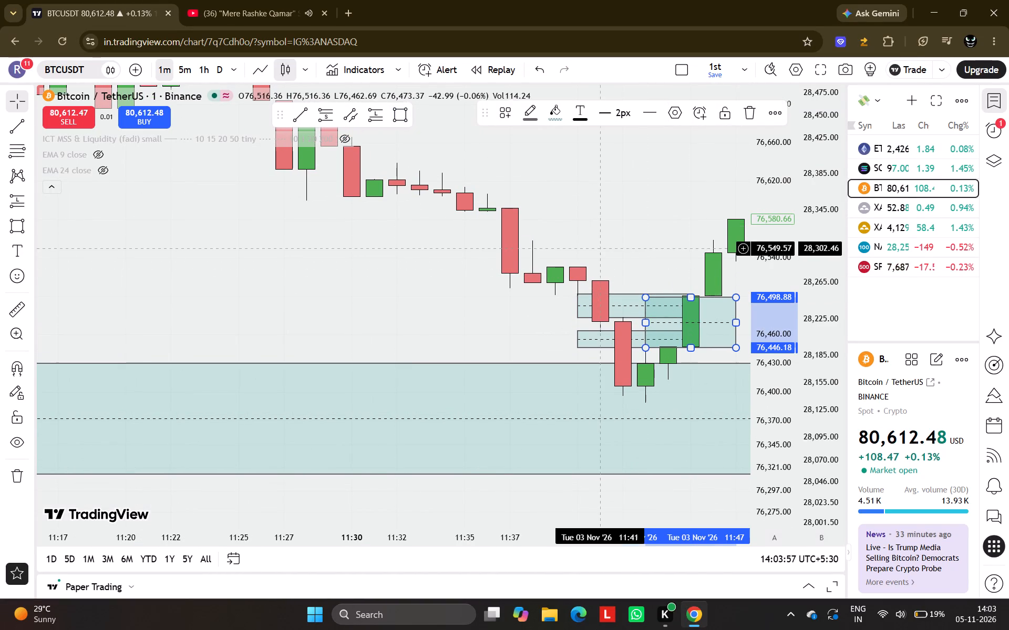
click(409, 105)
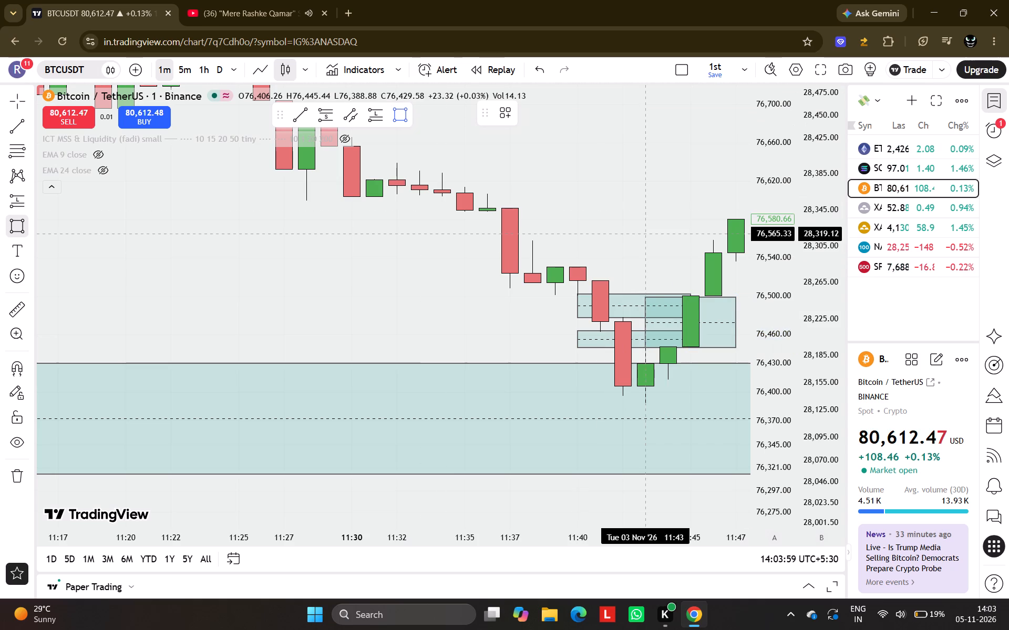
drag(663, 295, 748, 262)
click(748, 262)
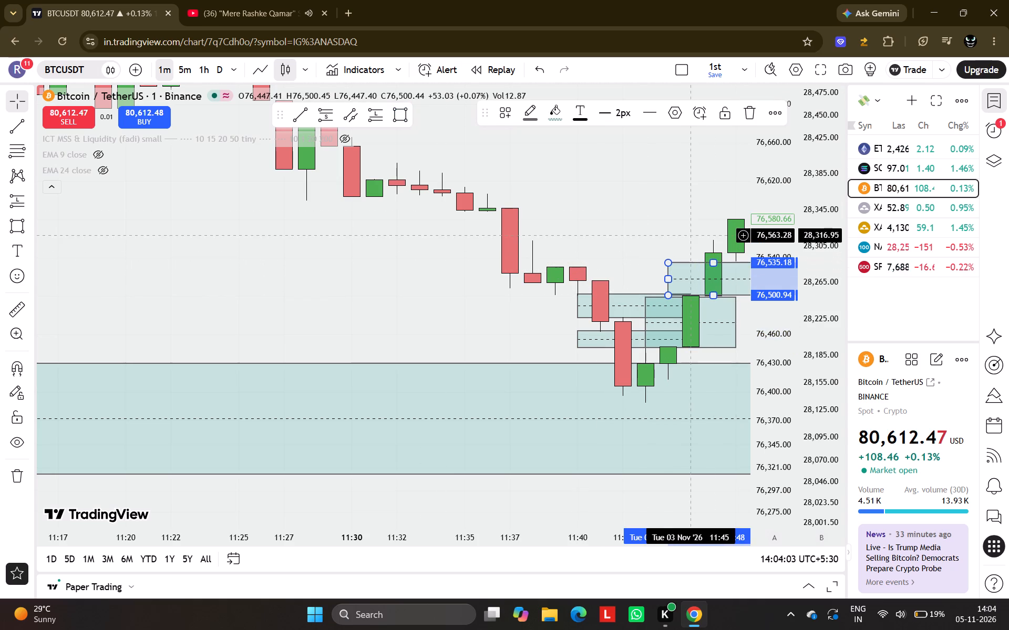
drag(687, 235, 632, 244)
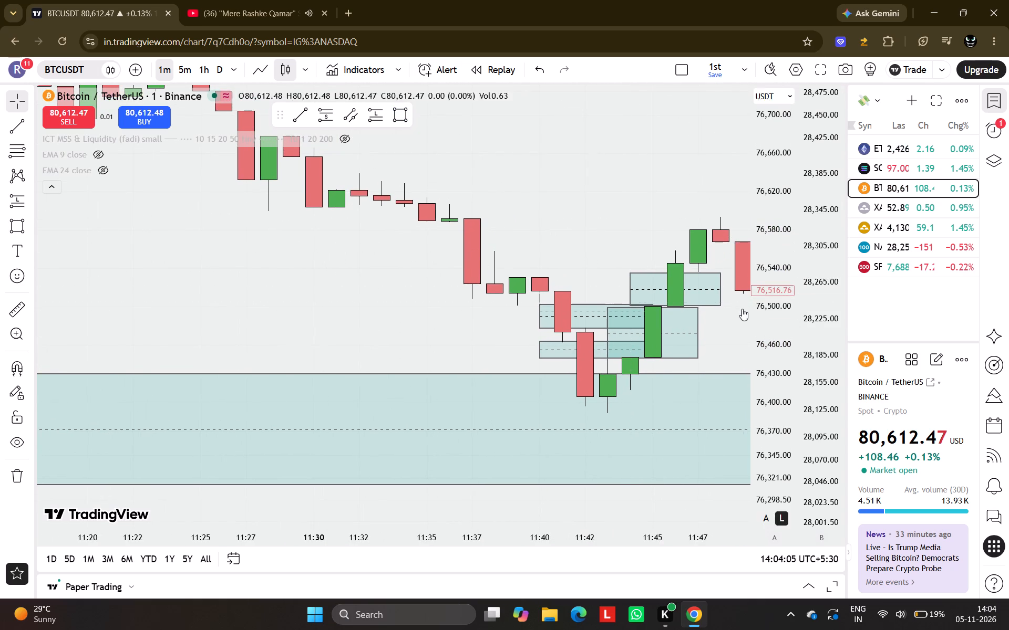
drag(718, 292, 750, 292)
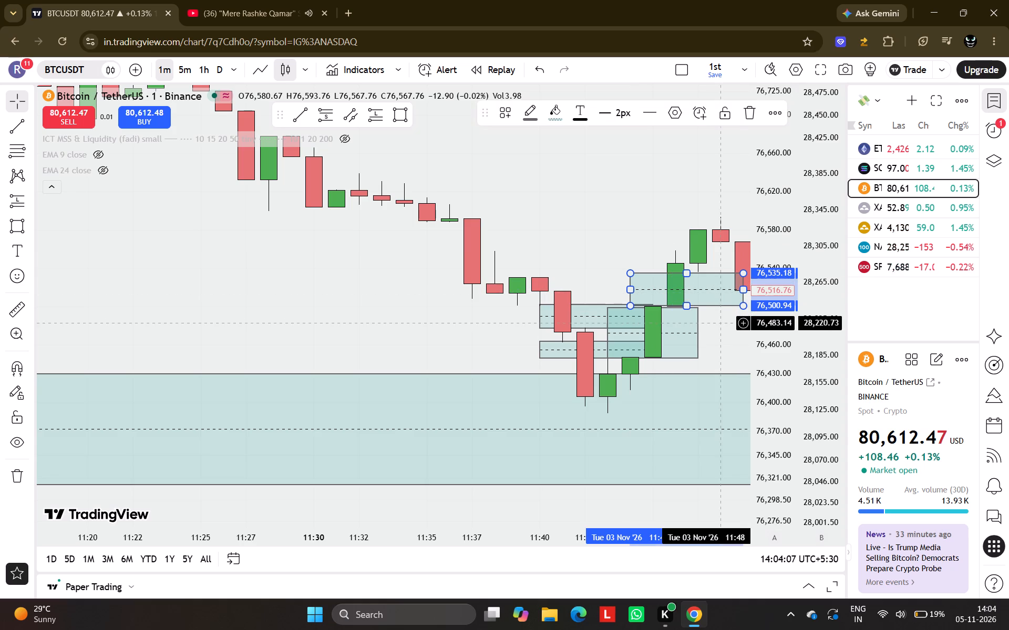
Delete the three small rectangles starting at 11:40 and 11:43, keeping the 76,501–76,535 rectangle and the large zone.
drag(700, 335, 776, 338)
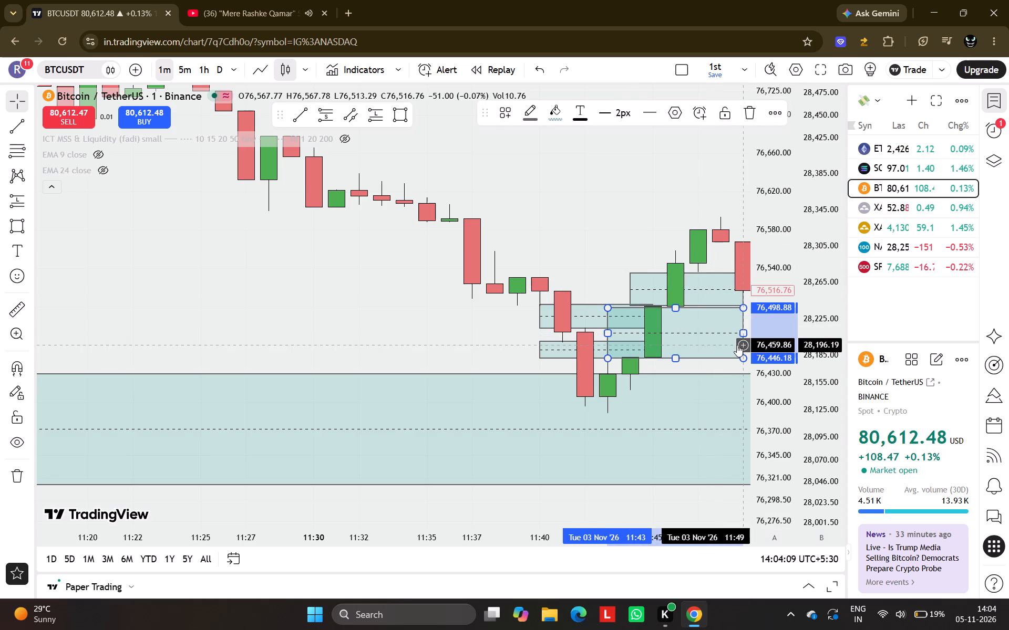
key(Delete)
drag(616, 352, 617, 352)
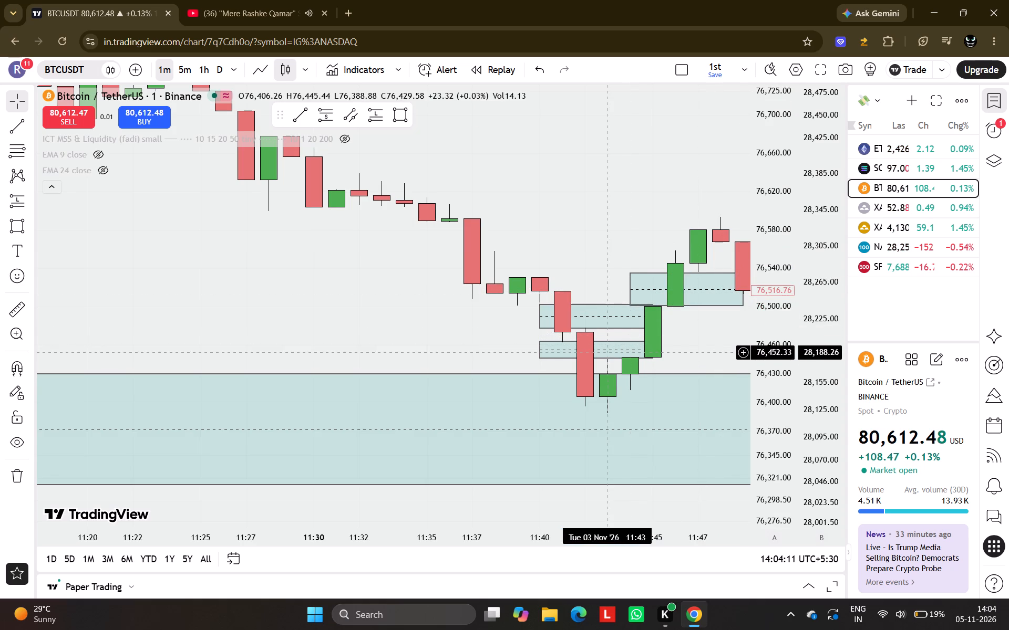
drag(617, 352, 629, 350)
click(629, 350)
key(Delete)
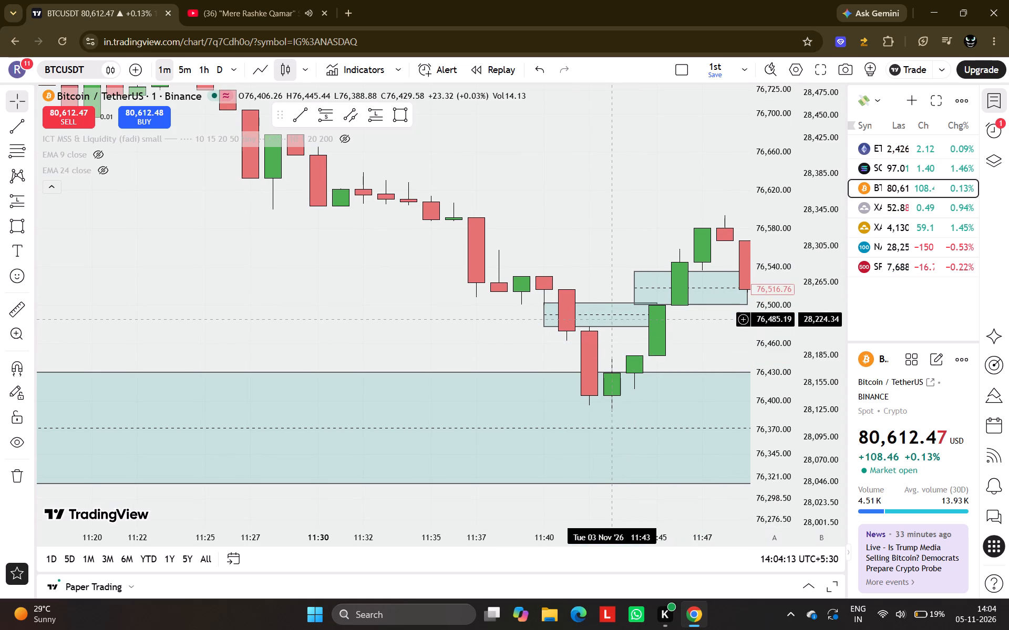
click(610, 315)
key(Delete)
Extend the 76,501–76,535 rectangle forward in time to about 11:51.
drag(719, 334, 711, 334)
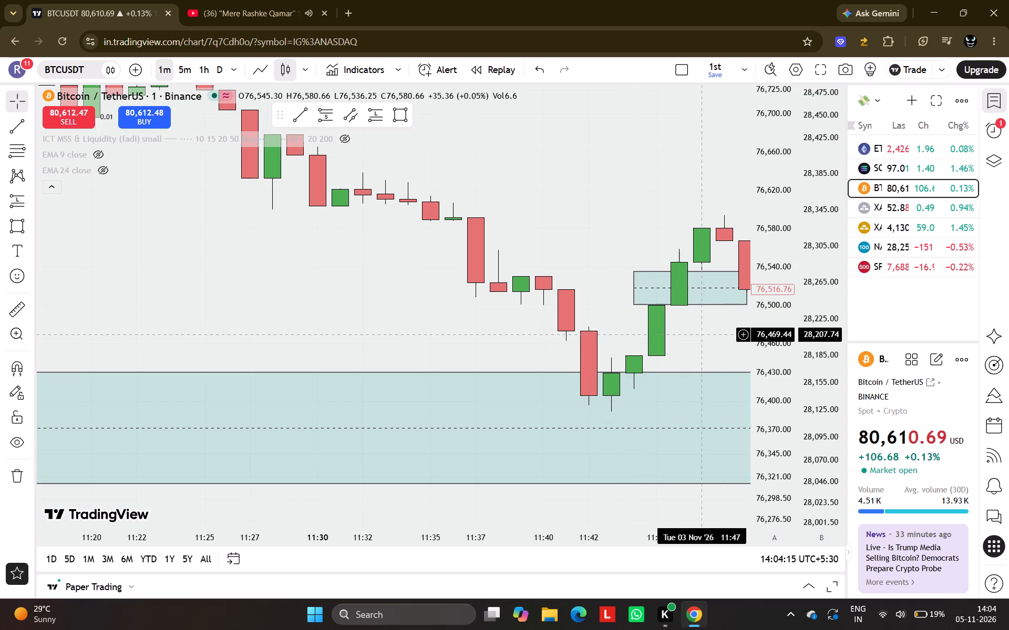
drag(711, 334, 672, 342)
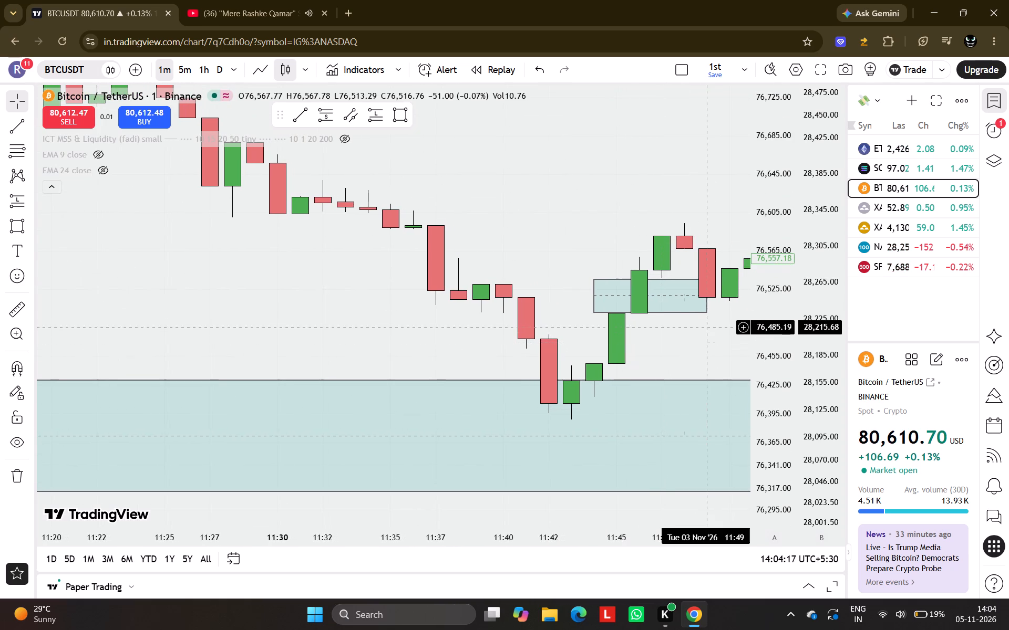
drag(709, 298, 749, 293)
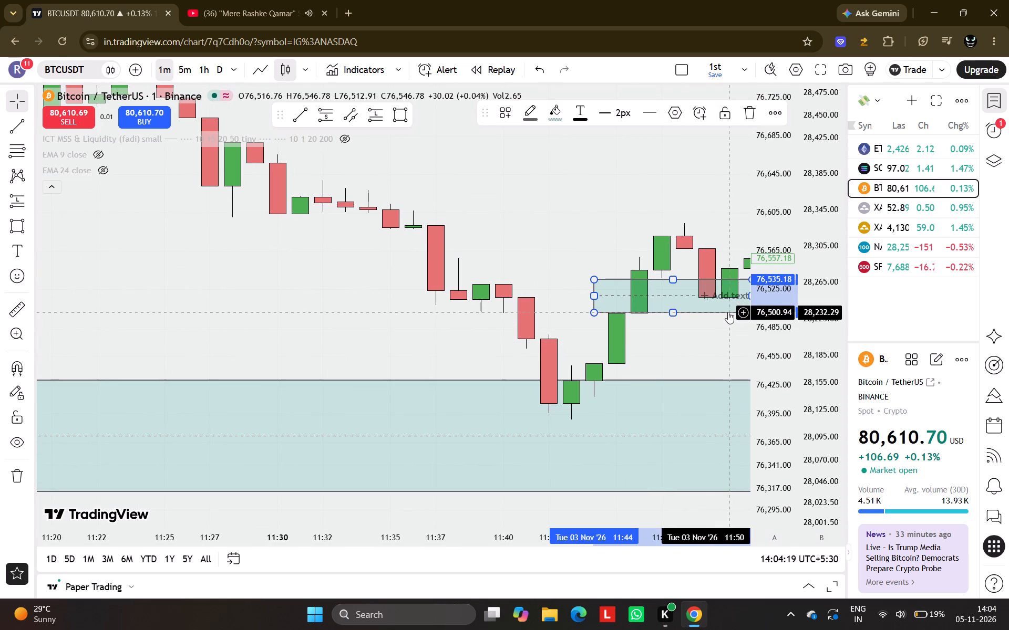
Place a long position at 11:53 with entry at about 76,575.61 and stop loss at about 76,495.46.
click(728, 312)
drag(728, 319, 698, 324)
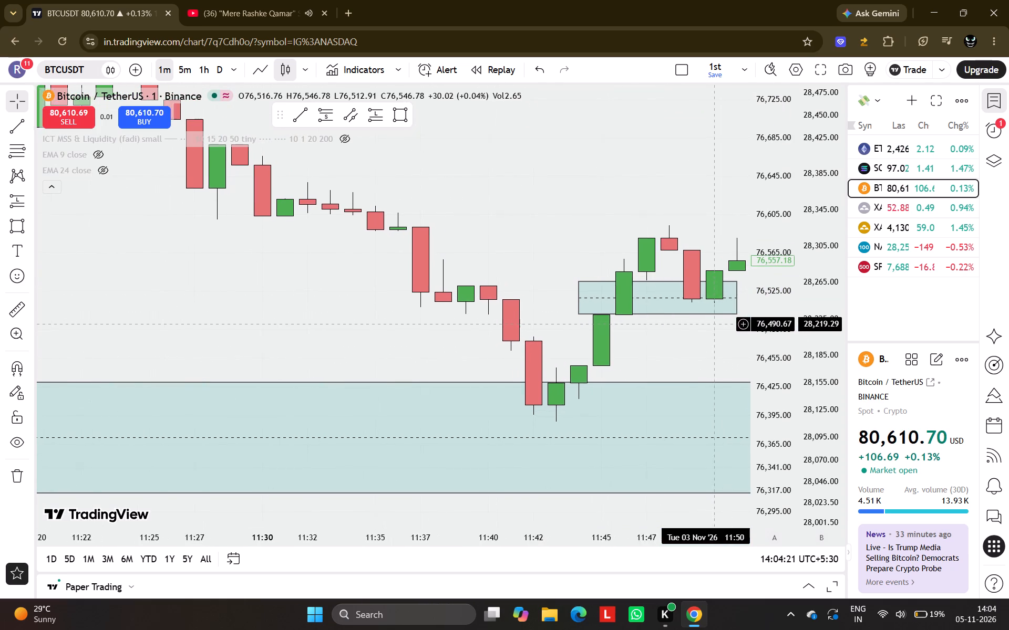
drag(698, 324, 673, 330)
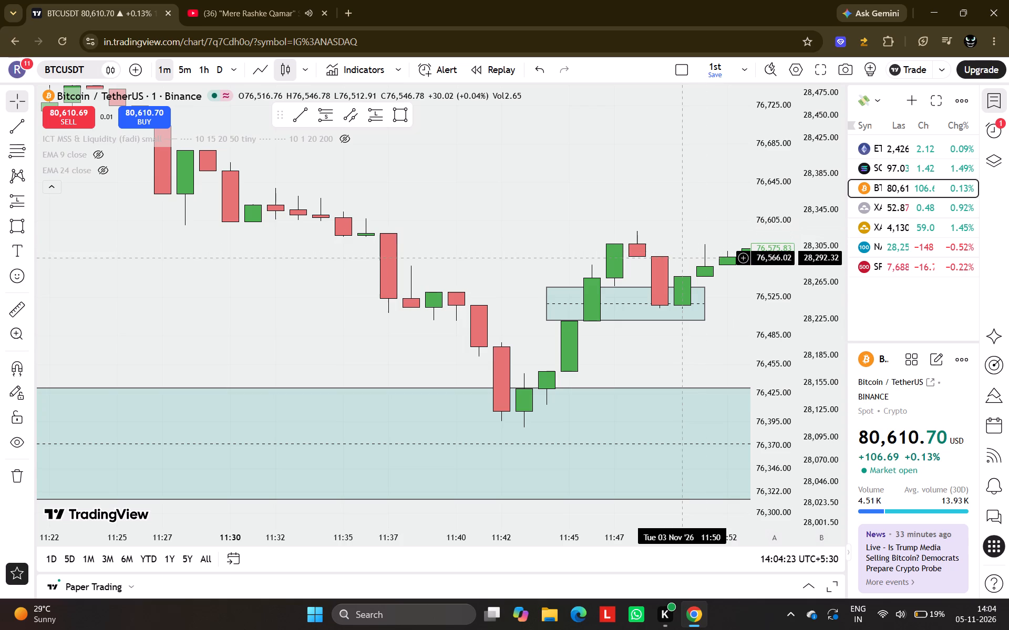
drag(733, 285, 679, 294)
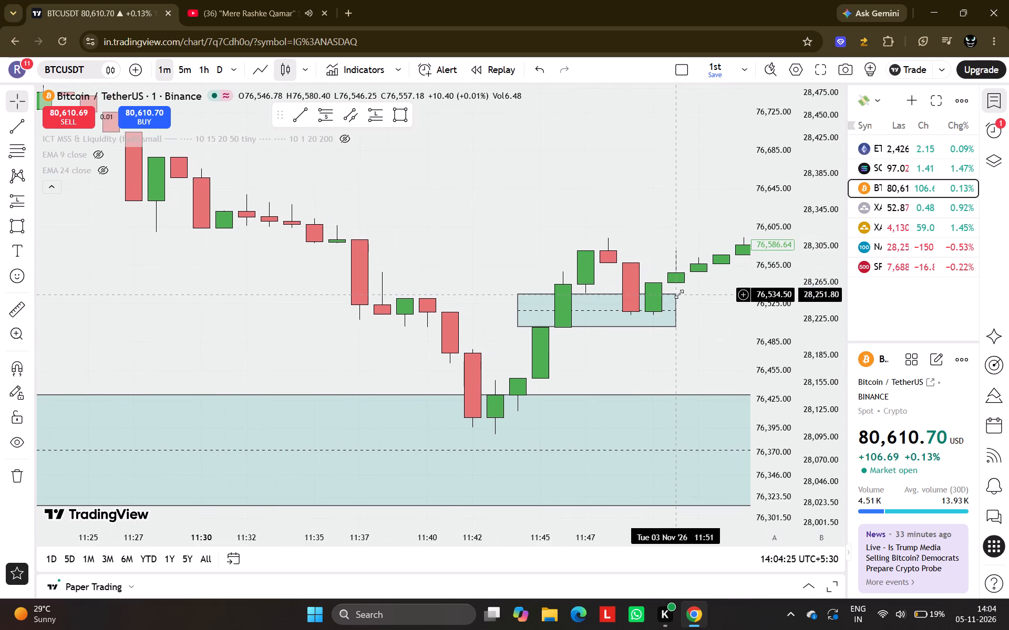
drag(381, 115, 654, 296)
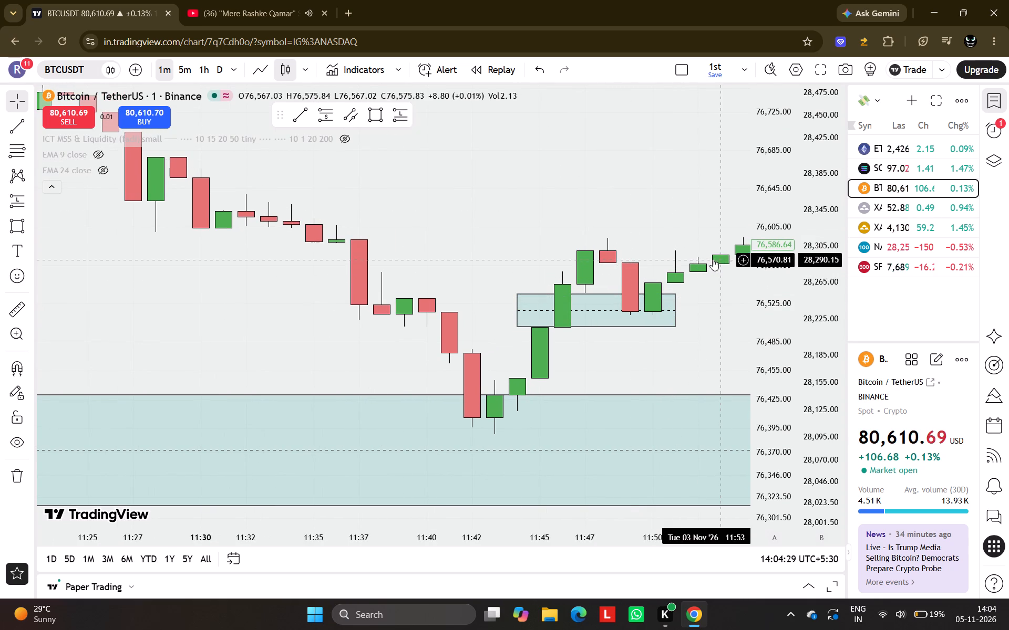
click(404, 121)
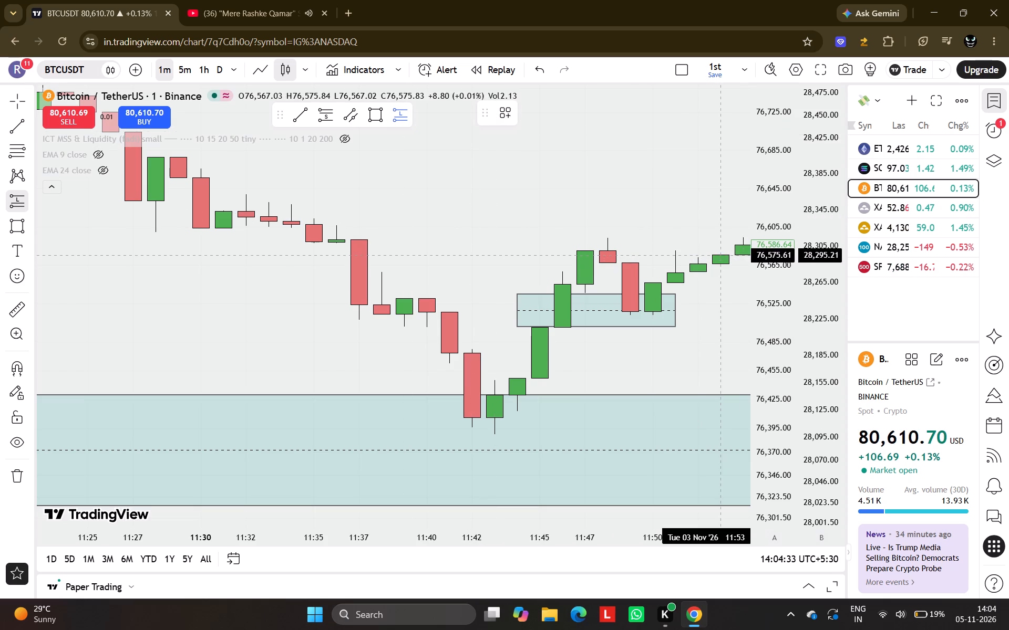
click(719, 255)
drag(721, 324, 699, 334)
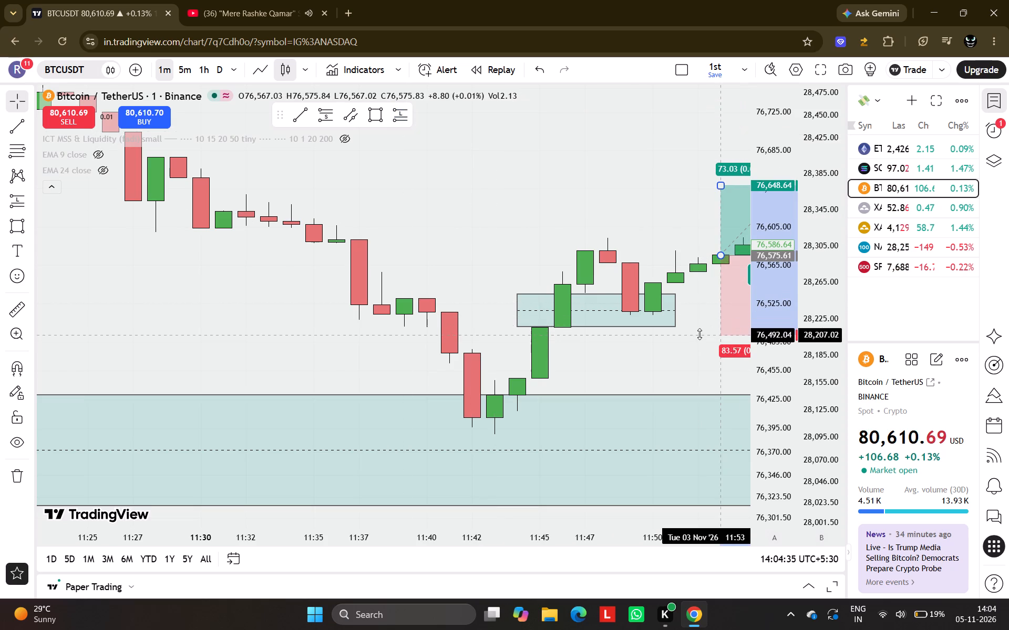
drag(699, 334, 698, 332)
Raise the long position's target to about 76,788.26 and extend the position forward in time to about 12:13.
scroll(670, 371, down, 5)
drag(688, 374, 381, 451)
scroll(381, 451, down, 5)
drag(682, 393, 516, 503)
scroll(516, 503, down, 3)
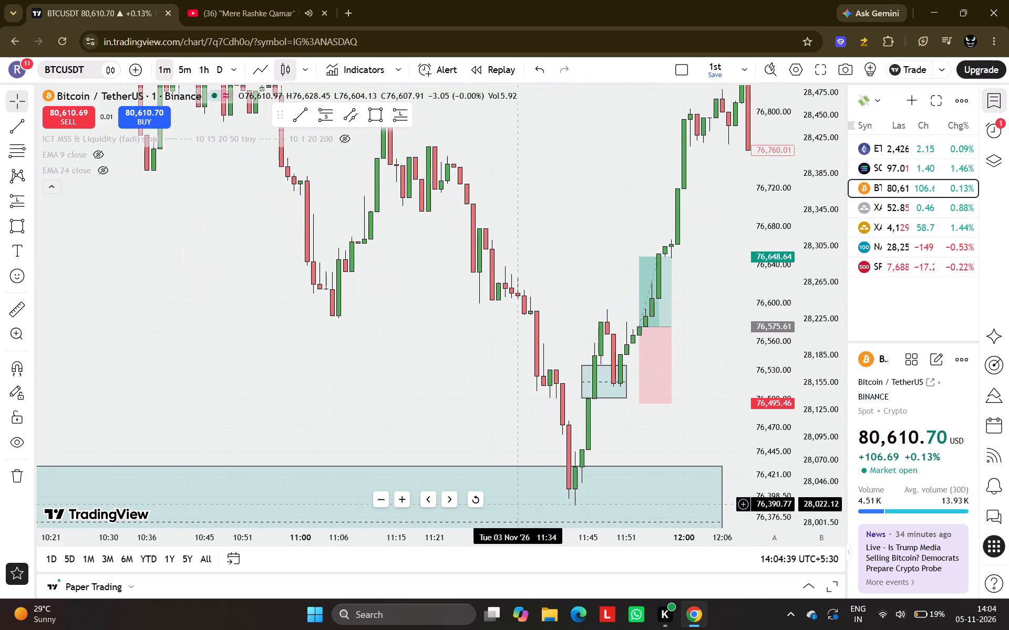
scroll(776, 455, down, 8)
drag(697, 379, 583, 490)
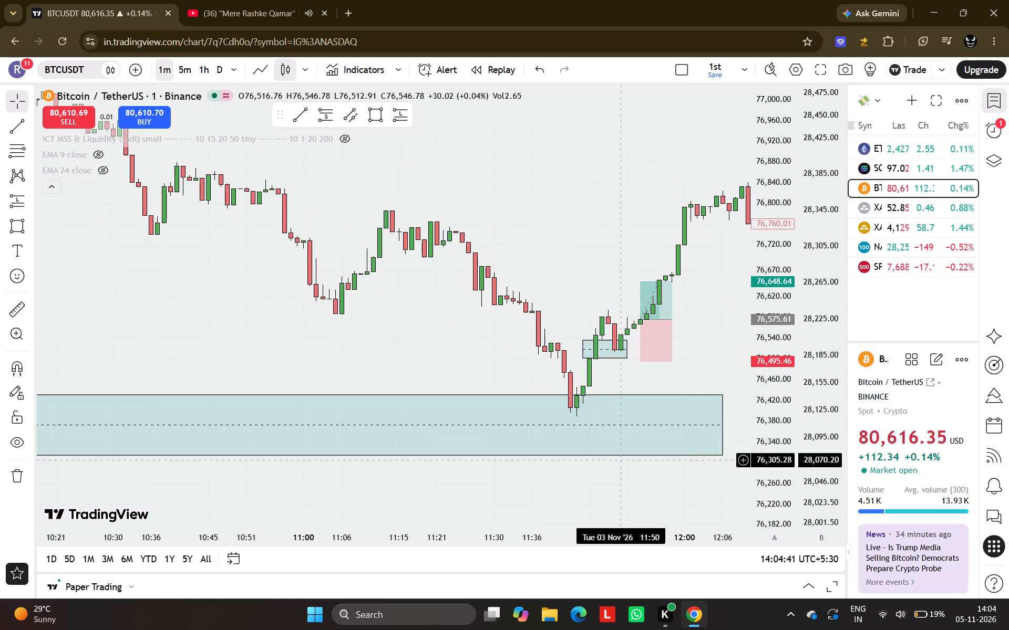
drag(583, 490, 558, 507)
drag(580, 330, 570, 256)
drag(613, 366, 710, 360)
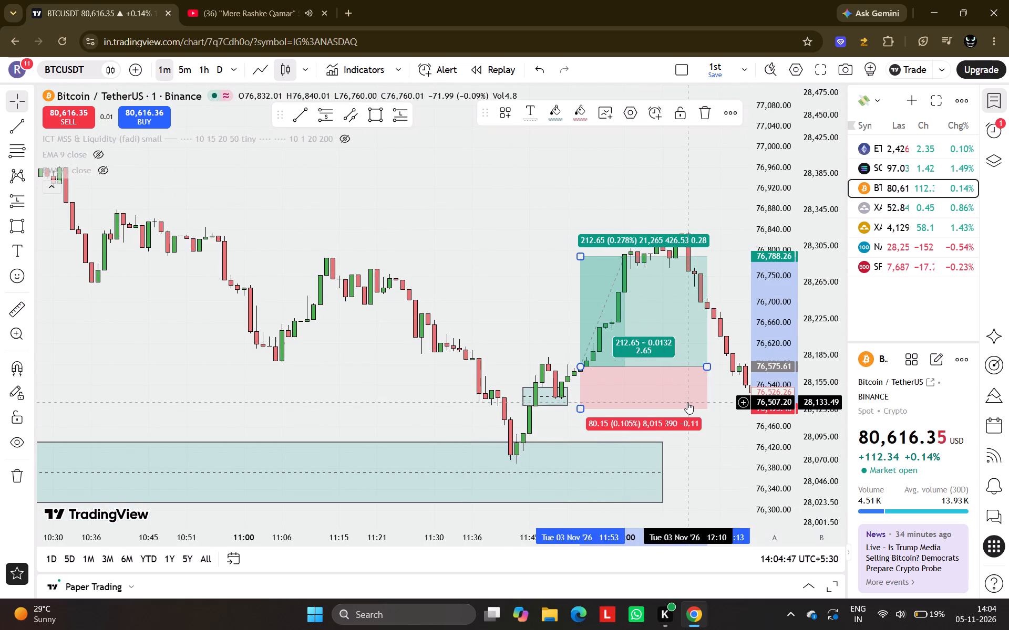
Extend the long position forward to about 12:56 and lower its stop loss to about 76,442.78.
scroll(687, 402, down, 6)
drag(731, 472, 369, 401)
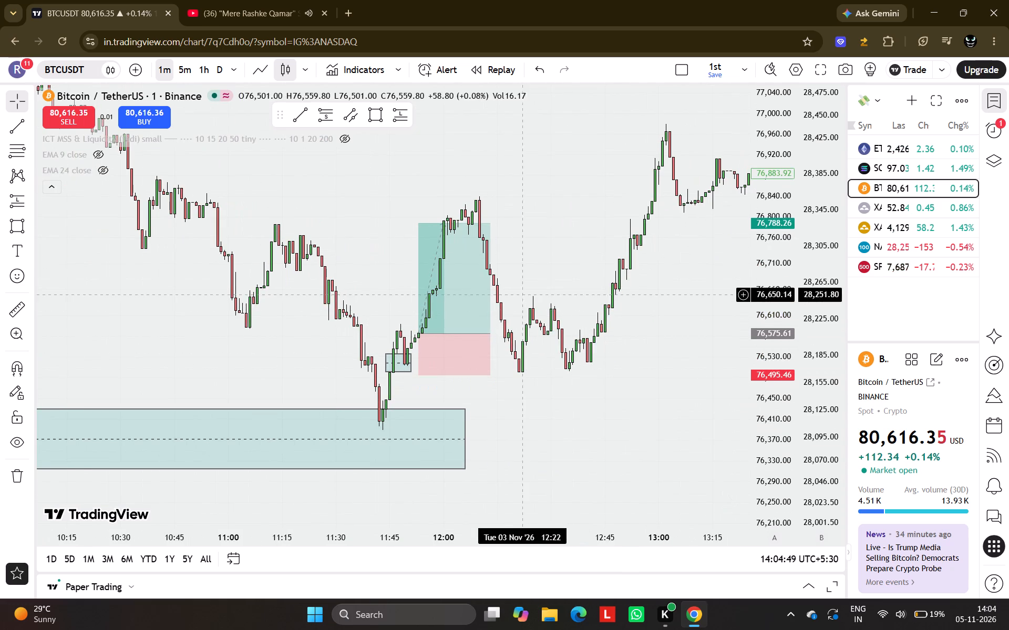
drag(488, 336, 622, 336)
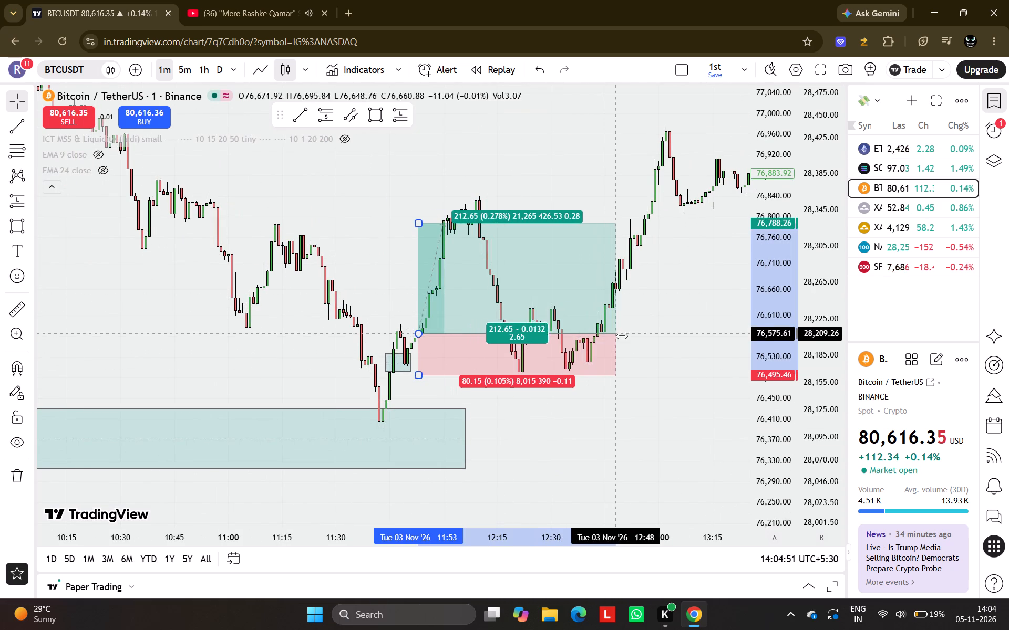
drag(622, 336, 644, 334)
drag(420, 375, 428, 402)
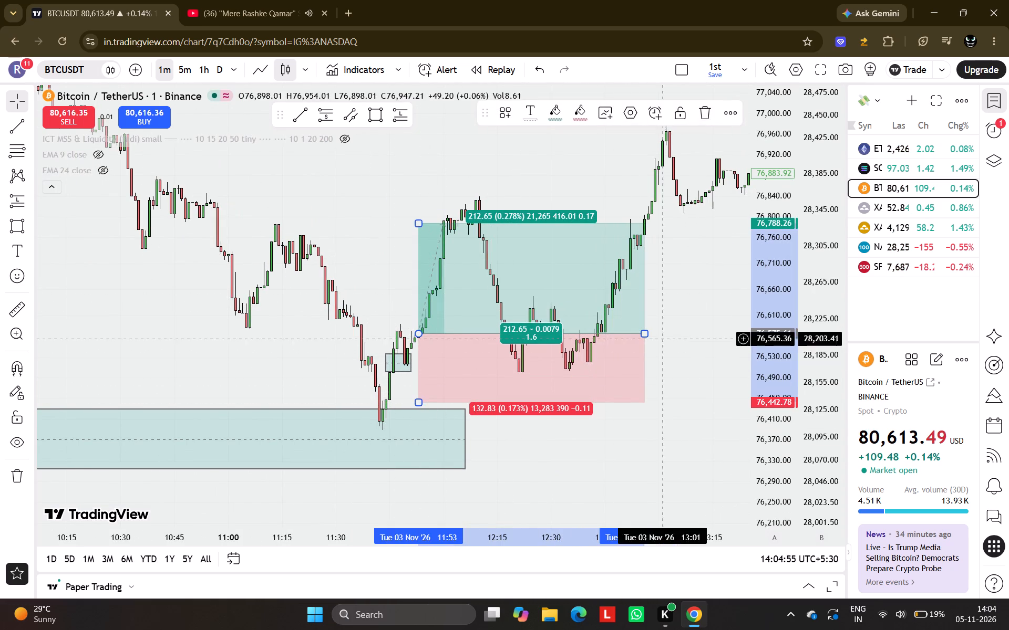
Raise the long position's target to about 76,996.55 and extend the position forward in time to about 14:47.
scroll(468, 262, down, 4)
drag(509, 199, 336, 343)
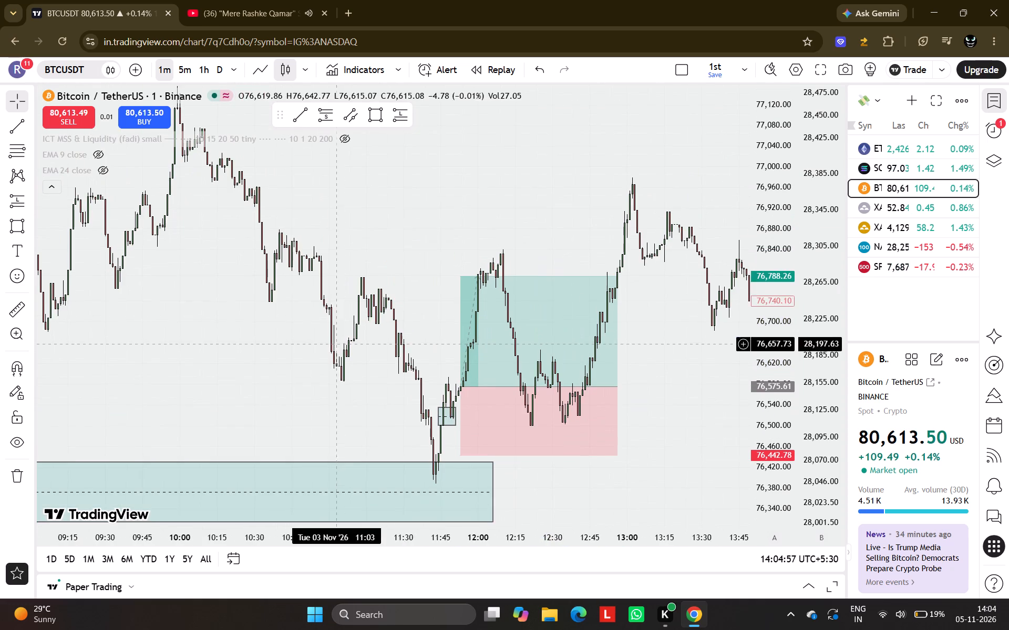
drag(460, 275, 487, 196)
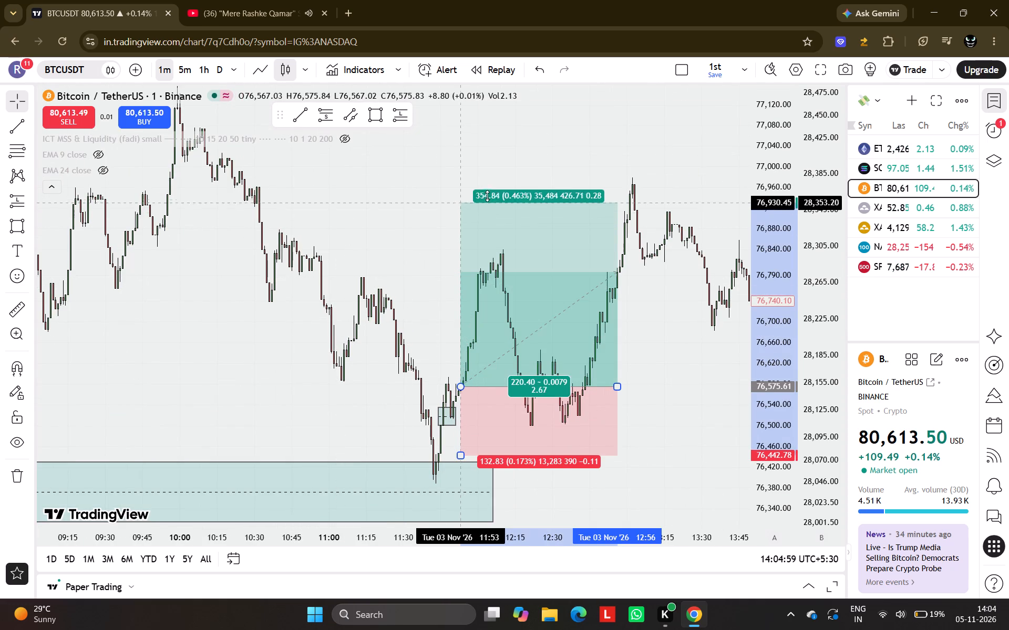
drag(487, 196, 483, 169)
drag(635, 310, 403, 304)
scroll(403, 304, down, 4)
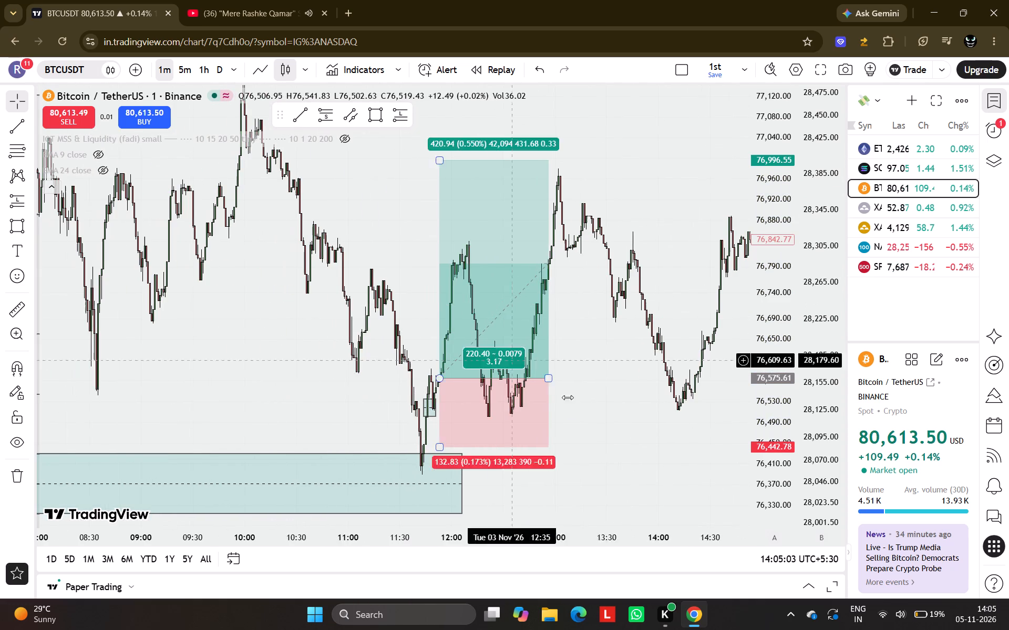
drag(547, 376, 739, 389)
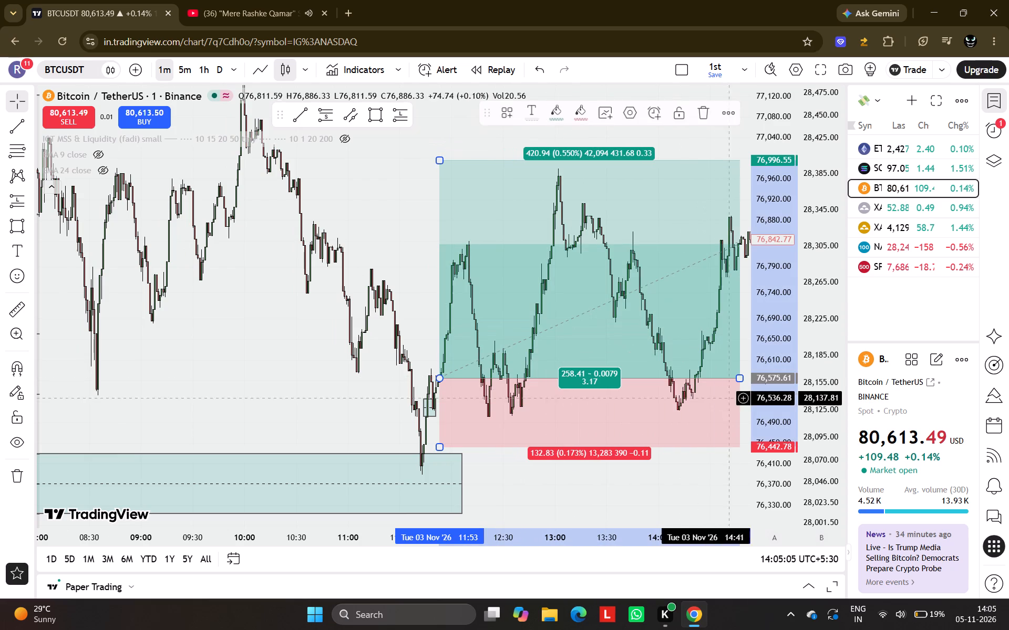
Raise the long position's target to about 77,855.20 and extend it past the evening high to about 19:25.
drag(644, 489, 415, 527)
scroll(415, 527, down, 5)
drag(611, 509, 533, 538)
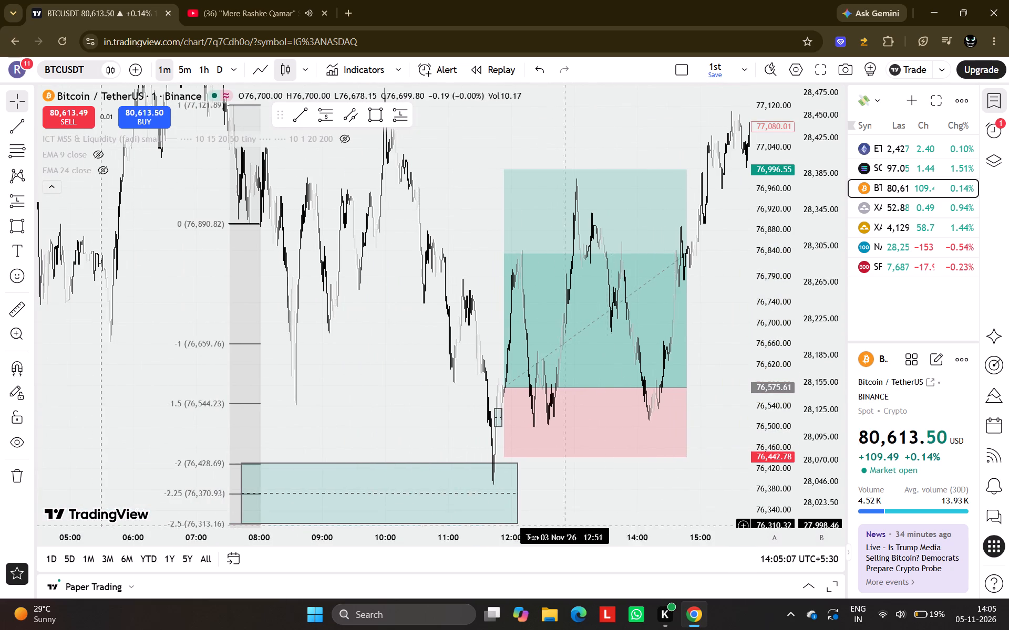
drag(533, 538, 521, 544)
scroll(767, 457, down, 8)
scroll(744, 380, down, 6)
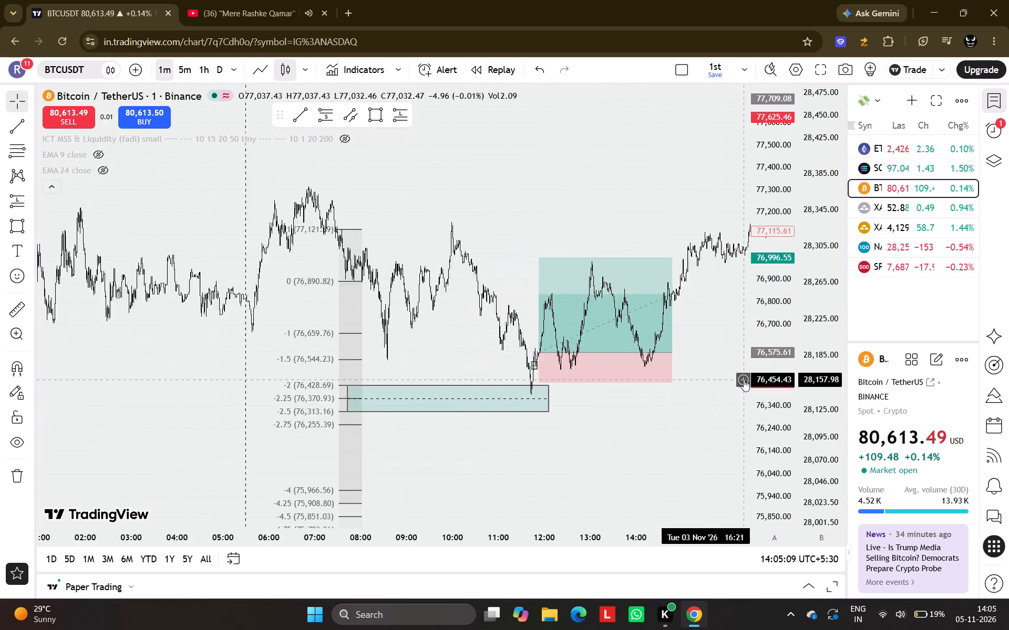
drag(691, 447, 500, 484)
scroll(500, 484, down, 4)
drag(665, 423, 408, 461)
drag(575, 294, 605, 331)
scroll(605, 331, up, 3)
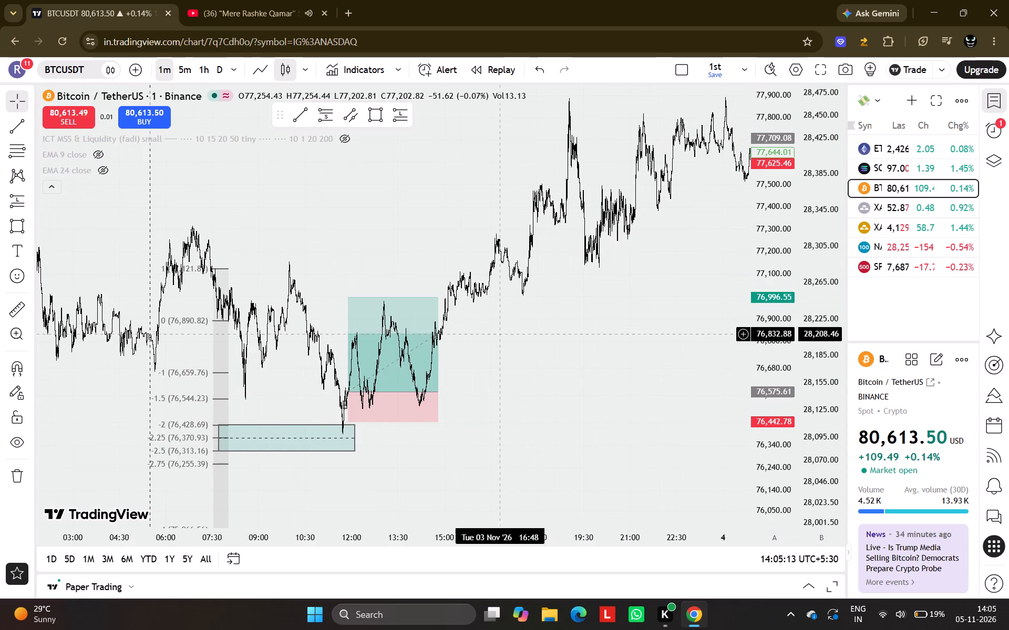
drag(347, 297, 399, 104)
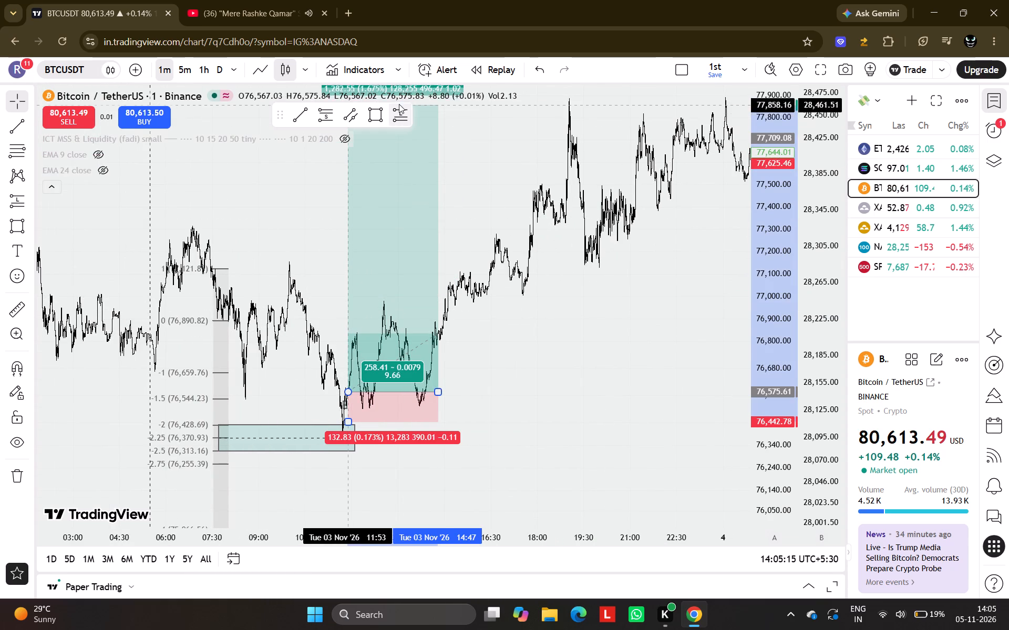
drag(399, 104, 397, 105)
drag(439, 392, 549, 394)
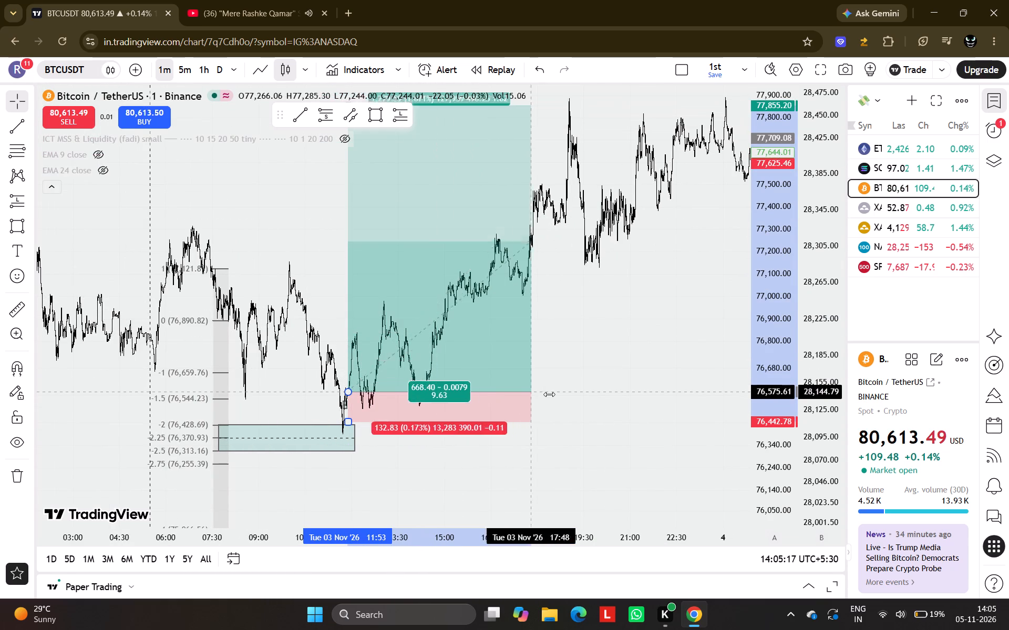
drag(549, 394, 581, 398)
Draw an upward Fibonacci projection on the 07:30–08:00 range, from about 76,891.52 at 07:27 to 77,121.52 at 08:06.
drag(599, 388, 750, 403)
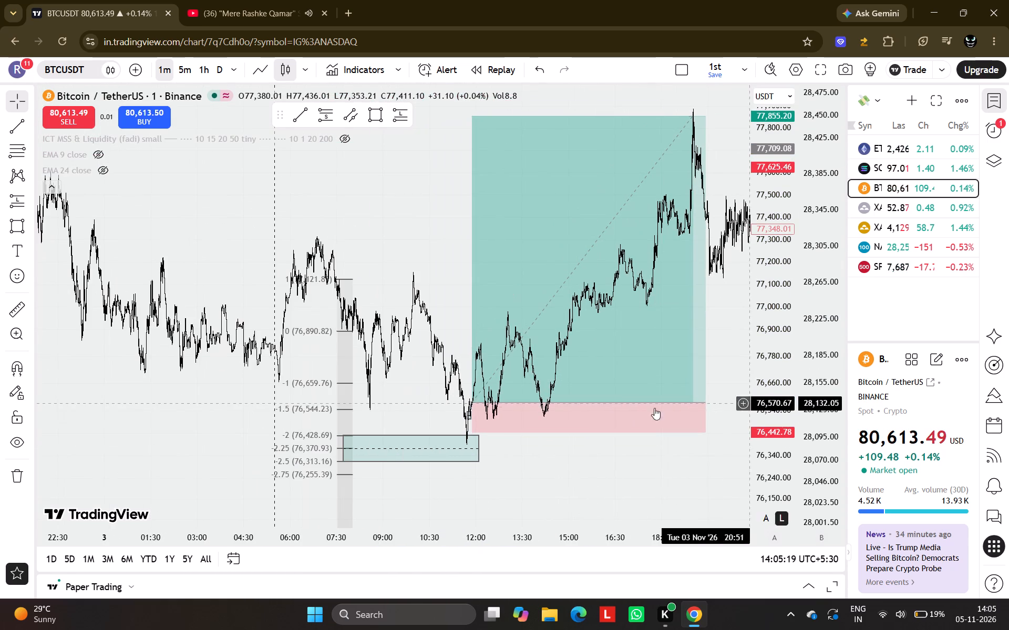
scroll(770, 353, up, 12)
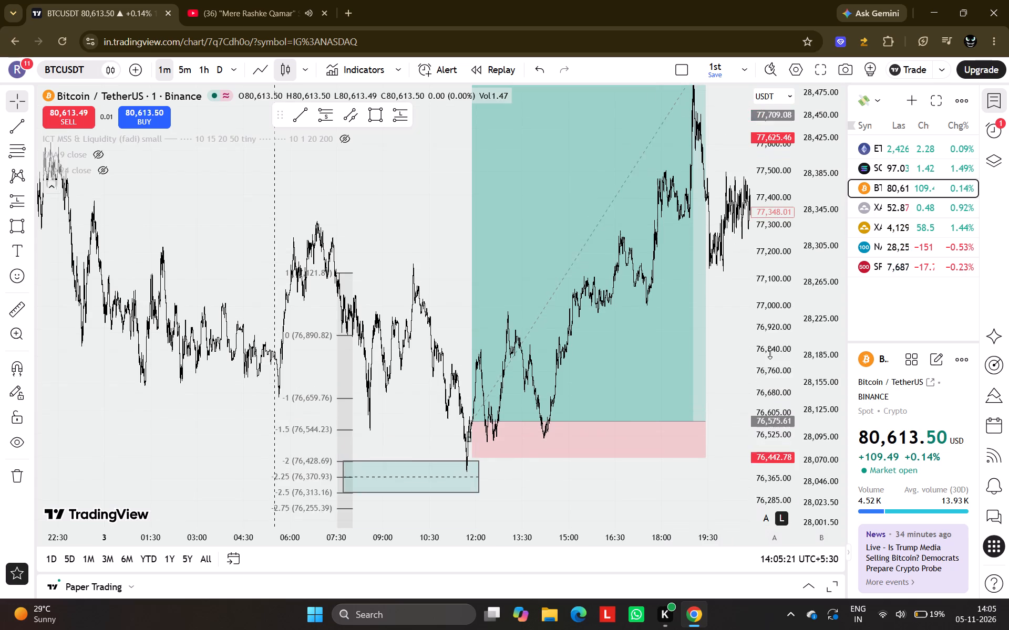
drag(355, 283, 624, 154)
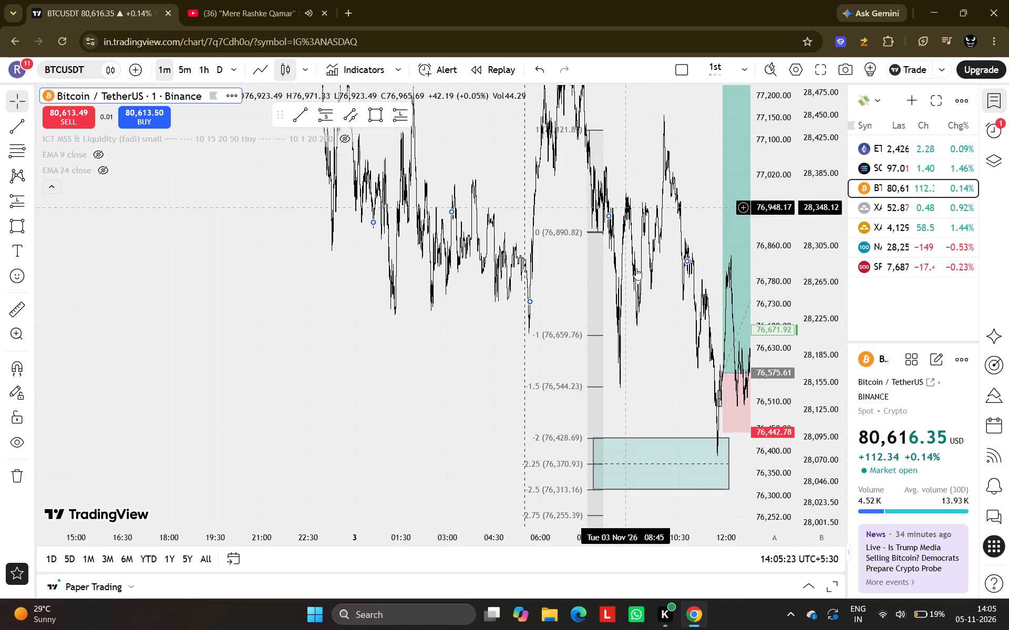
scroll(614, 269, up, 7)
drag(558, 371, 646, 370)
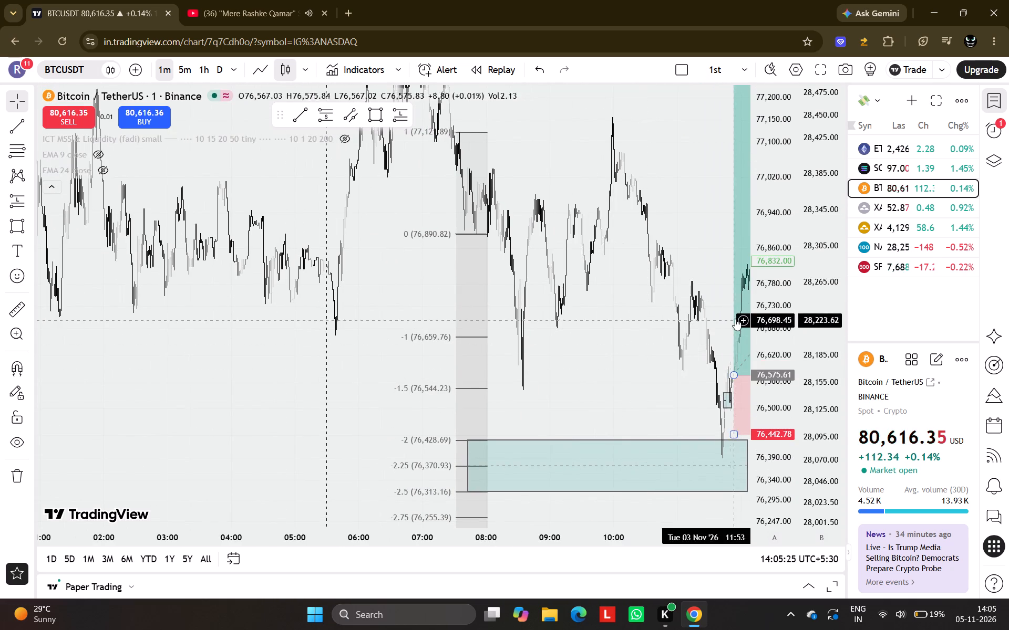
scroll(761, 305, up, 6)
scroll(575, 329, up, 5)
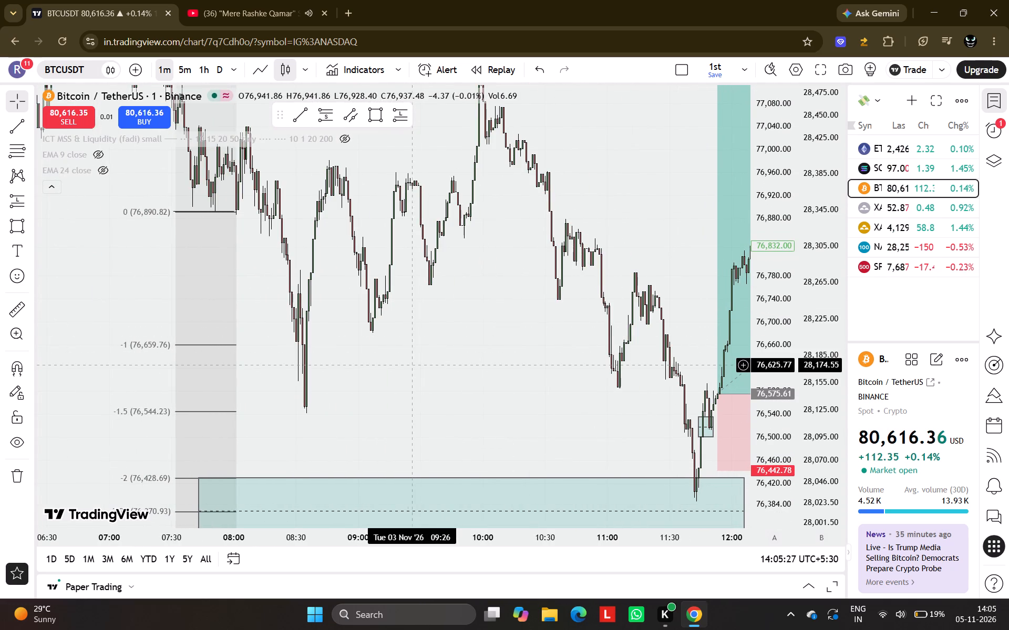
drag(408, 364, 671, 538)
drag(385, 182, 618, 318)
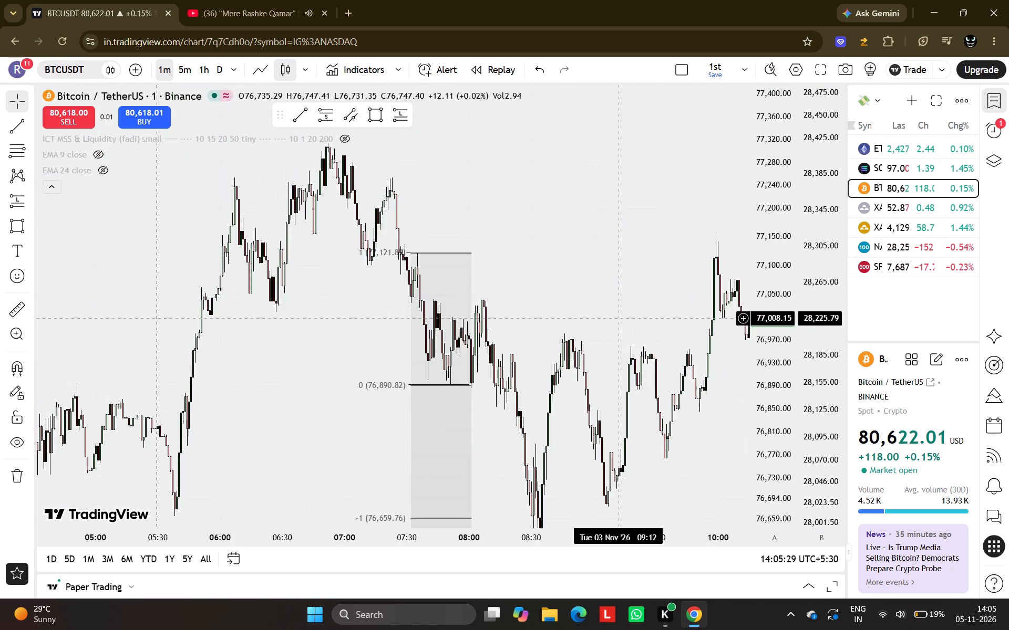
scroll(618, 318, up, 5)
drag(356, 266, 699, 303)
scroll(699, 303, up, 2)
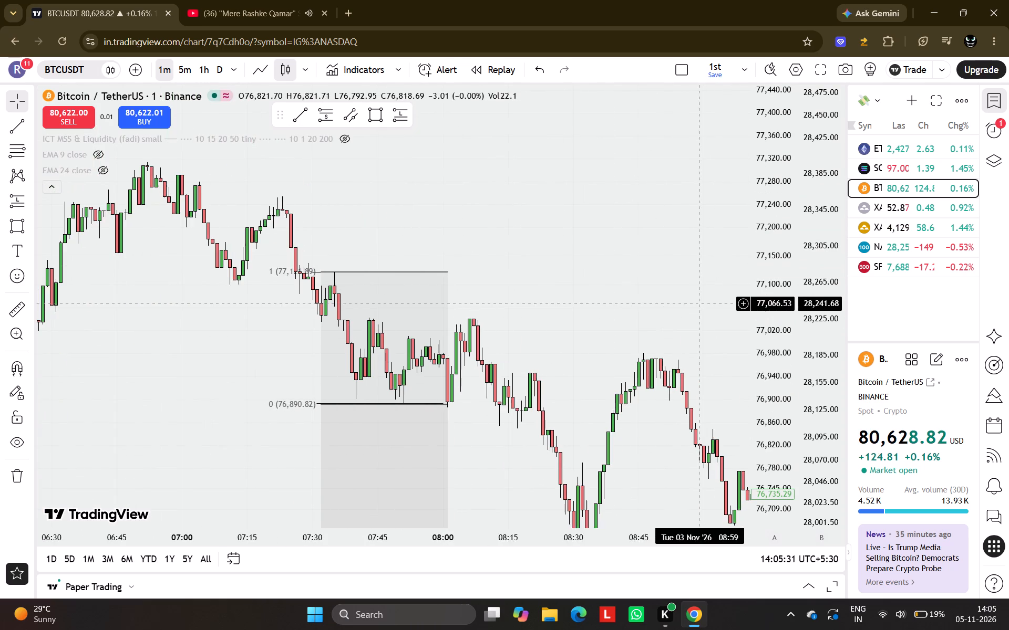
click(19, 151)
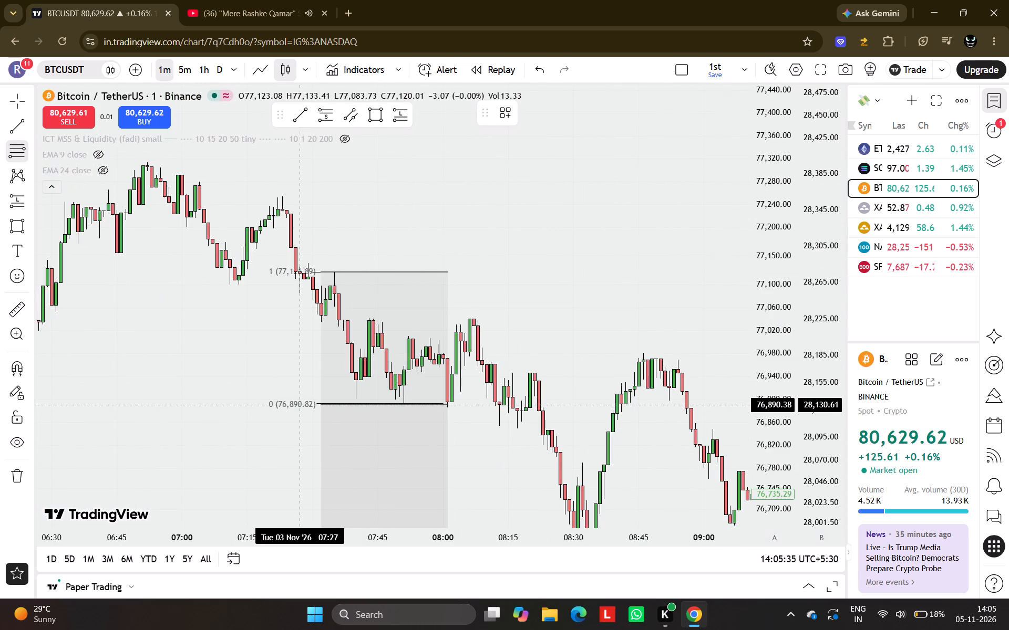
drag(298, 404, 424, 355)
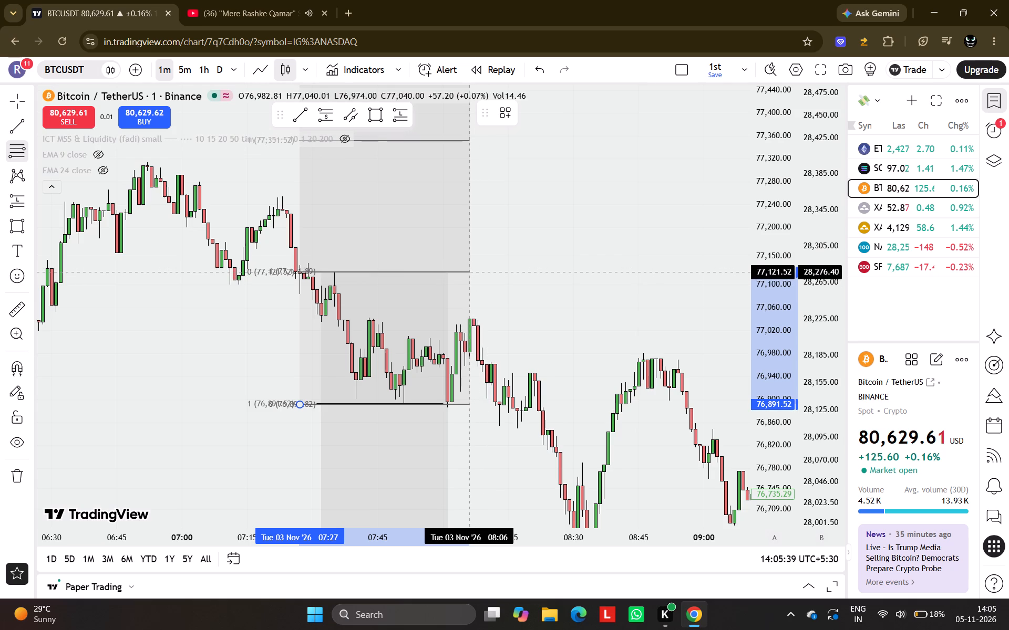
click(471, 272)
Draw a rectangle over the upper -2 to -2.5 Fibonacci zone, about 77,580.35 to 77,698.00, from 07:47 to 09:14.
scroll(561, 268, down, 5)
drag(629, 273, 565, 490)
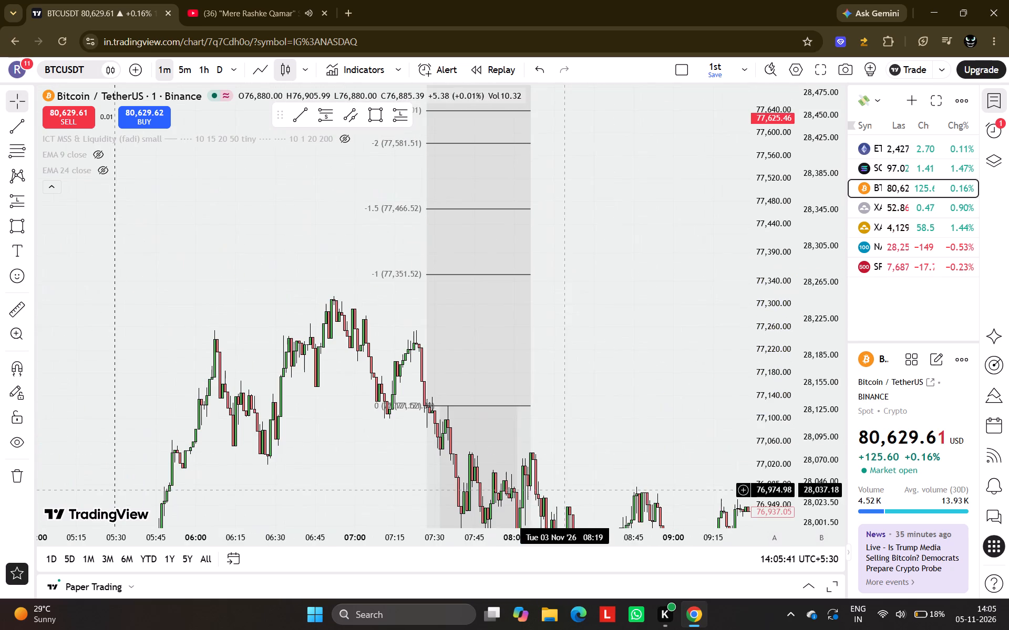
scroll(776, 394, down, 6)
drag(629, 237, 528, 442)
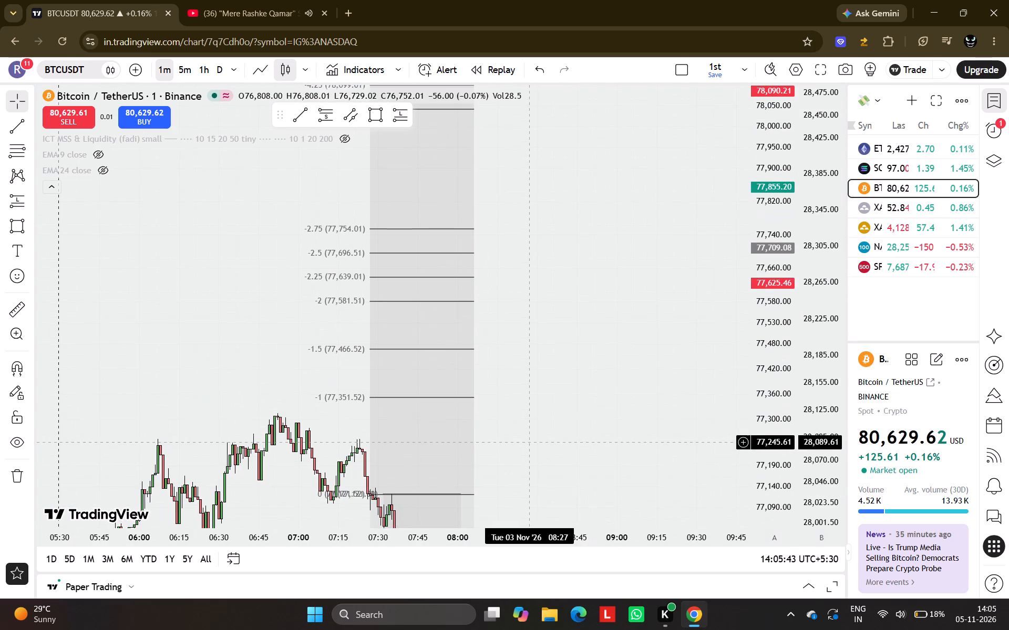
click(375, 121)
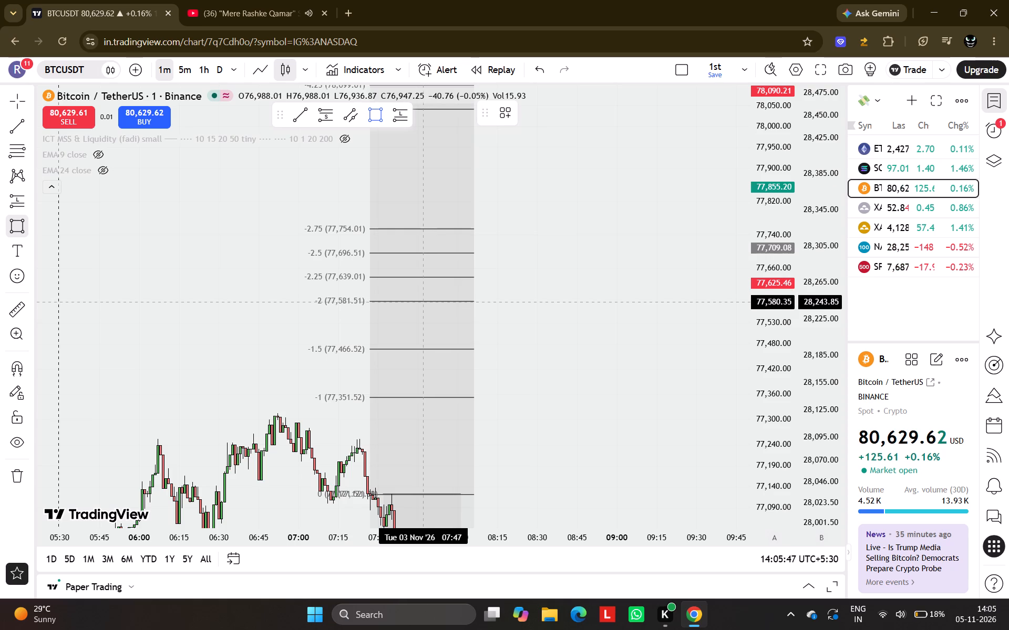
drag(423, 301, 545, 266)
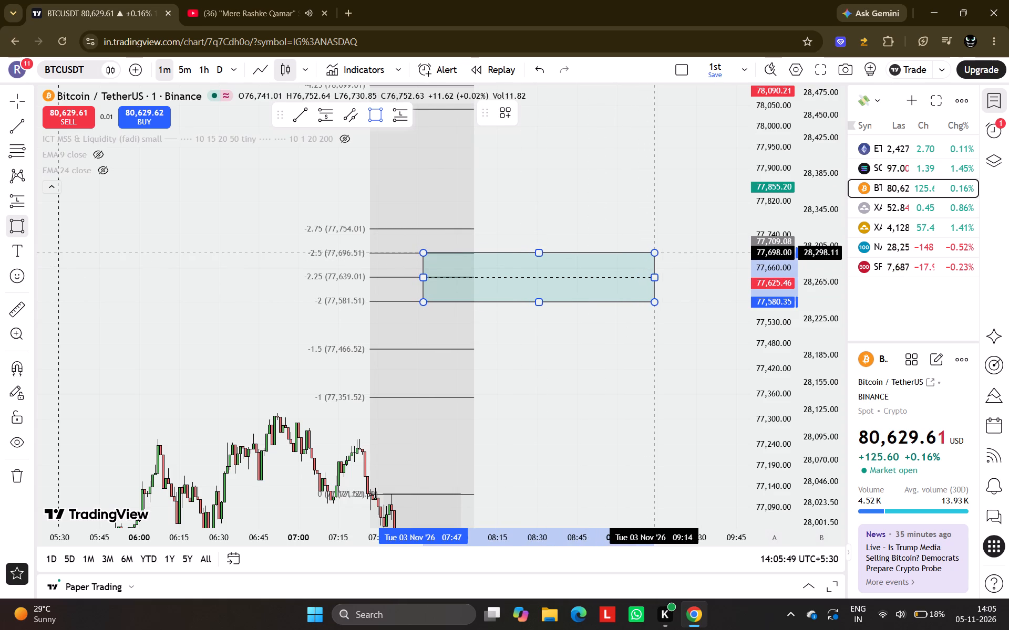
click(655, 252)
scroll(629, 377, down, 1)
drag(640, 377, 422, 403)
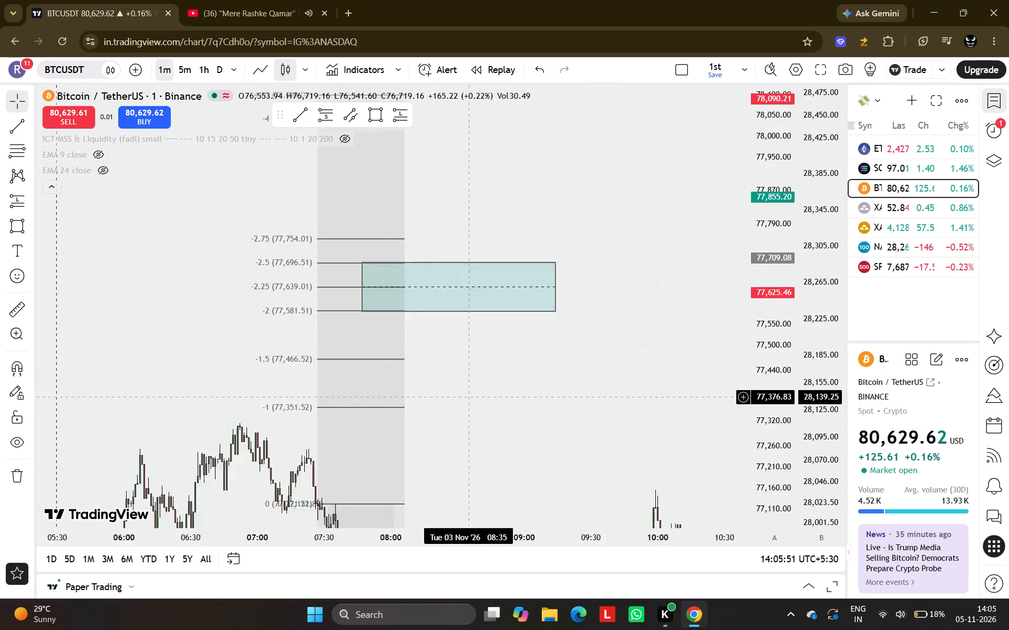
Extend the rectangle over the upper -2 to -2.5 Fibonacci zone forward in time to about 14:55.
drag(422, 403, 368, 401)
drag(454, 292, 779, 310)
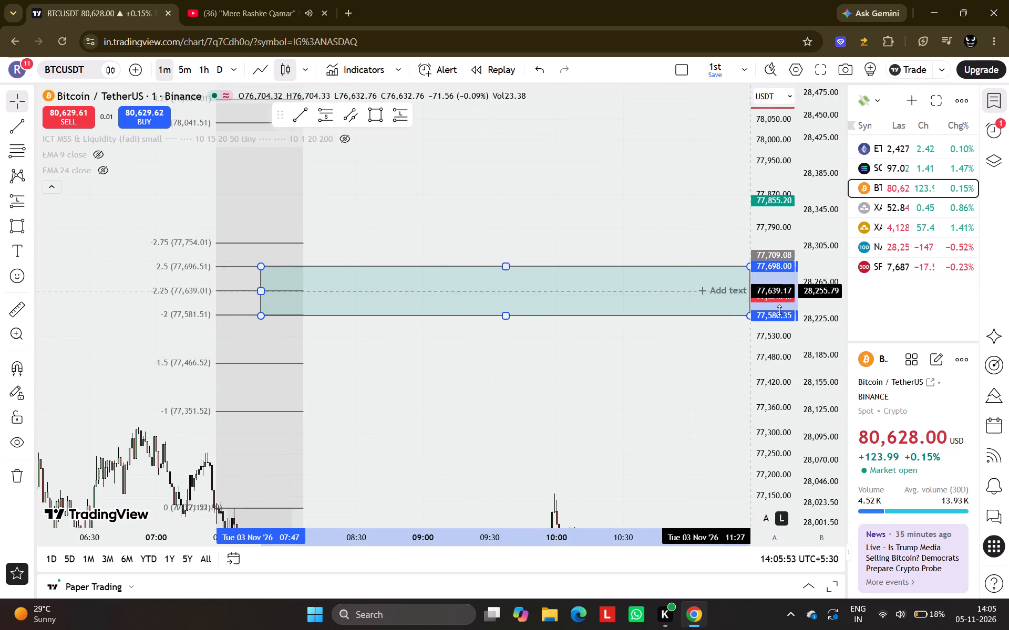
drag(674, 424, 114, 396)
drag(399, 331, 107, 271)
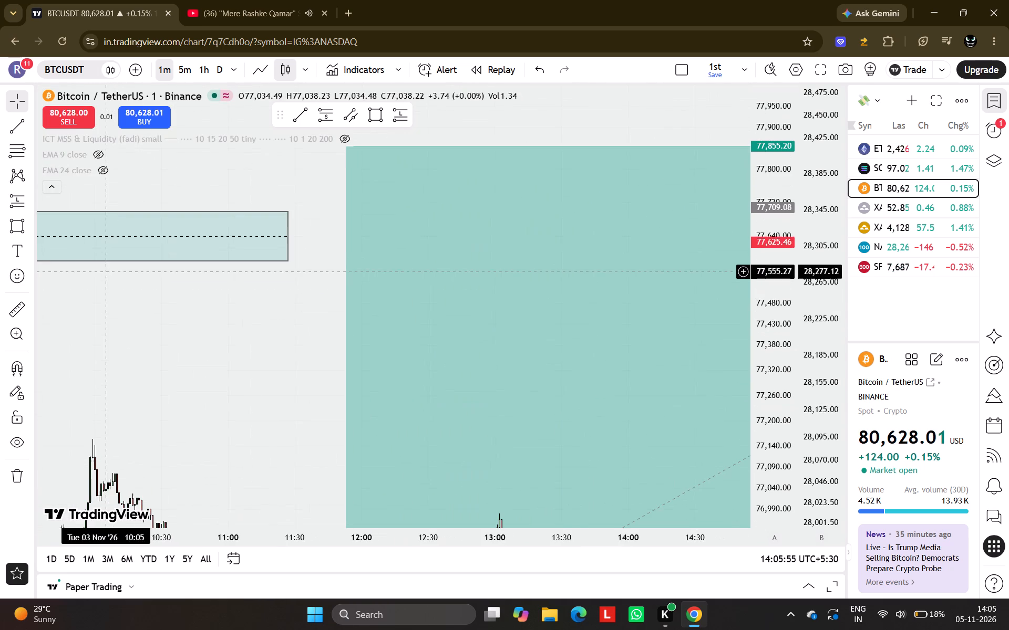
drag(290, 236, 772, 246)
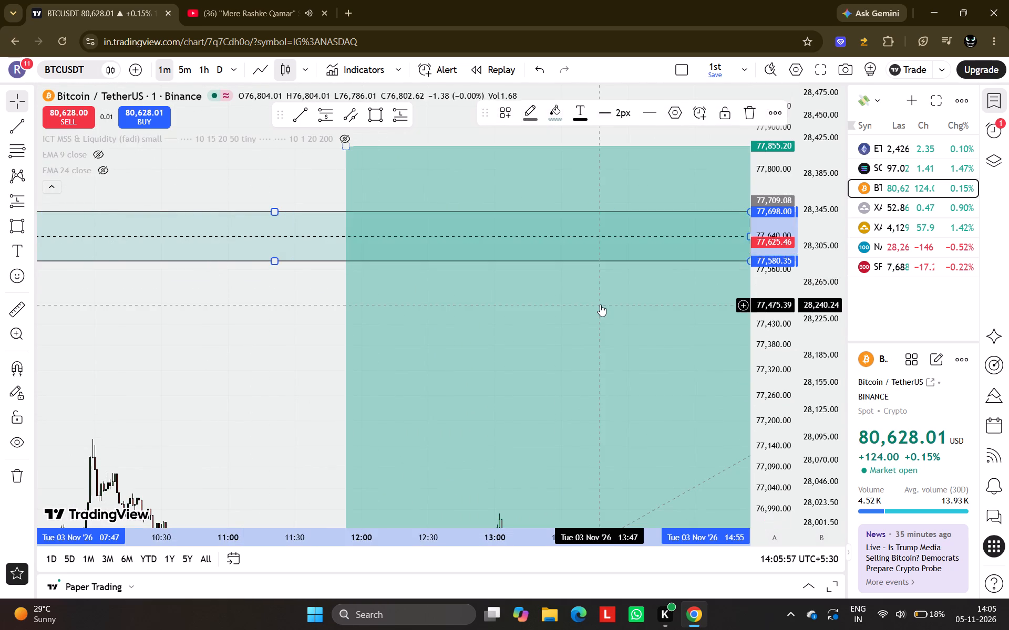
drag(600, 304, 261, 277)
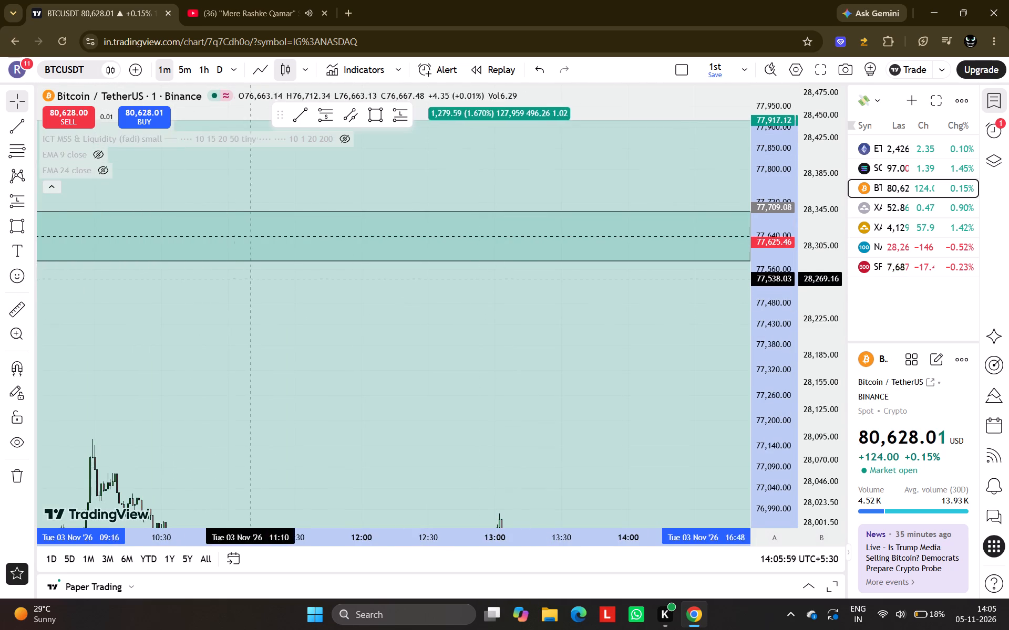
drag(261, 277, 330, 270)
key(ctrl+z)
Extend the upper -2 to -2.5 zone rectangle past the evening high and the long position's end, to about 19:39.
scroll(300, 308, down, 2)
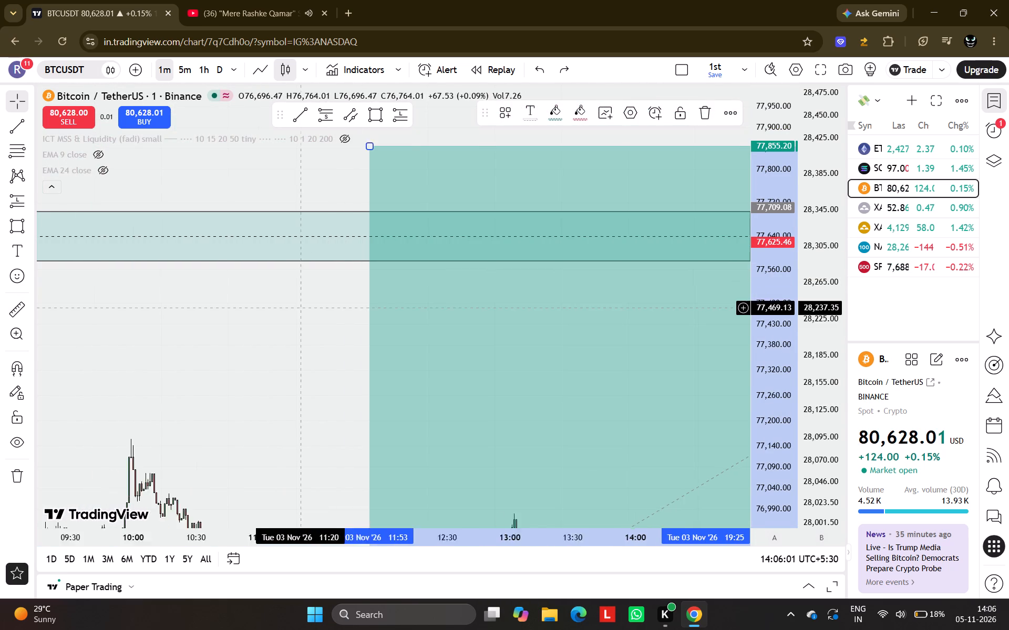
scroll(300, 308, down, 2)
scroll(783, 427, down, 8)
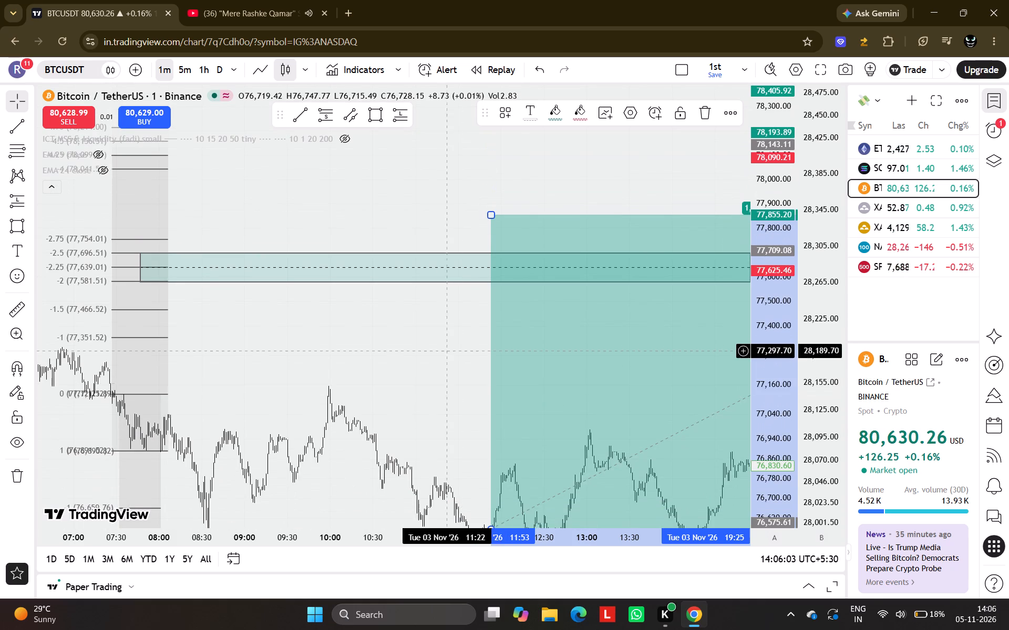
drag(440, 346, 17, 374)
drag(415, 286, 723, 318)
drag(723, 218, 359, 220)
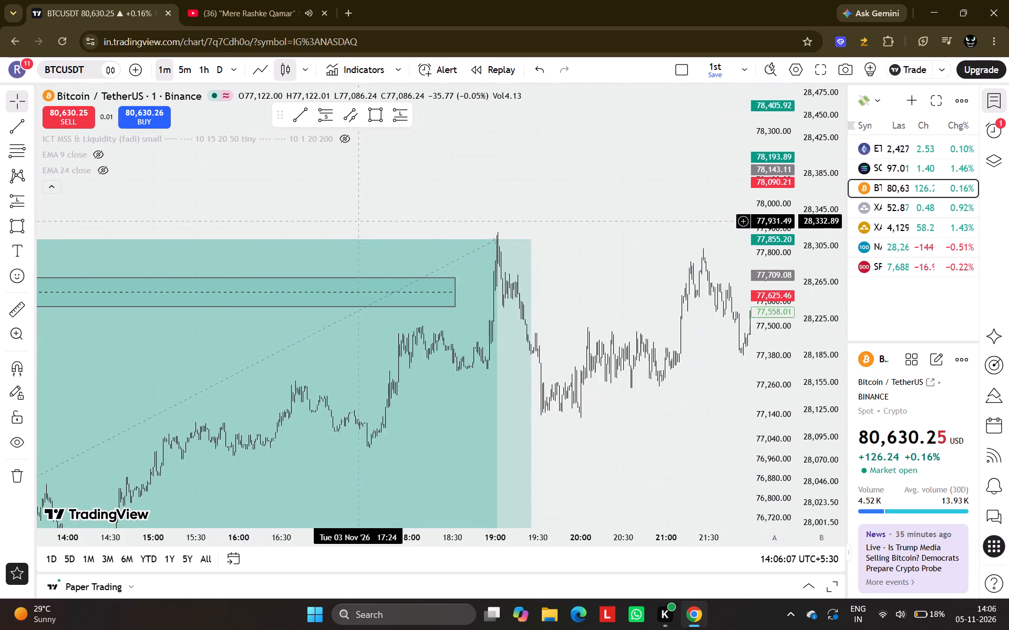
scroll(359, 220, up, 4)
drag(249, 291, 408, 288)
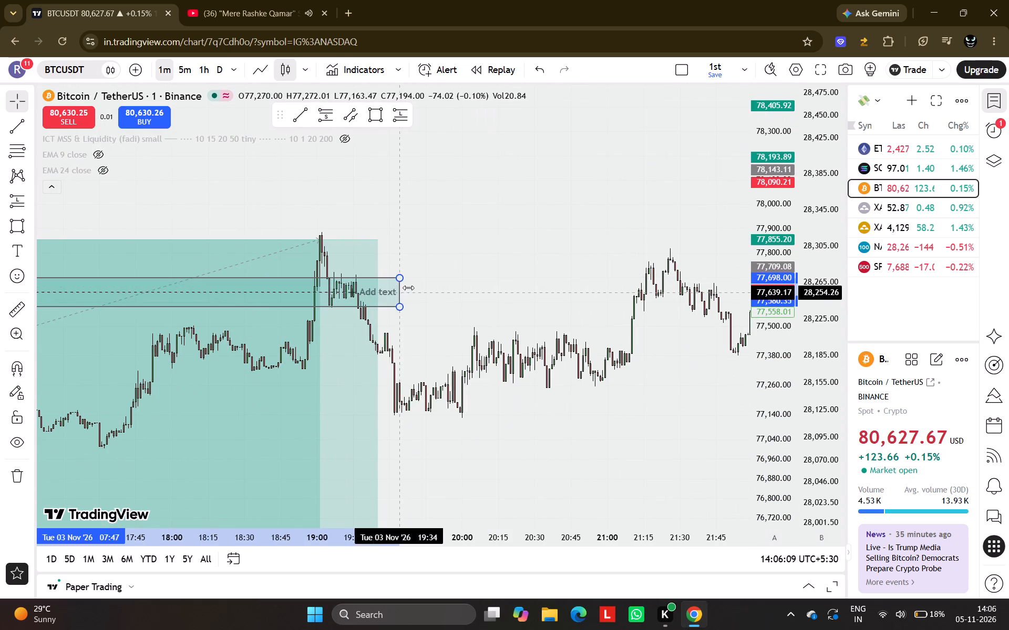
drag(408, 288, 411, 287)
Examine how price behaves around the upper -2 to -2.5 zone after 19:00 and on into the morning of 4 November.
scroll(508, 286, up, 3)
drag(321, 313, 718, 299)
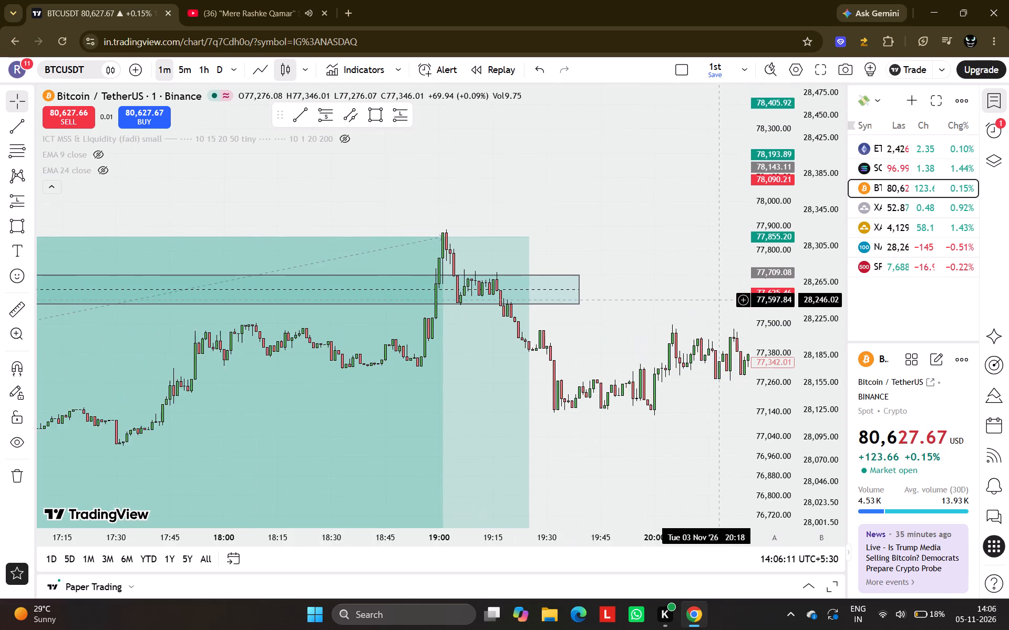
scroll(718, 299, up, 3)
scroll(524, 350, down, 4)
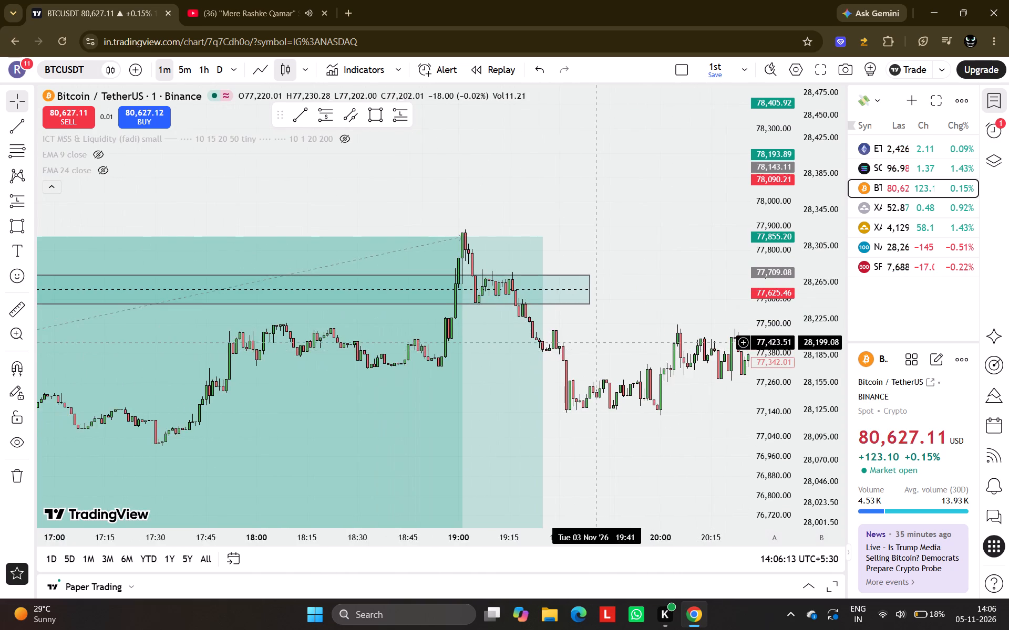
scroll(599, 342, down, 5)
click(701, 440)
scroll(701, 440, down, 5)
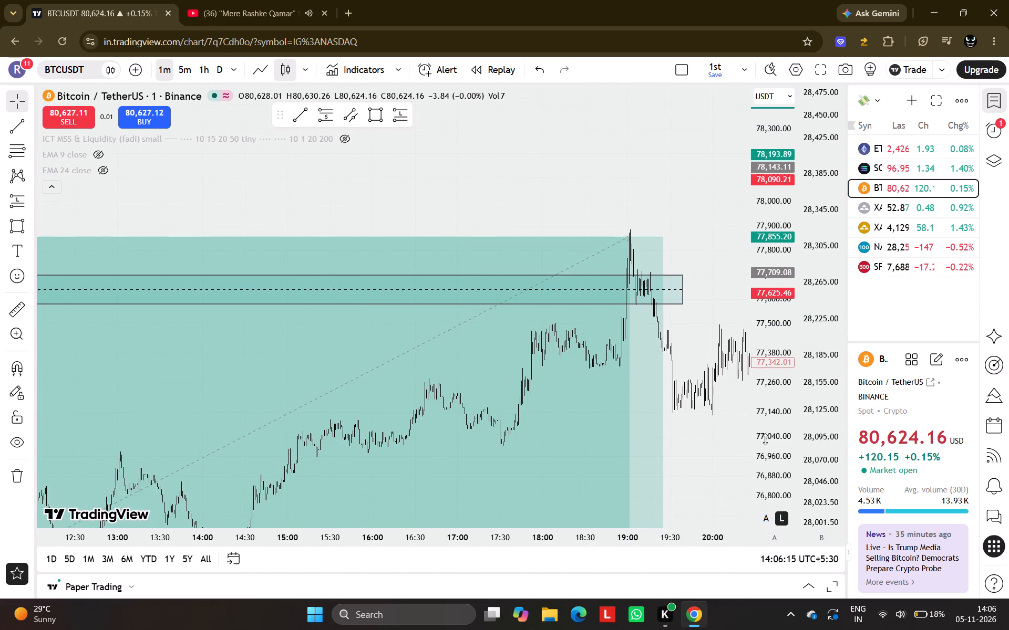
scroll(765, 439, down, 7)
scroll(710, 434, down, 5)
drag(720, 436, 294, 408)
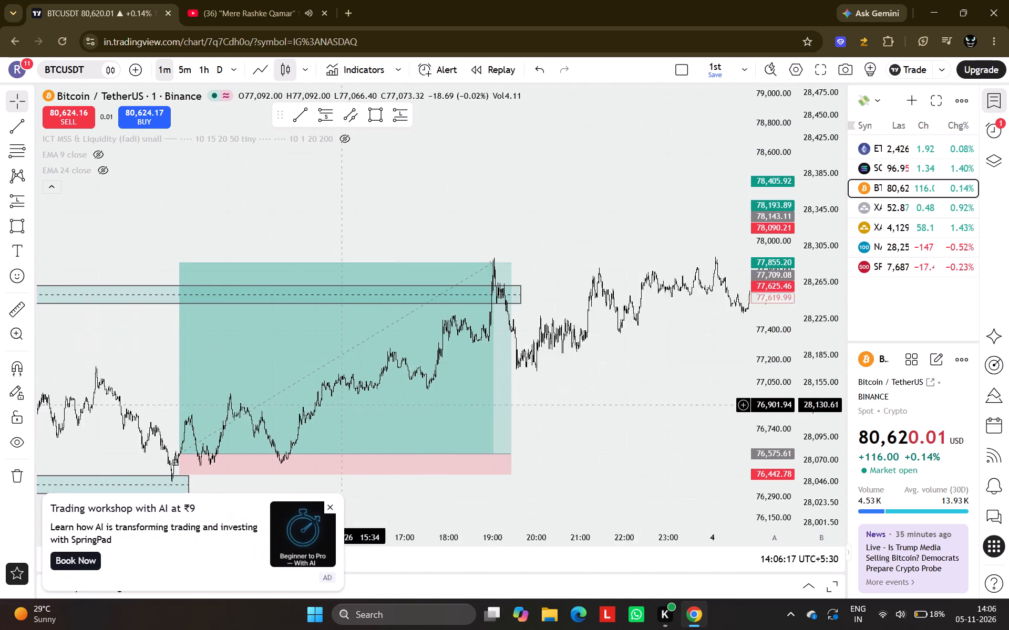
drag(294, 408, 269, 409)
scroll(558, 361, down, 6)
drag(644, 398, 409, 444)
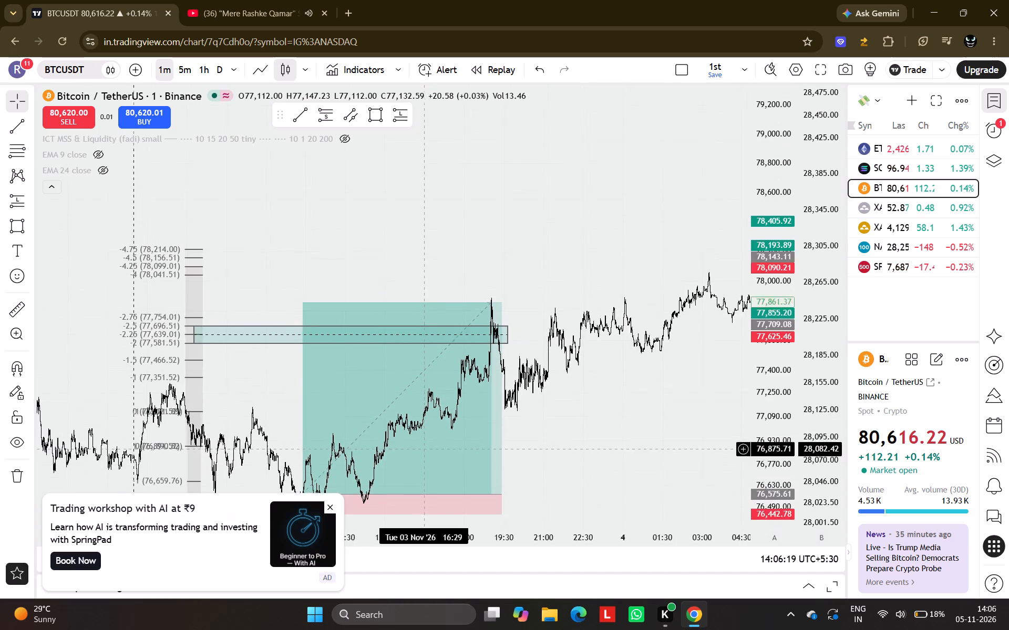
drag(409, 444, 360, 425)
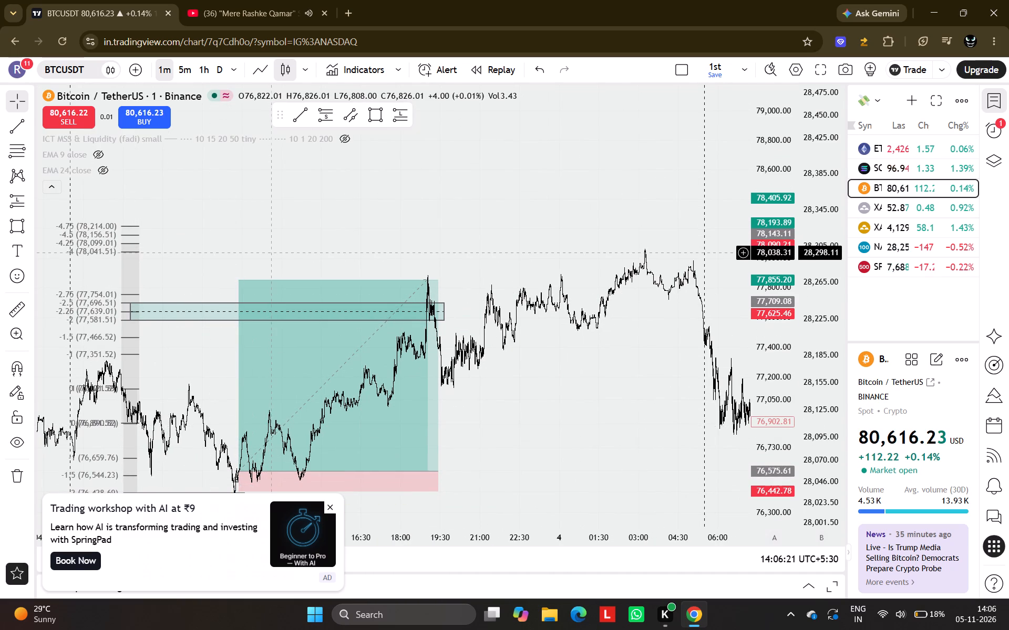
Move the rectangle up to the -4 to -4.5 Fibonacci zone, about 78,035.57 to 78,153.92, starting at 08:00.
drag(209, 252, 485, 245)
scroll(384, 248, up, 1)
drag(304, 241, 588, 307)
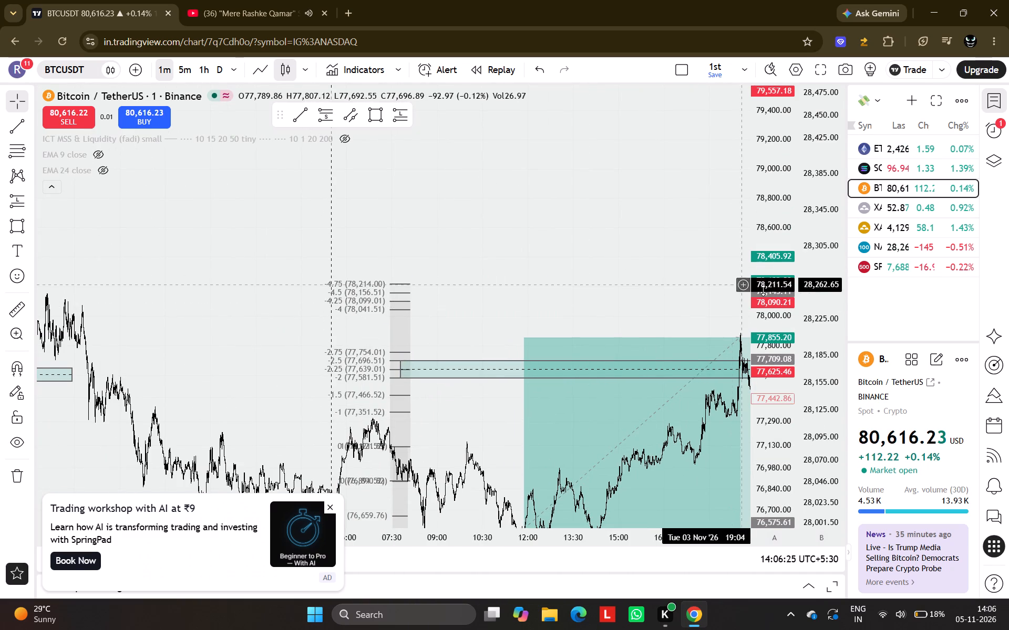
scroll(767, 290, up, 11)
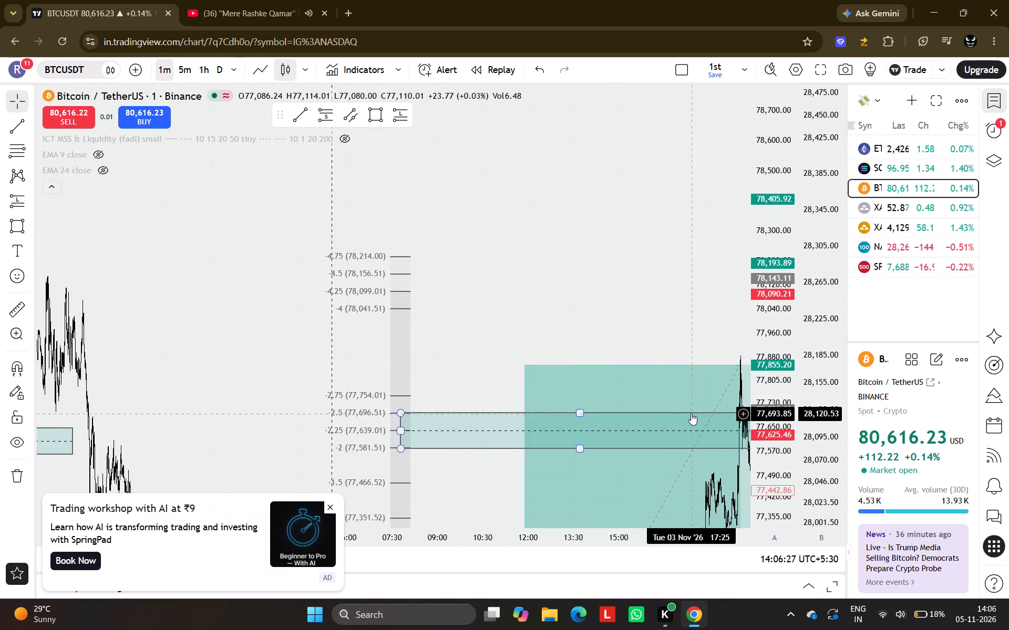
drag(693, 412, 696, 296)
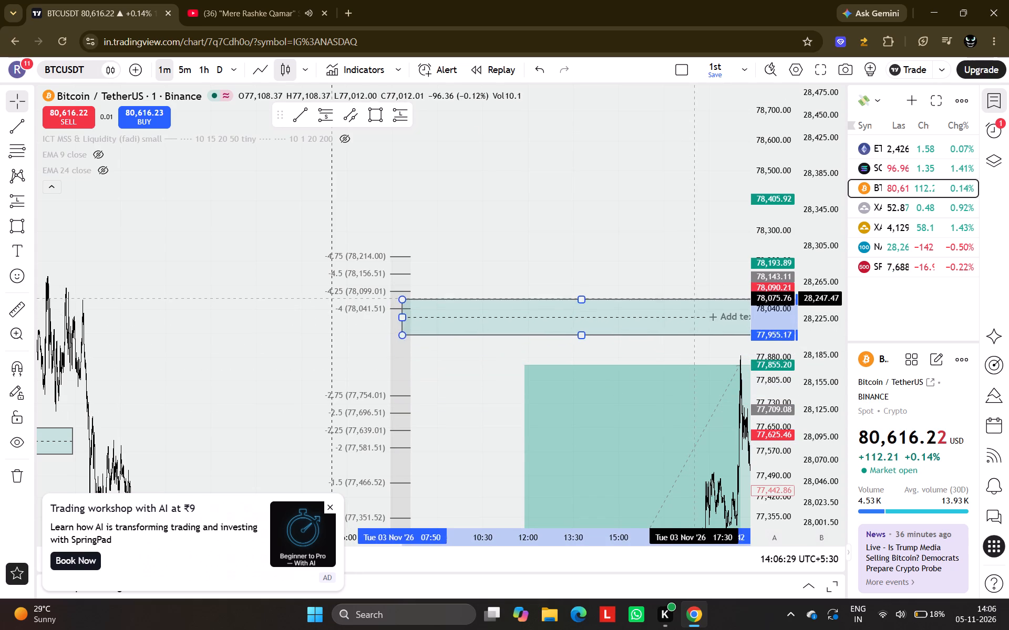
drag(696, 296, 699, 274)
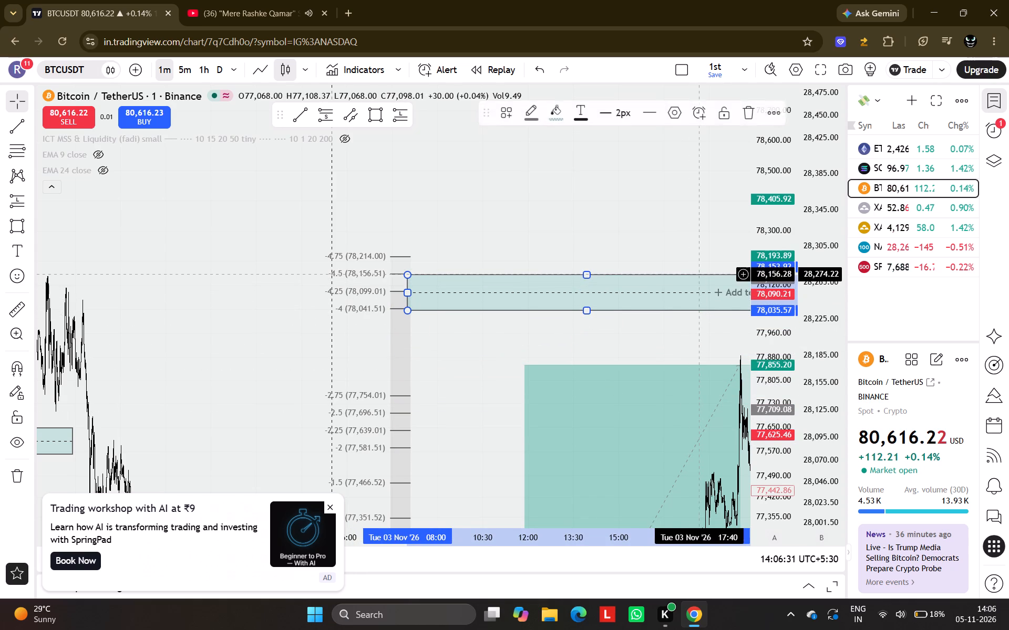
Raise the rectangle's lower edge to about 78,043.13, close to the -4 Fibonacci level.
drag(702, 324, 138, 320)
drag(217, 349, 475, 348)
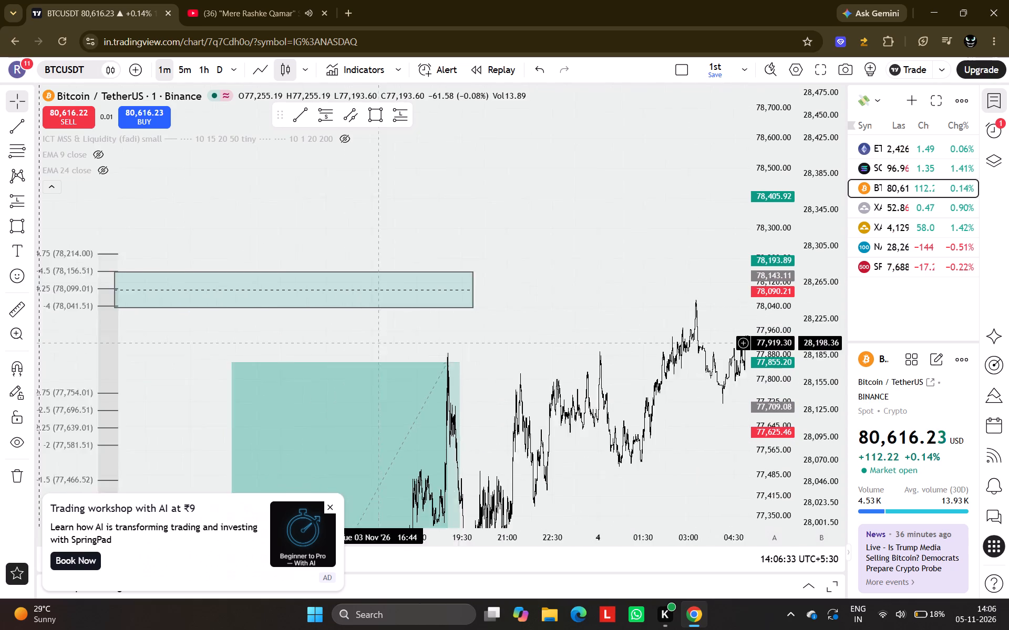
drag(475, 348, 571, 350)
drag(486, 313, 487, 308)
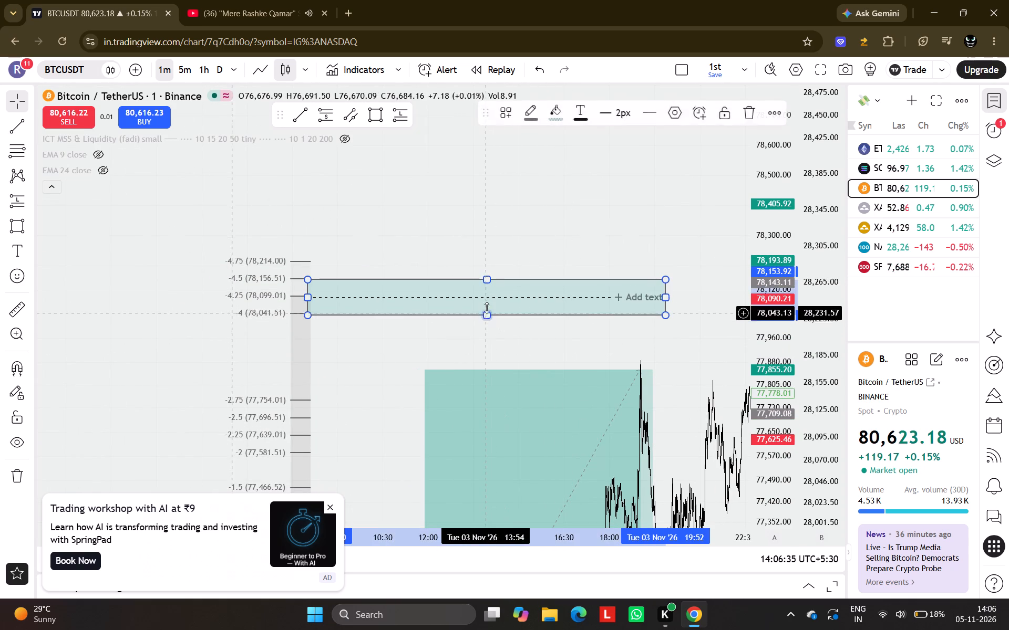
drag(487, 308, 491, 313)
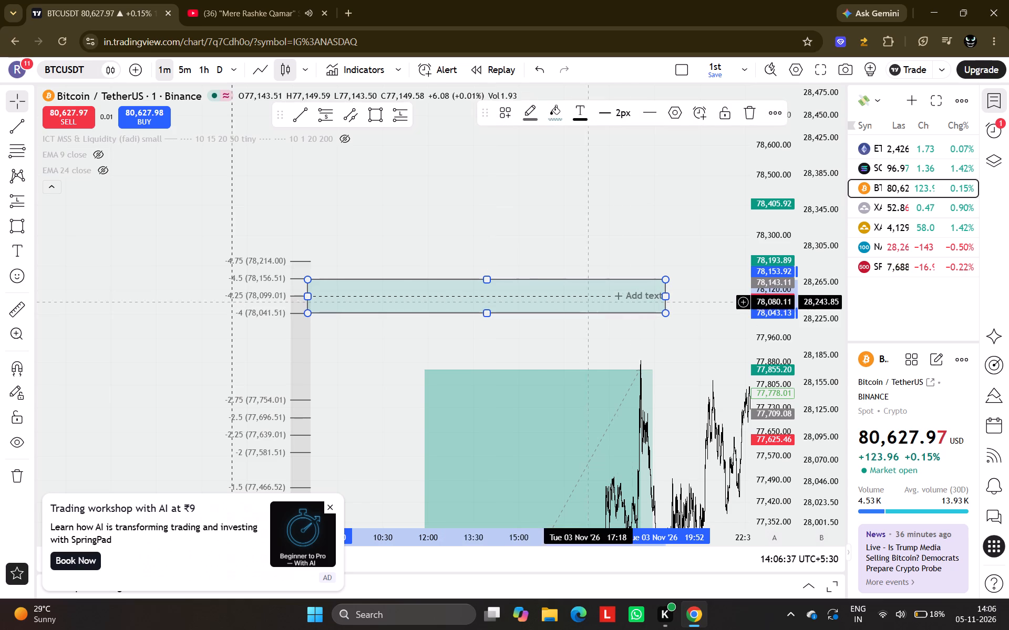
Extend the -4 to -4.5 zone rectangle forward in time to about 04:29 on 4 November.
drag(661, 330, 308, 328)
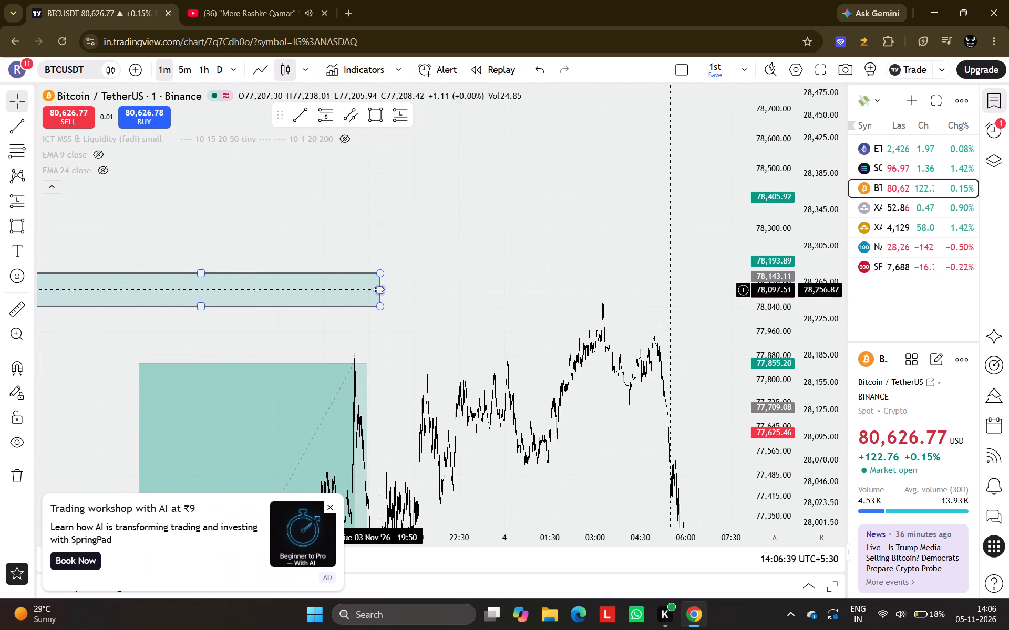
drag(378, 289, 640, 307)
scroll(640, 307, up, 5)
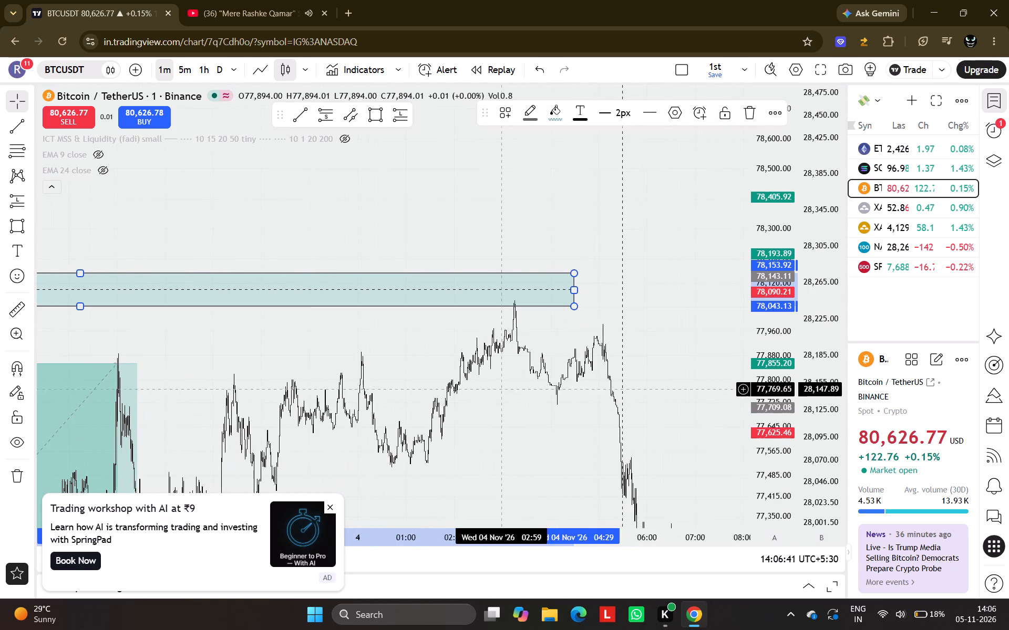
Examine the one-minute candles where price meets the -4 to -4.5 zone around 03:15 on 4 November.
scroll(502, 393, up, 7)
drag(334, 422, 779, 364)
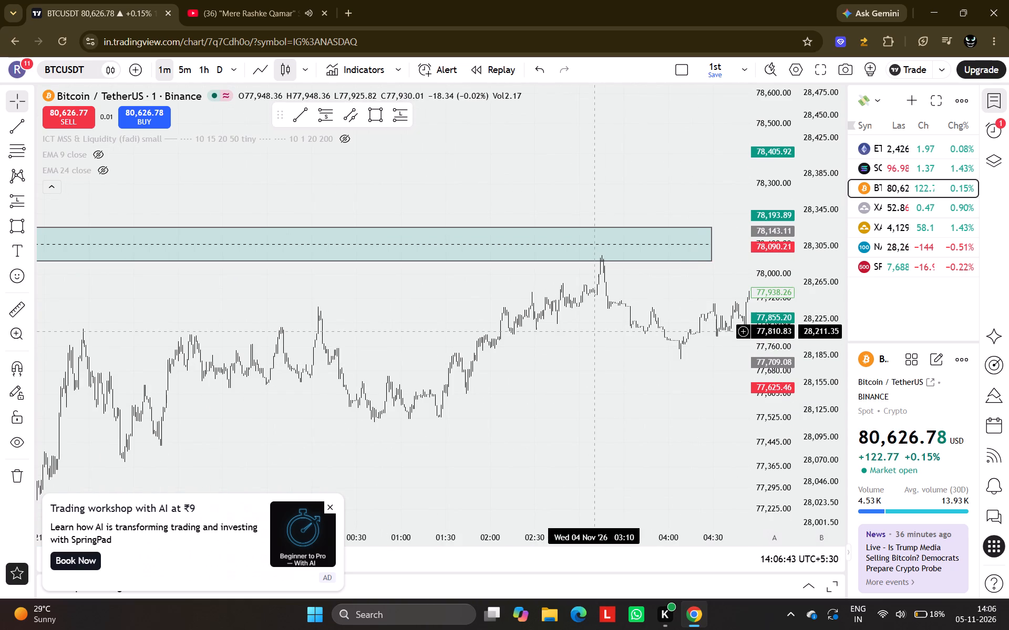
scroll(599, 333, up, 4)
scroll(767, 259, up, 8)
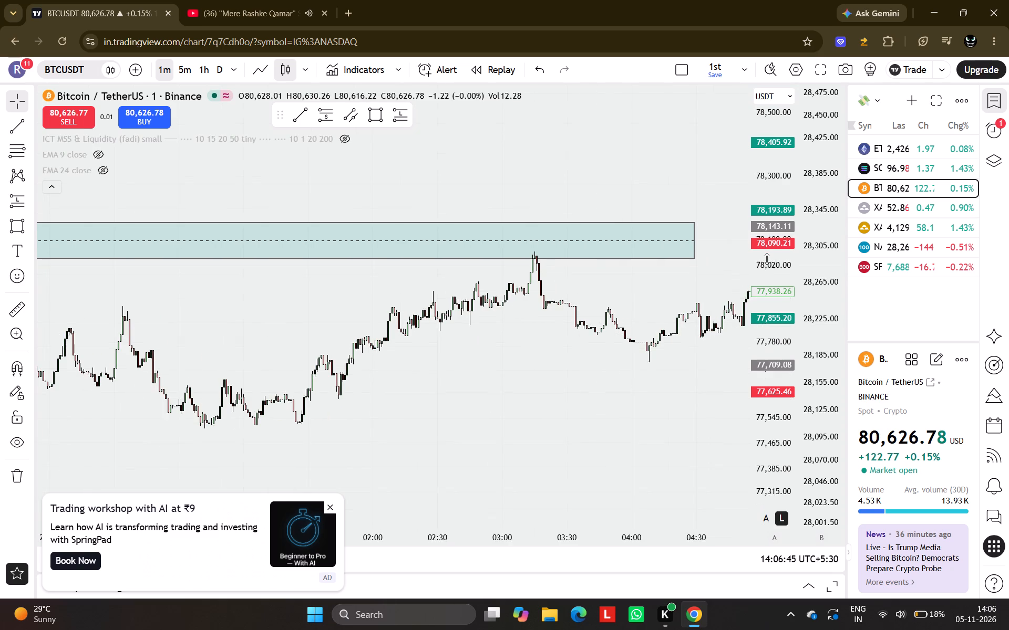
scroll(767, 259, up, 4)
scroll(619, 246, up, 5)
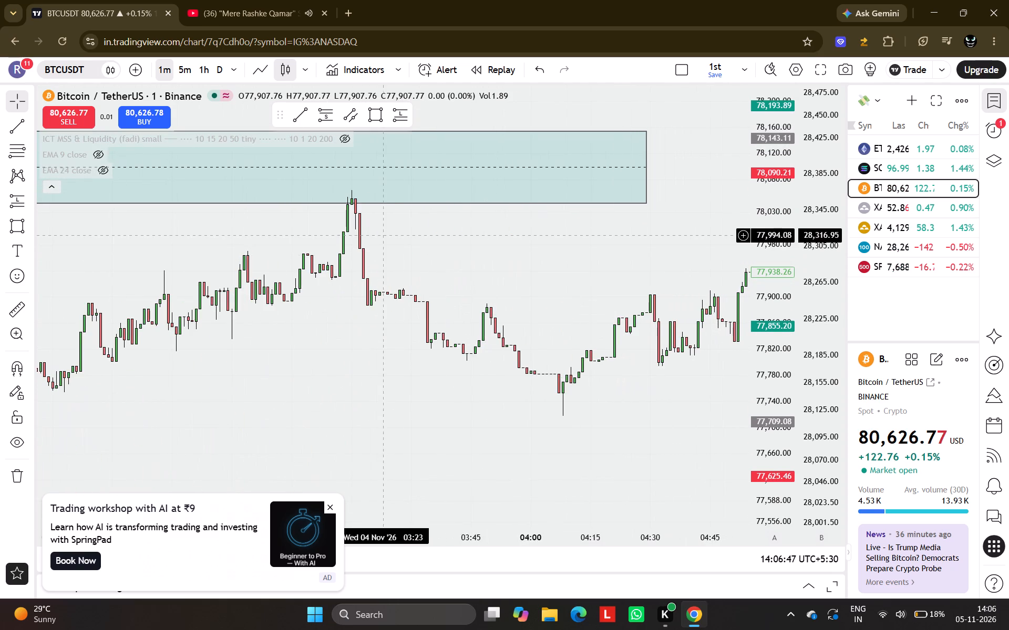
drag(383, 235, 677, 303)
scroll(677, 303, up, 7)
drag(404, 274, 761, 296)
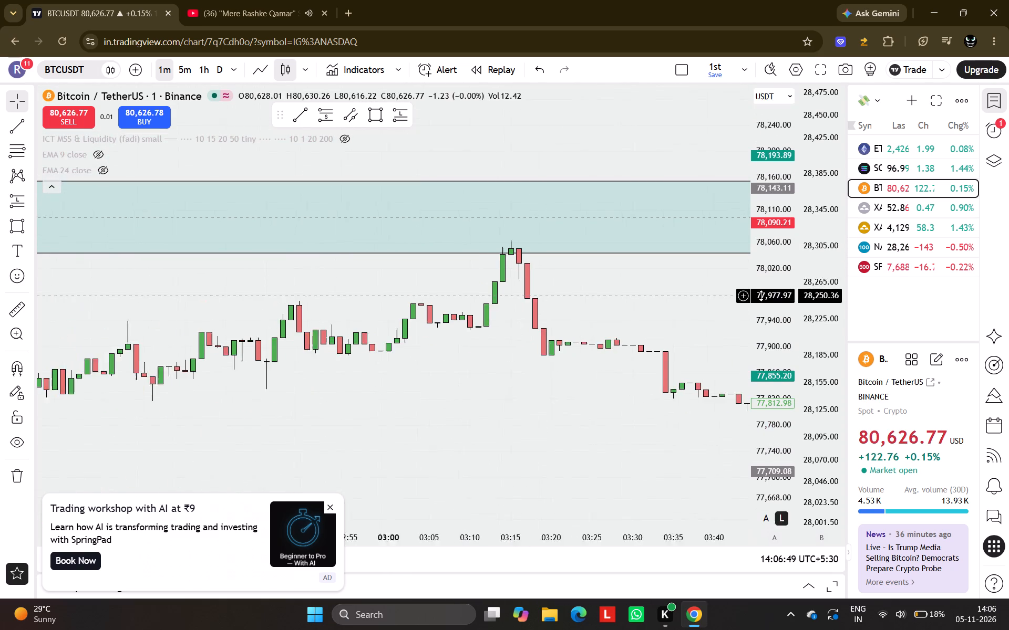
drag(761, 296, 769, 294)
drag(251, 261, 521, 300)
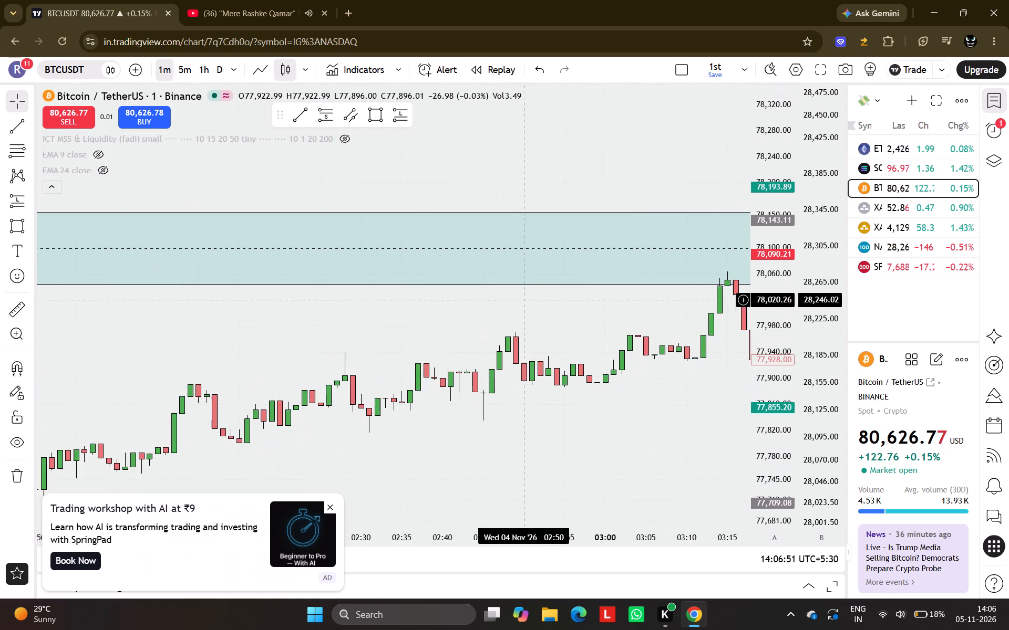
drag(521, 300, 511, 307)
Draw a small rectangle on the rise just below the -4 zone, about 77,967 to 77,997, from 03:11 to 03:17.
click(375, 104)
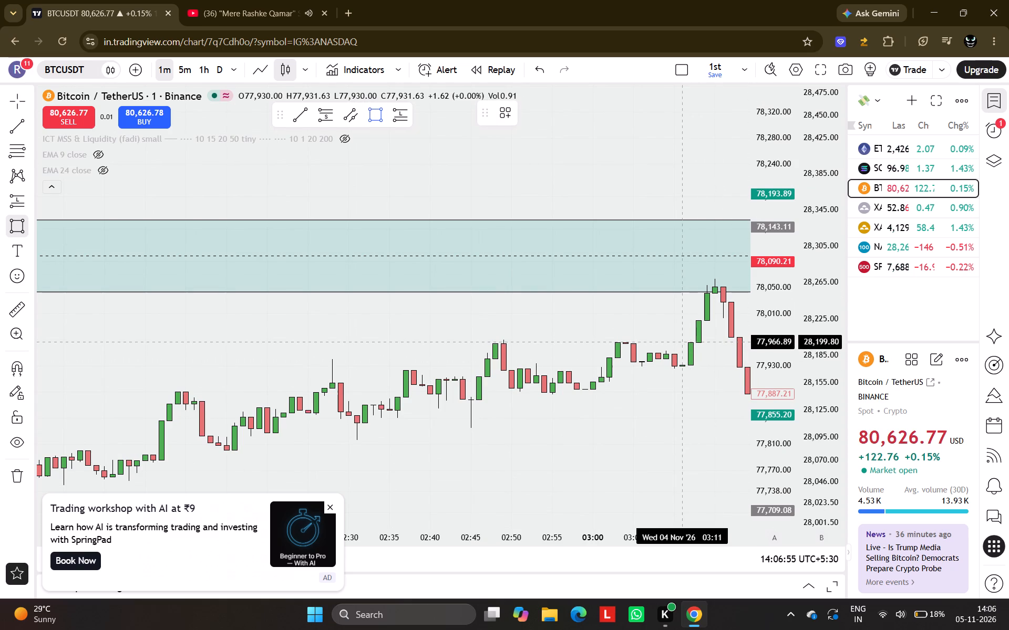
drag(680, 342, 737, 333)
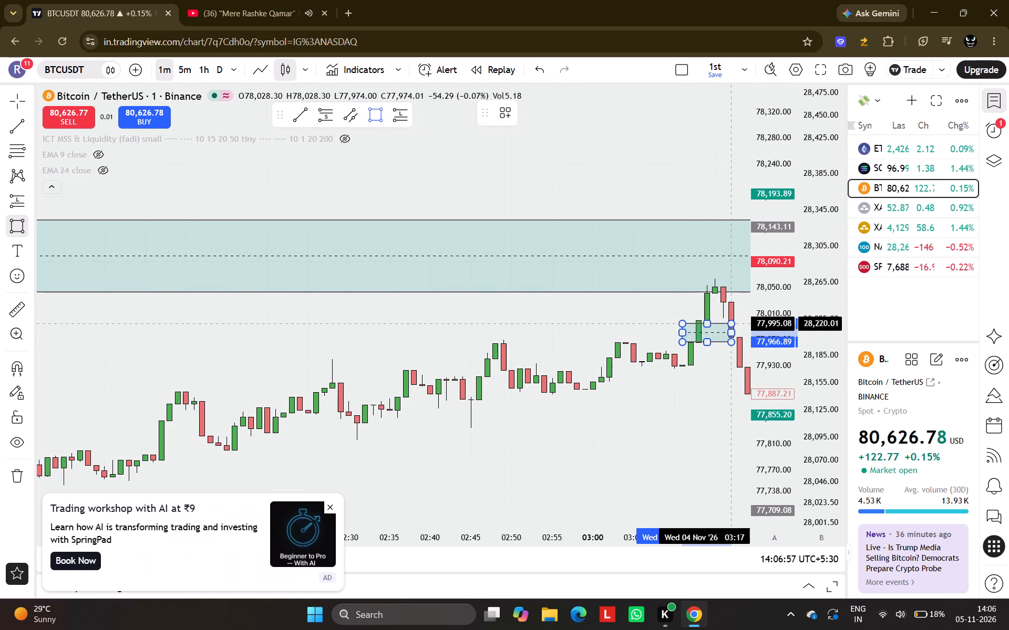
click(731, 323)
click(716, 370)
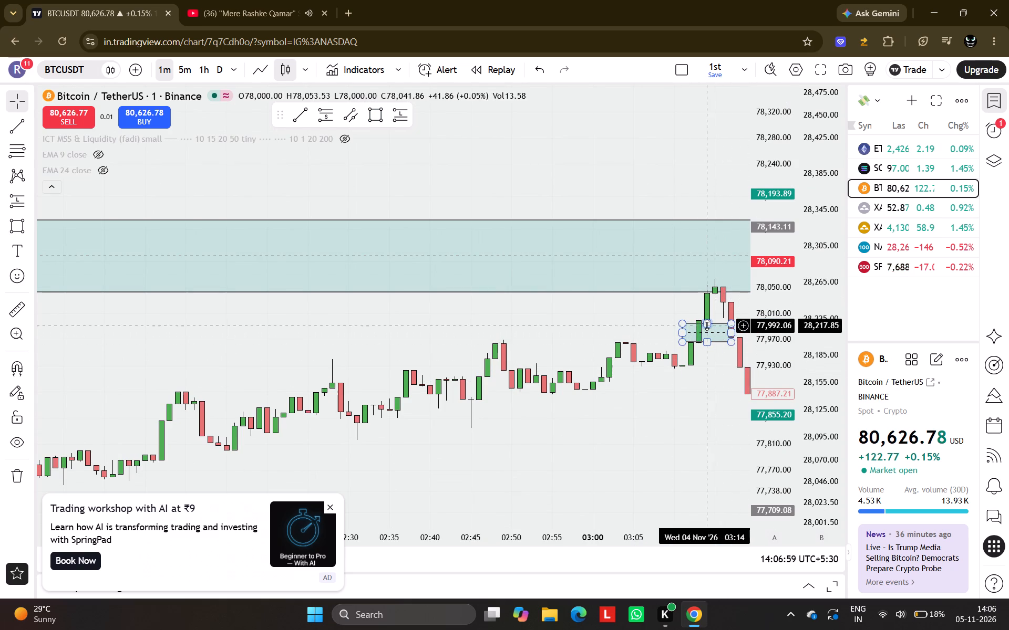
drag(706, 324, 696, 322)
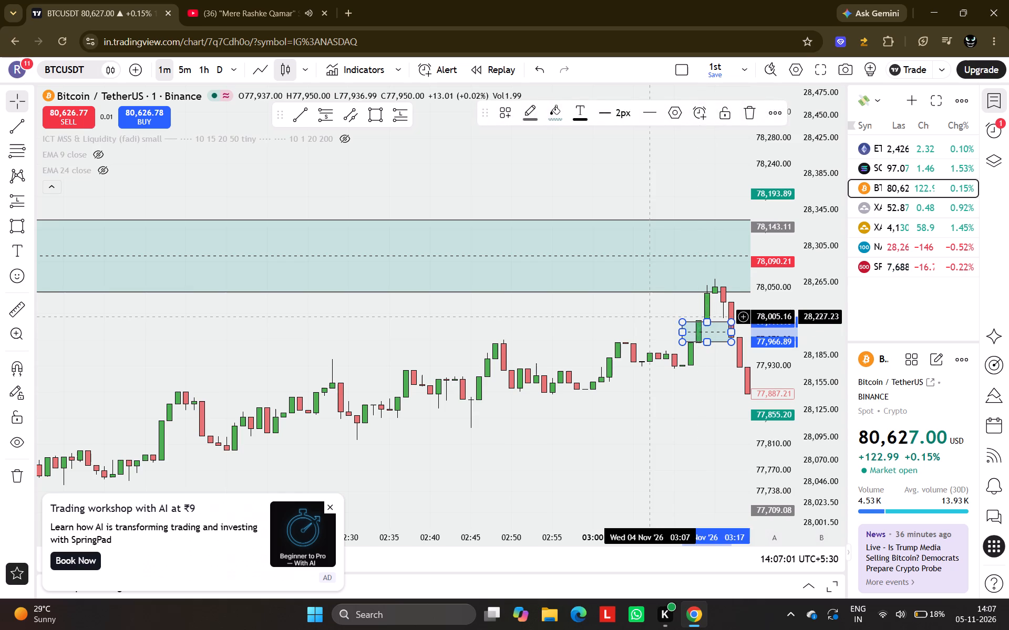
click(652, 317)
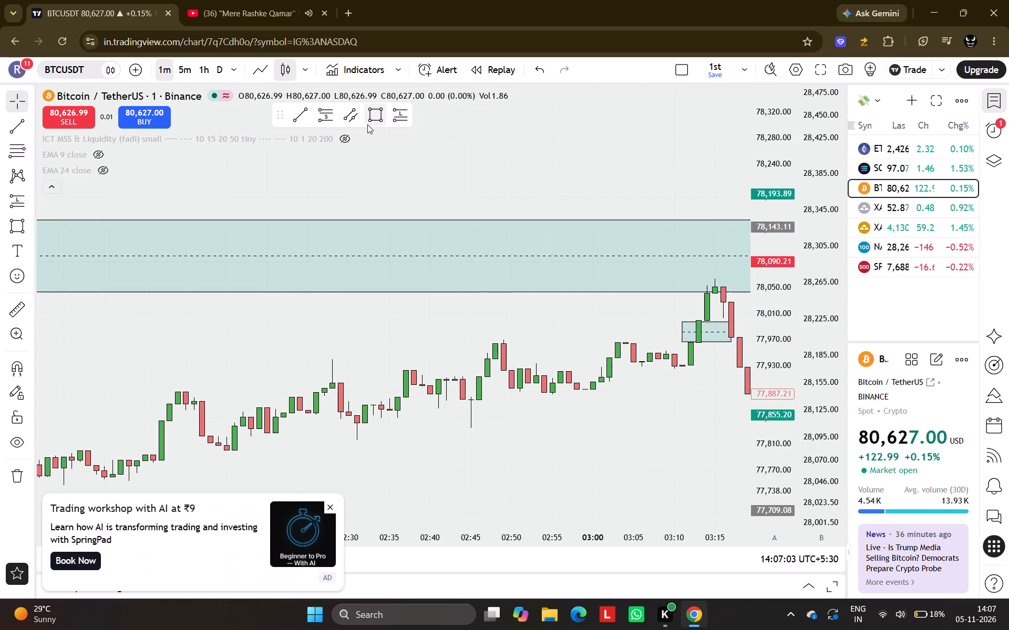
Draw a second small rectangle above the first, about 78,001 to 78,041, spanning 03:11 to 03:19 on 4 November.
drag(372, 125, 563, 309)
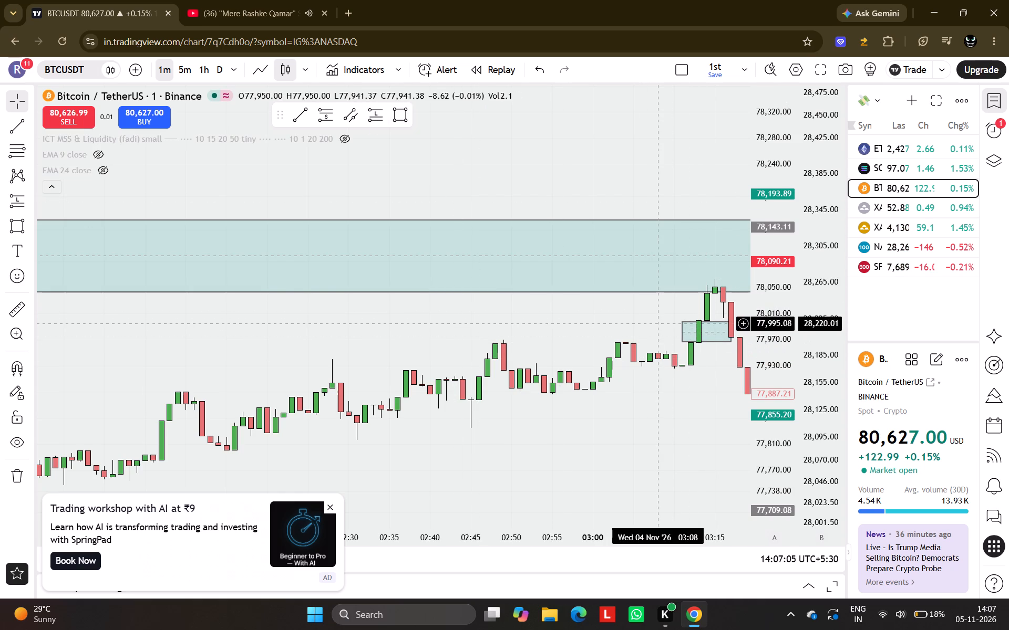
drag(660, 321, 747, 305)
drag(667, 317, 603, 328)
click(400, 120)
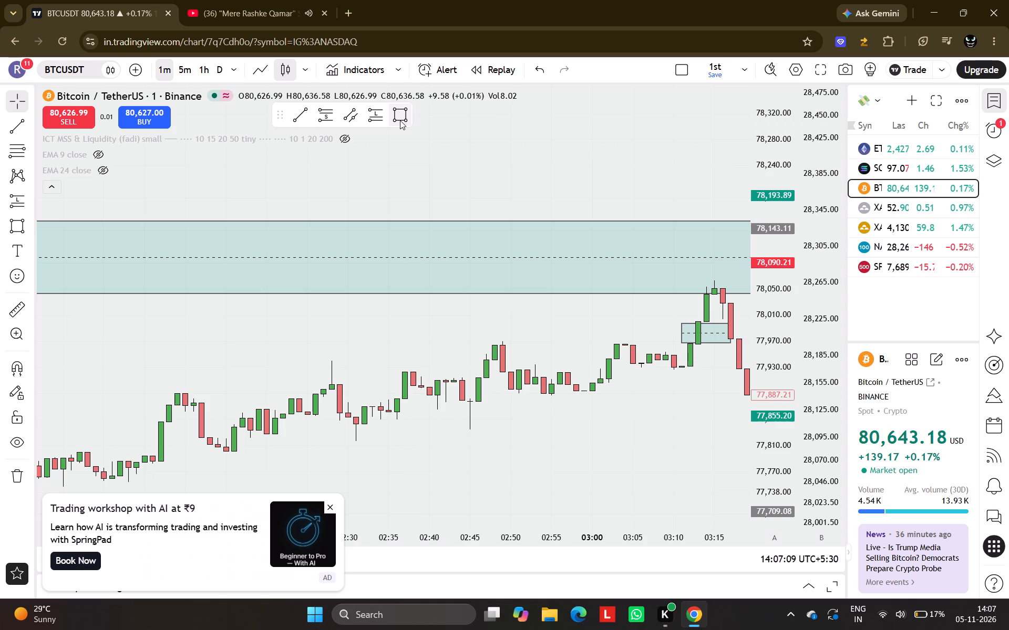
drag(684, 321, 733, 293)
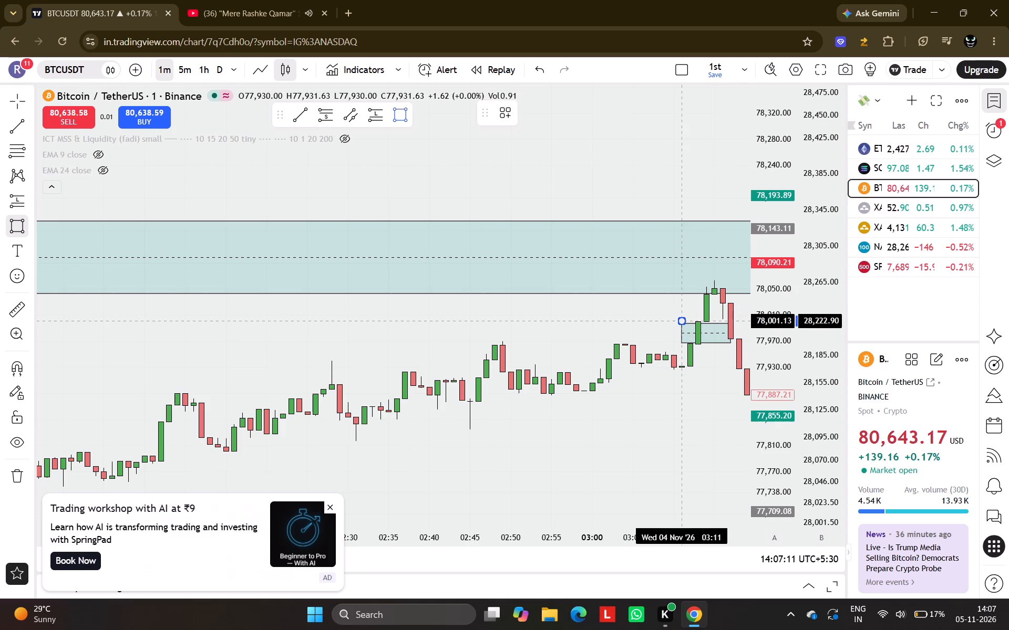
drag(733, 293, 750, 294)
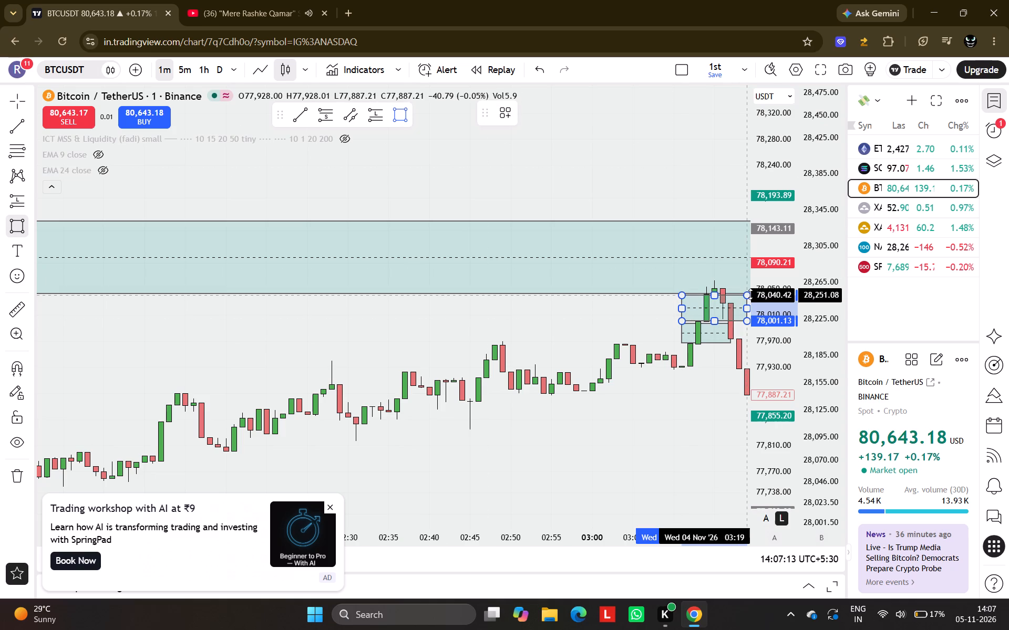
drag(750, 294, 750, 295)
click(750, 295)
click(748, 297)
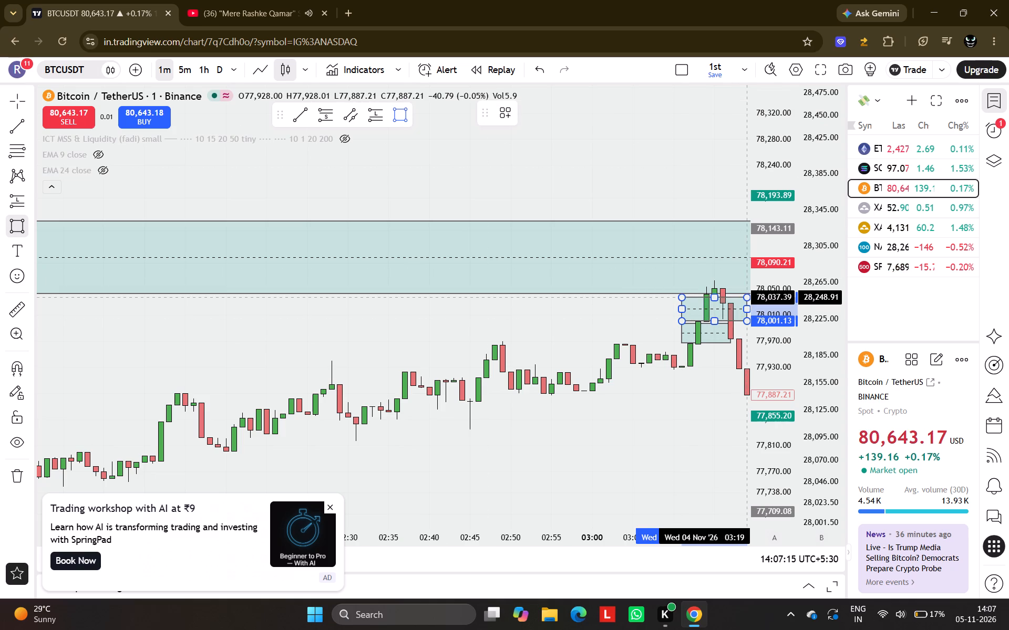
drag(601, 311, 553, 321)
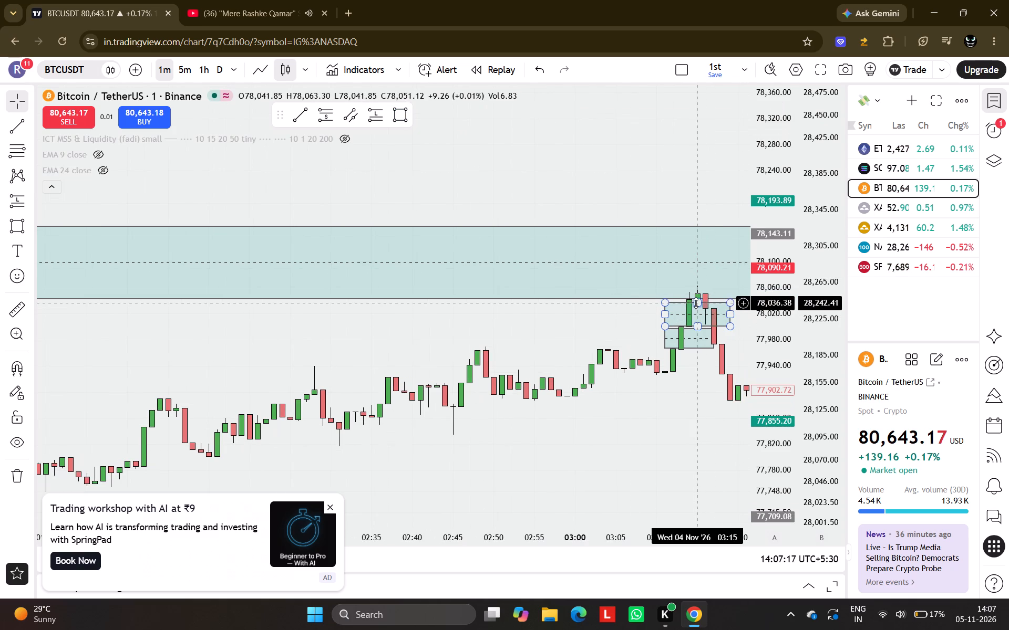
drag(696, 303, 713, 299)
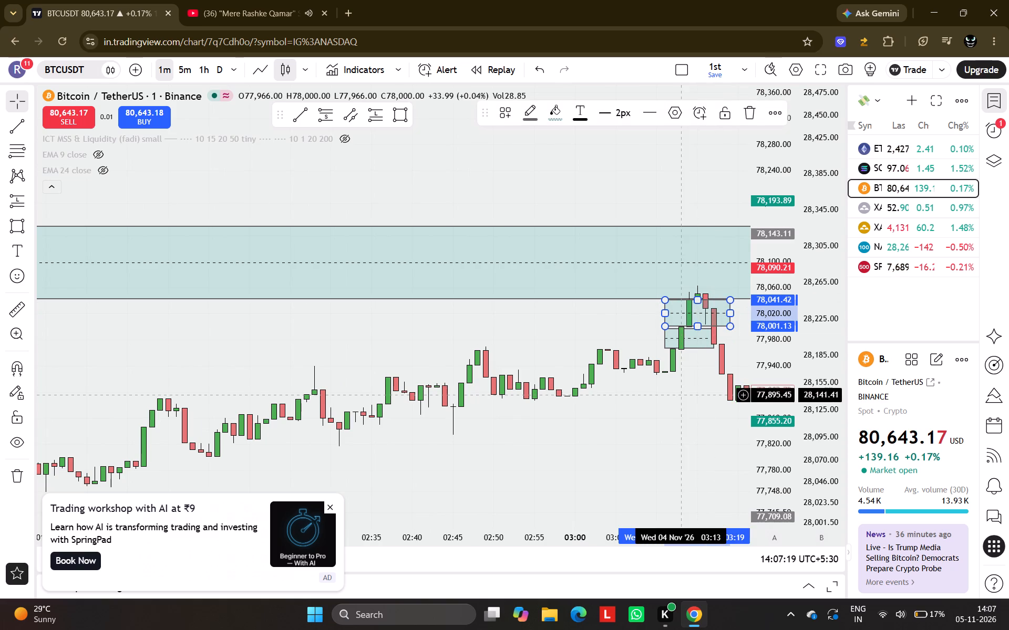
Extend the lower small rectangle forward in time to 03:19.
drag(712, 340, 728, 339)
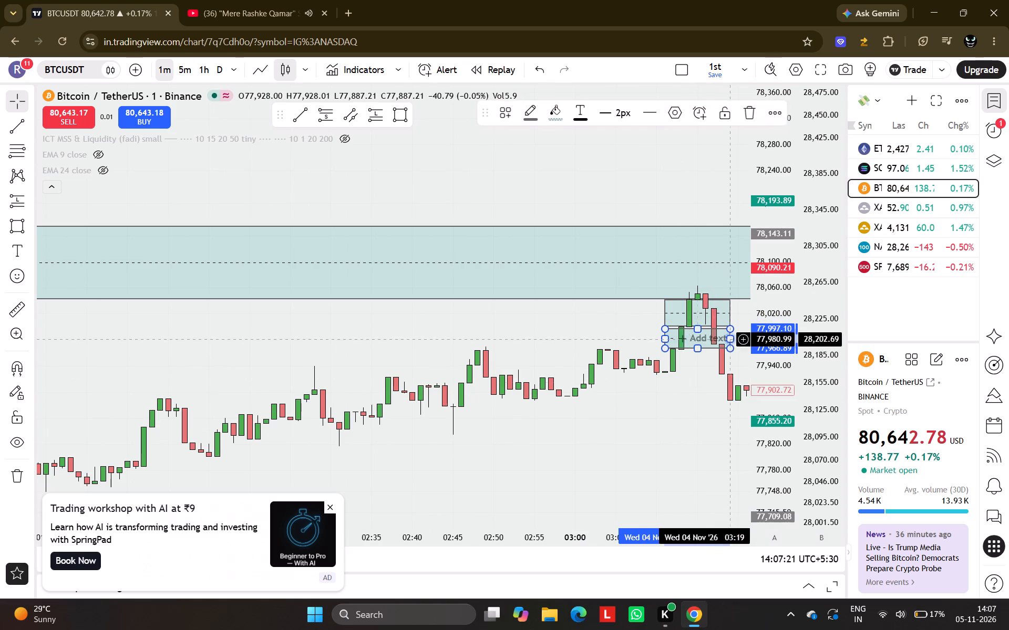
Examine the one-minute price action following the 03:15 high up to about 04:00 on 4 November.
drag(704, 371, 689, 372)
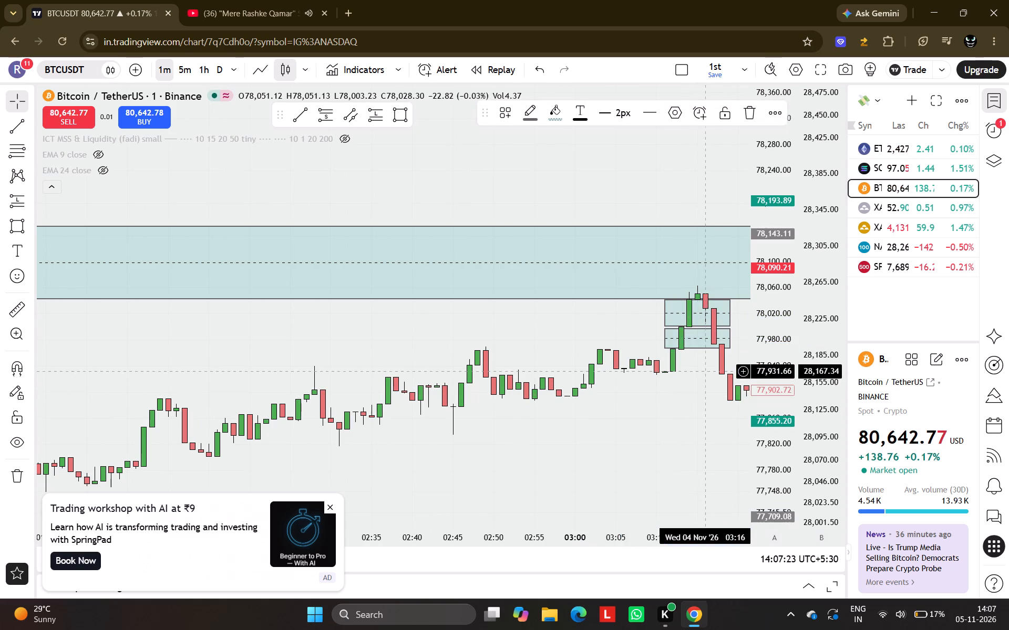
drag(689, 372, 622, 367)
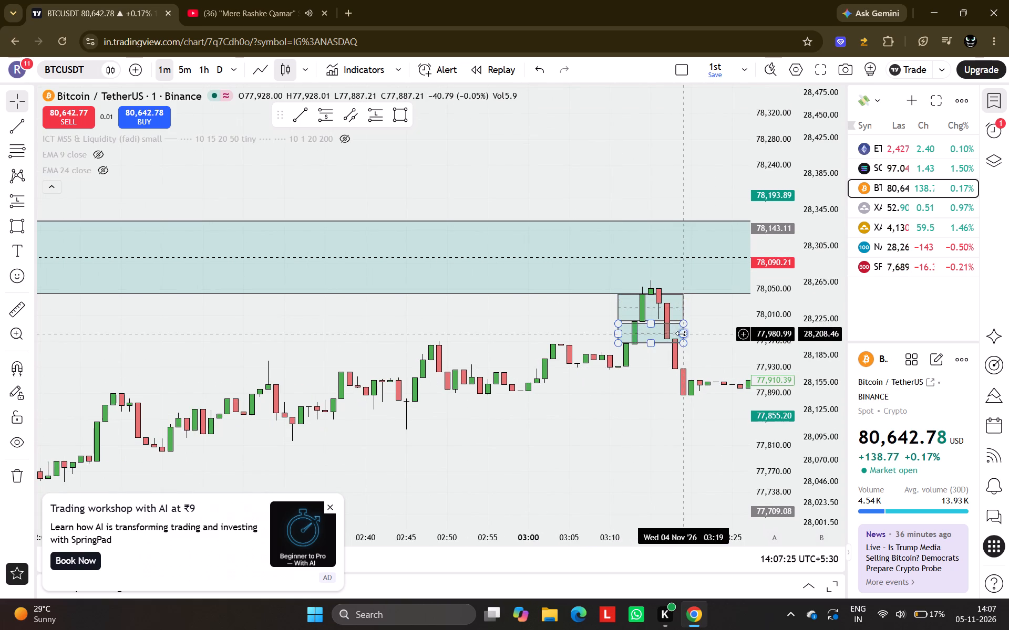
drag(628, 394, 496, 400)
scroll(496, 400, down, 2)
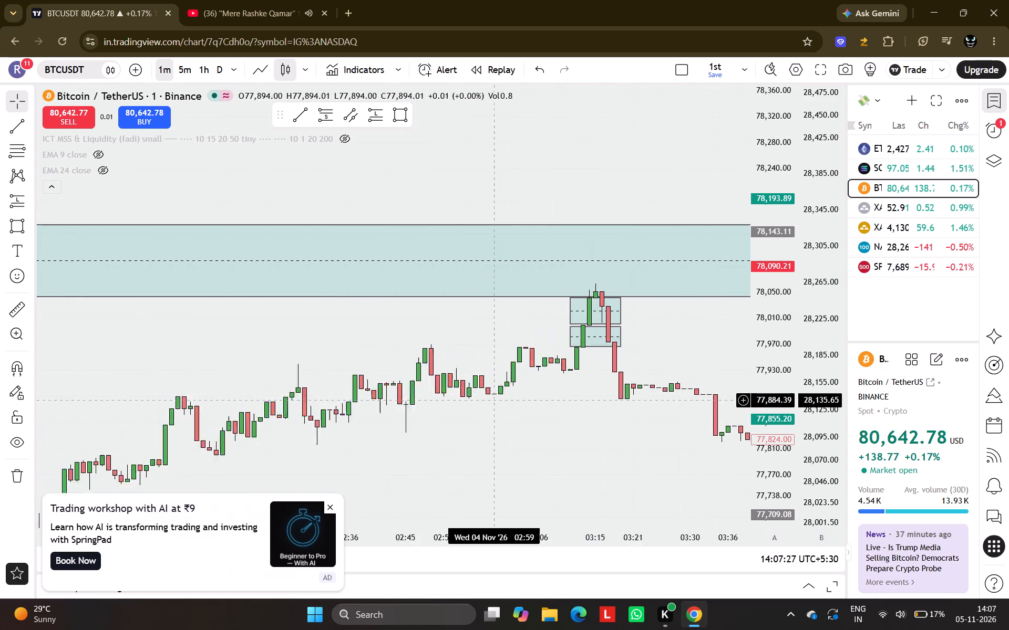
scroll(496, 400, down, 3)
drag(662, 446, 551, 405)
scroll(551, 405, up, 3)
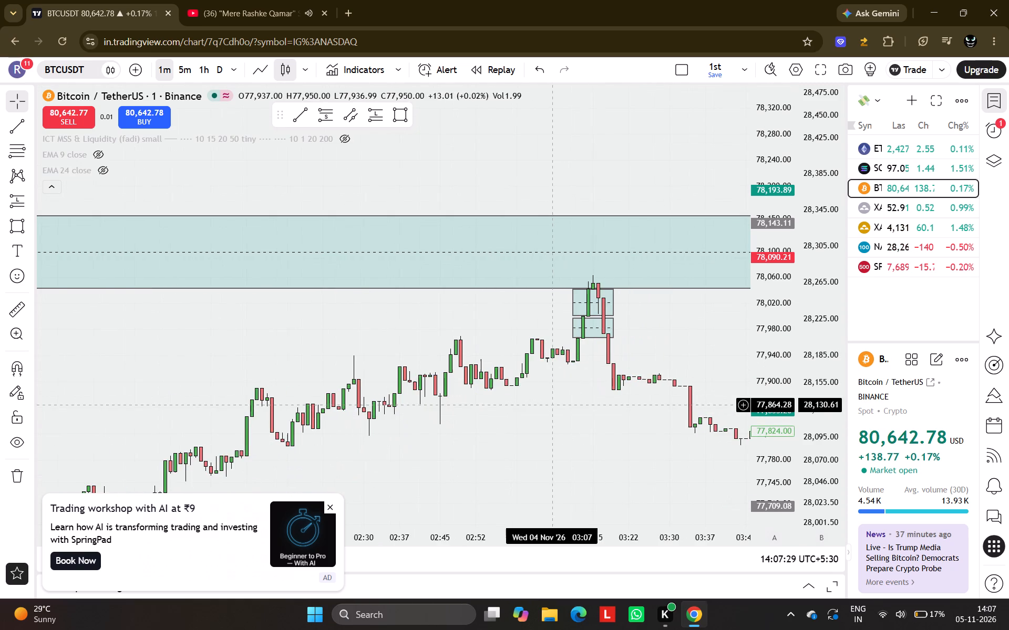
drag(584, 410, 512, 360)
scroll(542, 407, down, 5)
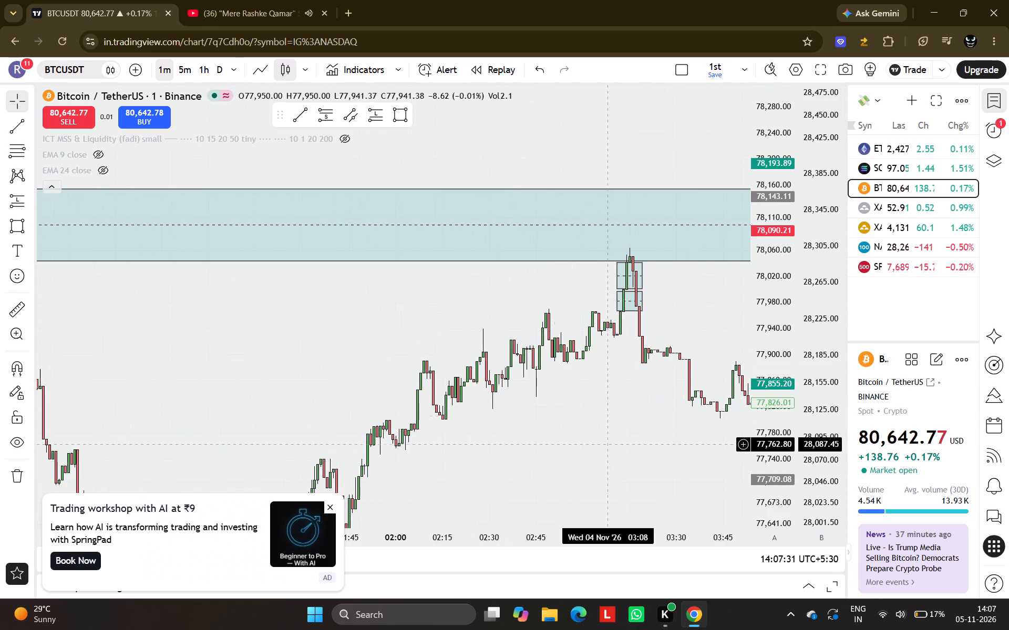
drag(609, 444, 490, 380)
click(335, 509)
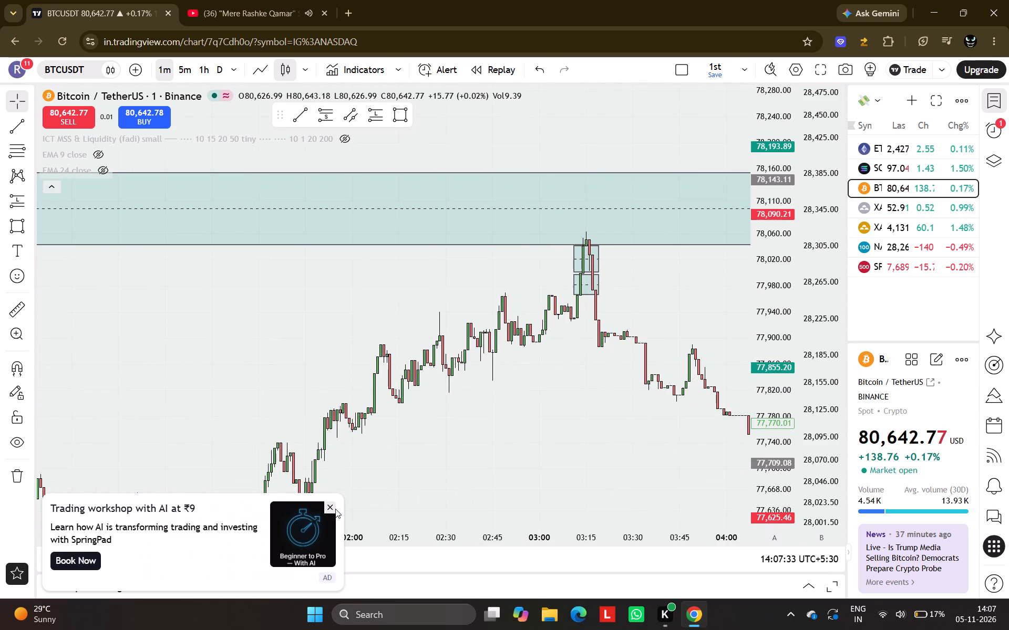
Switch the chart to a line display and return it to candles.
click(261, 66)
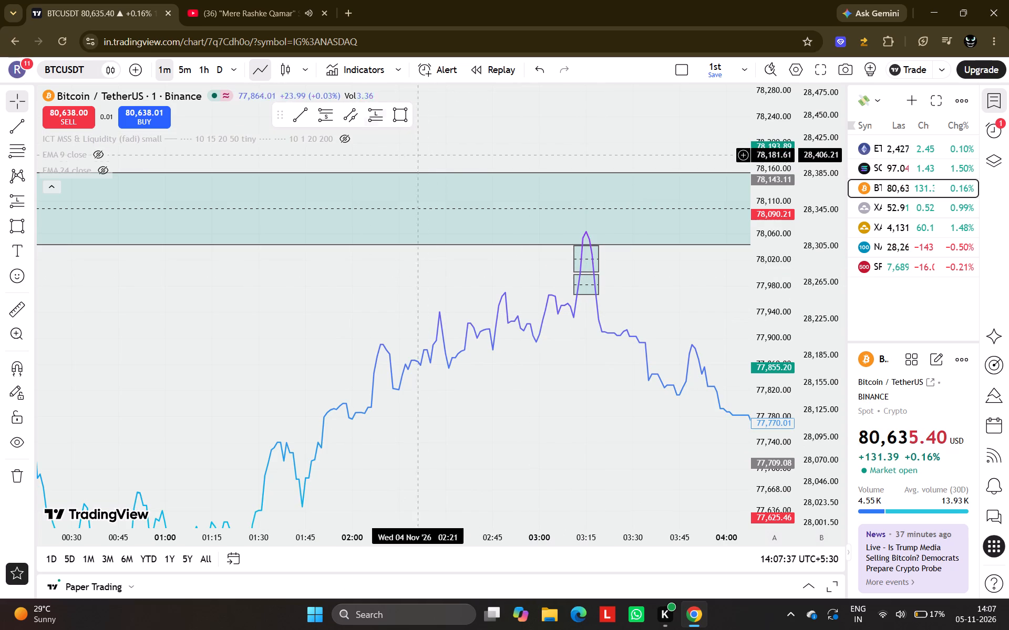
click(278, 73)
Delete the two small rectangles near the 03:15 high and the -4 to -4.5 zone rectangle.
scroll(539, 372, down, 4)
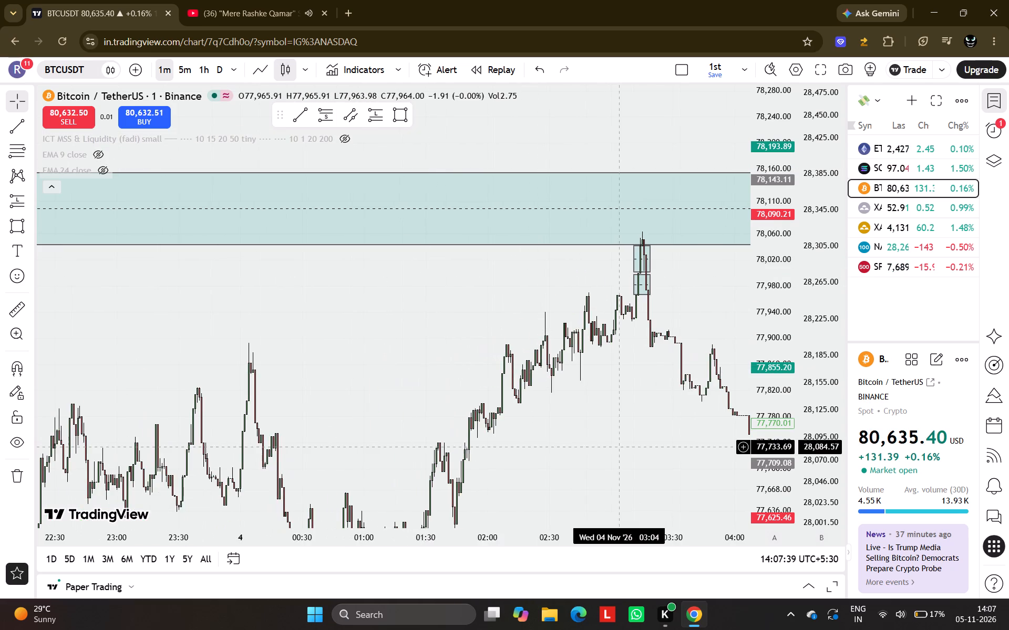
drag(619, 447, 409, 328)
scroll(409, 328, down, 2)
drag(623, 396, 442, 398)
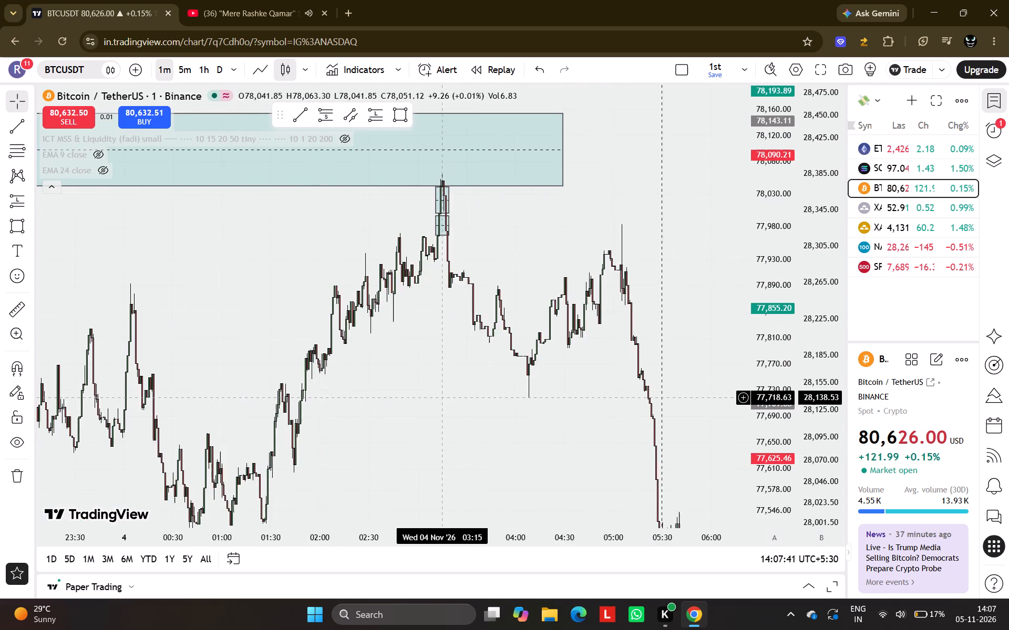
drag(442, 398, 443, 398)
scroll(443, 398, down, 5)
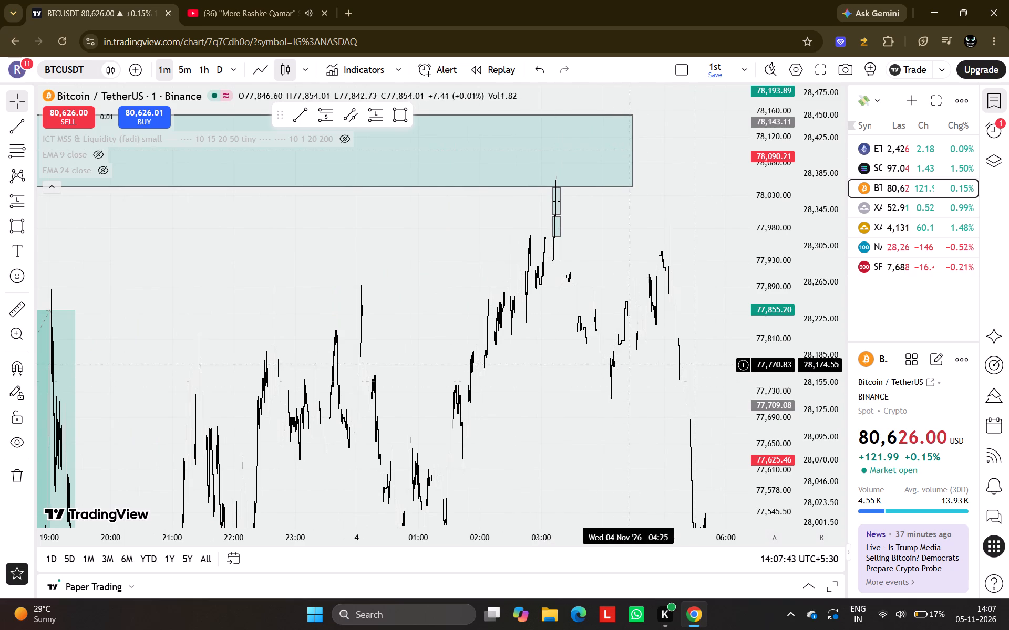
click(561, 226)
key(Delete)
click(555, 203)
key(Delete)
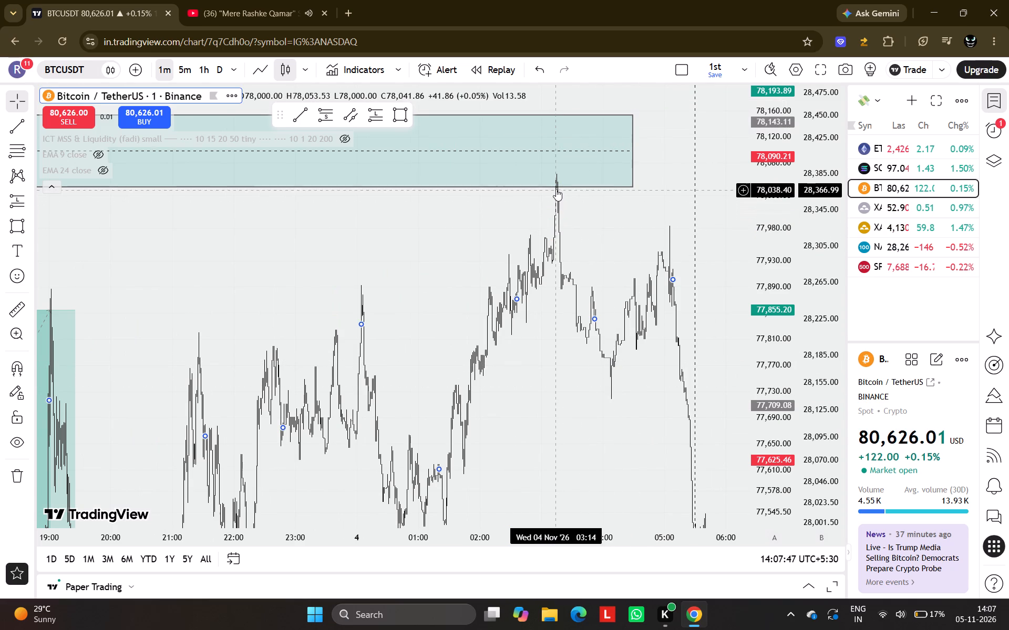
click(559, 186)
key(Delete)
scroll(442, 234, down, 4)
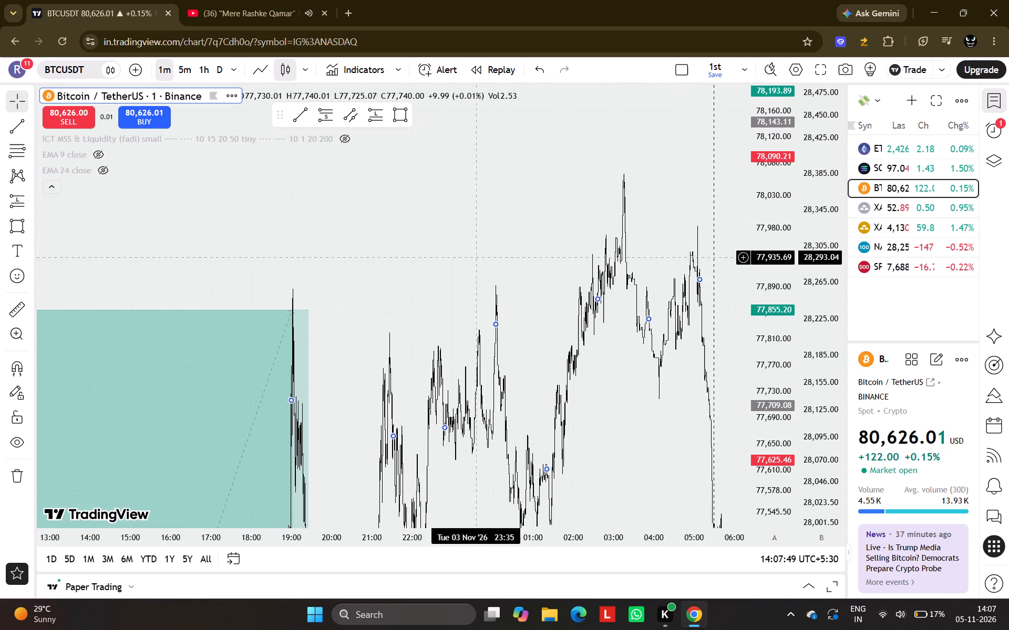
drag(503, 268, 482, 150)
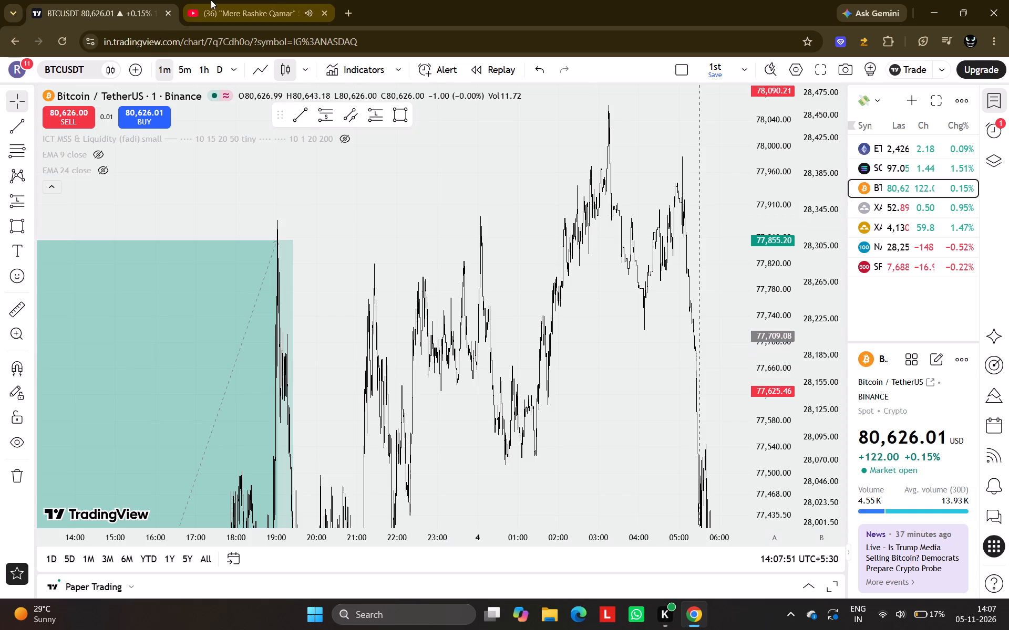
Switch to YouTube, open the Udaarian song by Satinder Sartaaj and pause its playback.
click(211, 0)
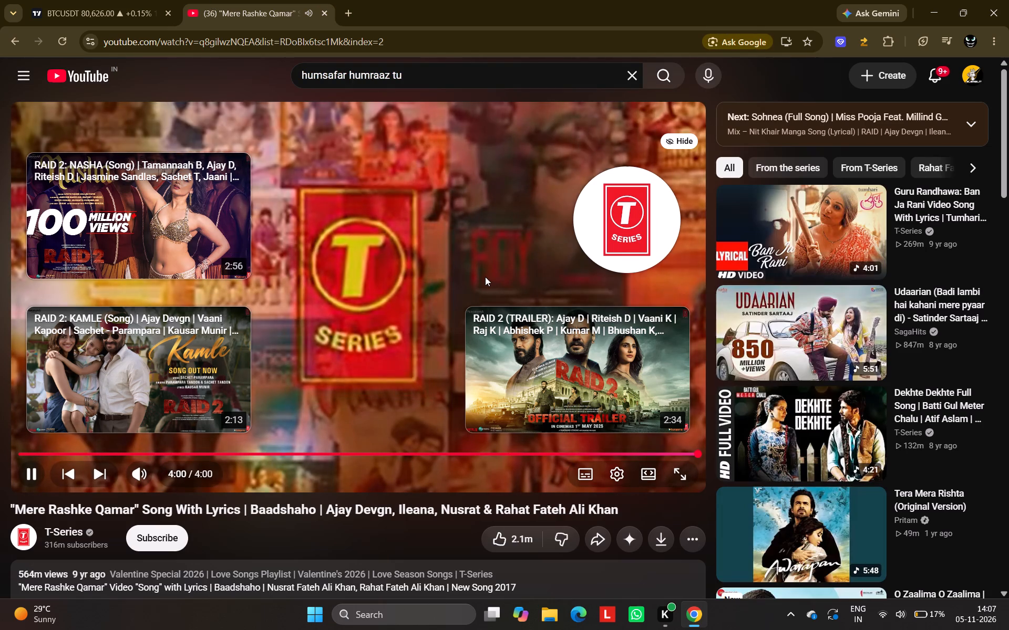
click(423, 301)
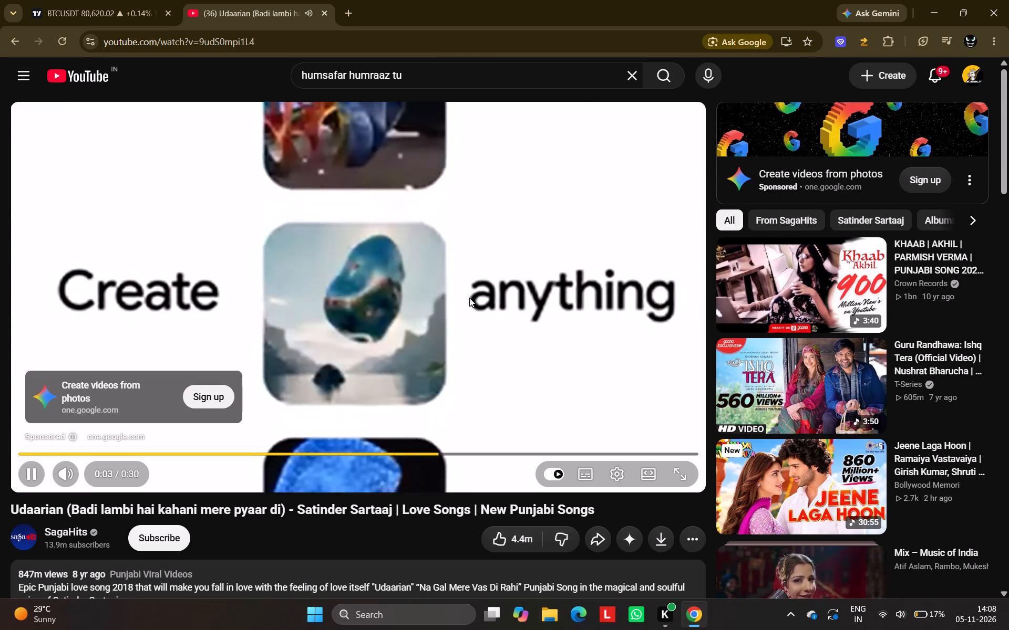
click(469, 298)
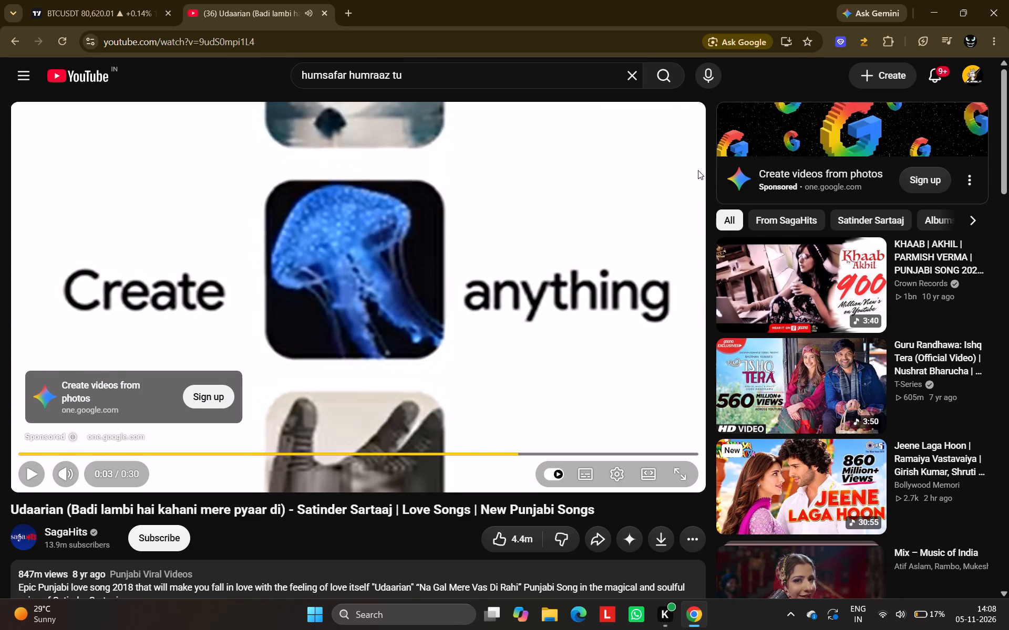
Search YouTube for "guzarish" and play the Satinder Sartaaj song Guzarish.
click(621, 73)
text(gi)
key(BackSpace)
key(i)
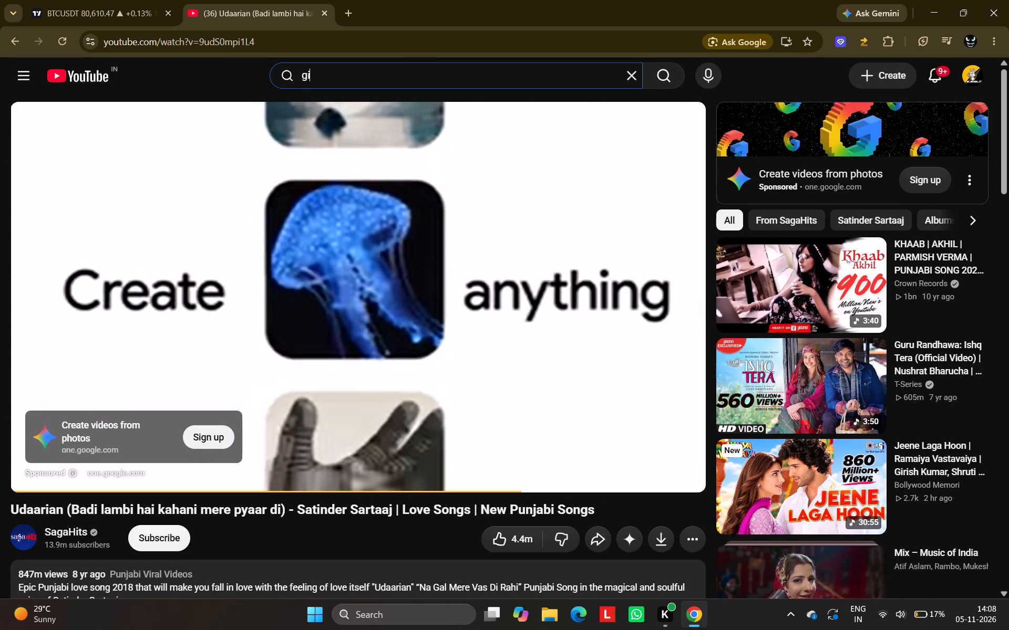
key(BackSpace)
text(ux)
key(BackSpace)
text(zarish)
key(Return)
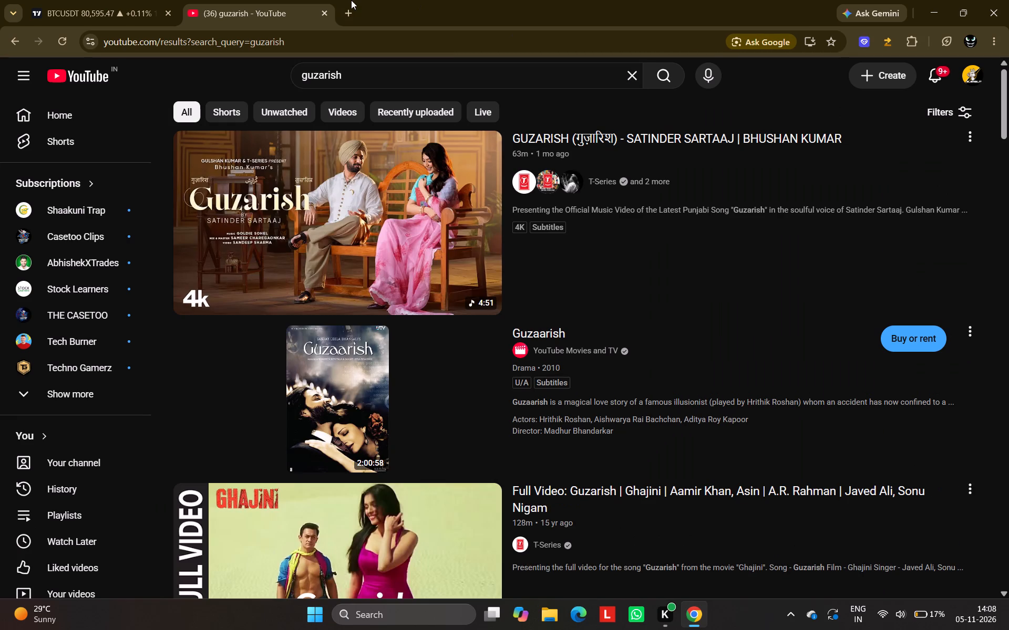
click(346, 202)
Return to the TradingView chart and examine BTCUSDT's 4 November price action, ending at the 07:30–08:00 candles.
click(80, 0)
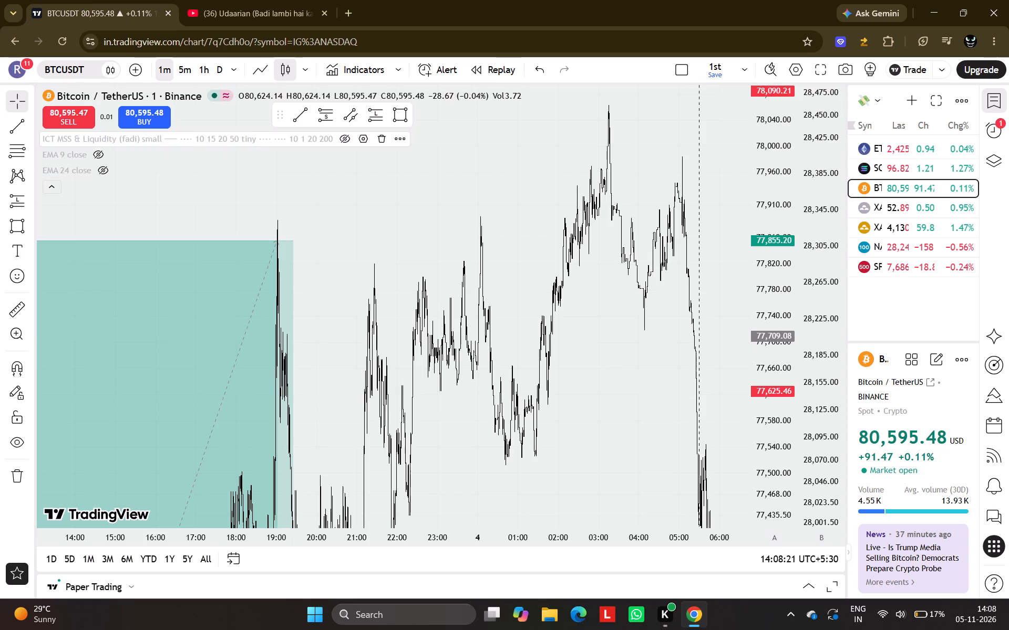
scroll(786, 366, down, 11)
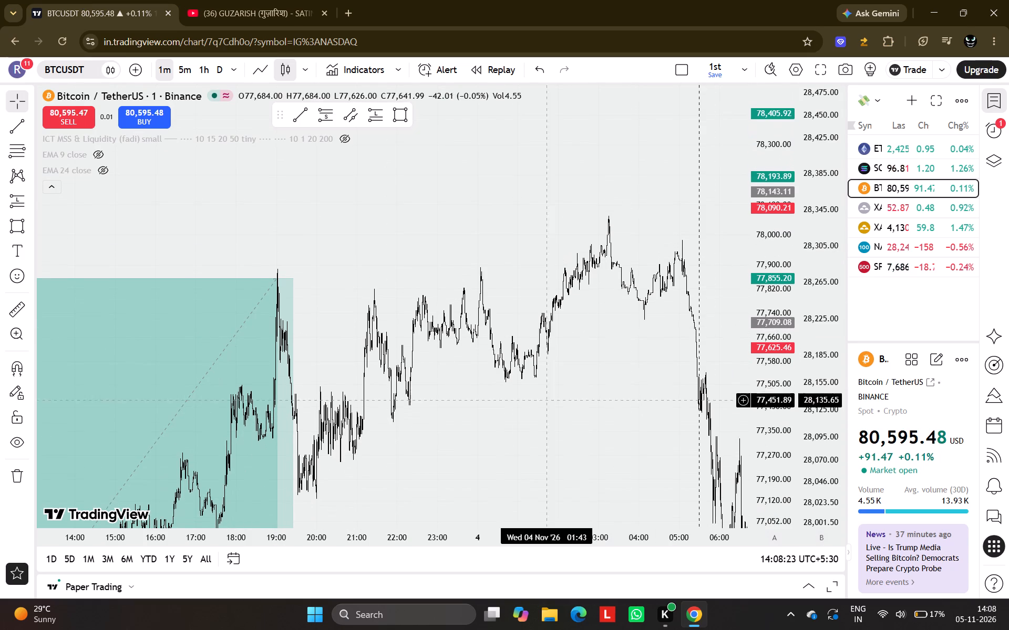
drag(503, 442, 232, 453)
drag(639, 377, 522, 220)
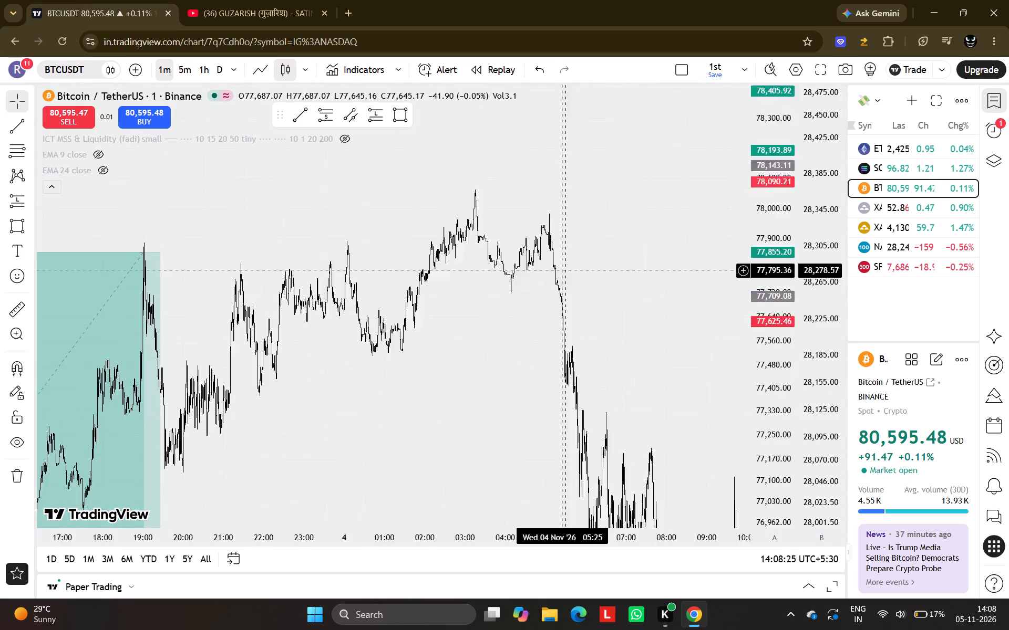
drag(522, 220, 482, 195)
scroll(482, 195, up, 4)
scroll(768, 456, down, 8)
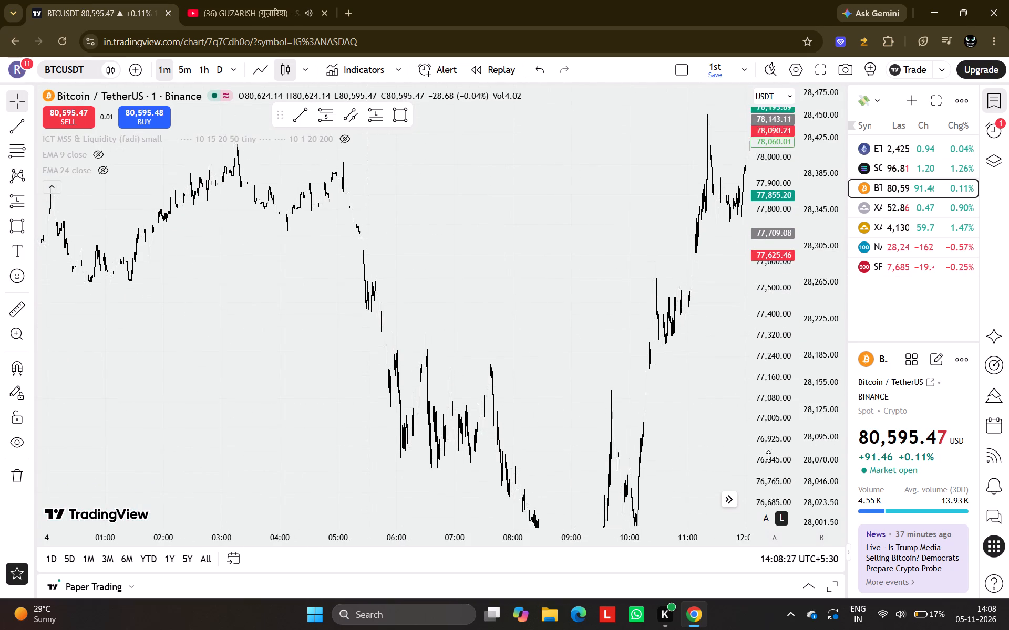
scroll(768, 456, down, 3)
drag(678, 445, 606, 485)
scroll(606, 485, up, 1)
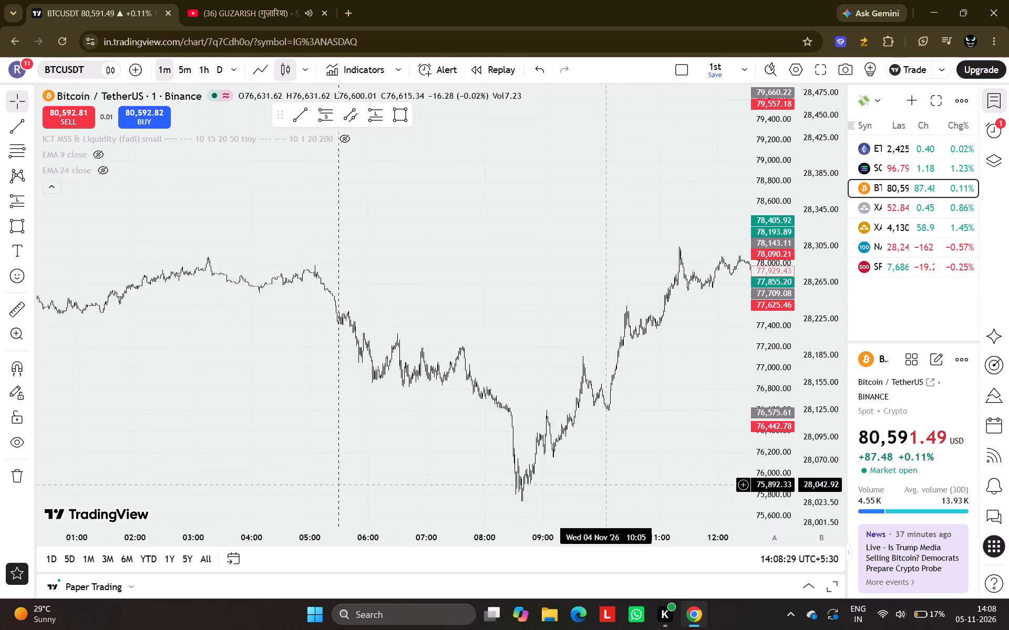
scroll(606, 485, up, 1)
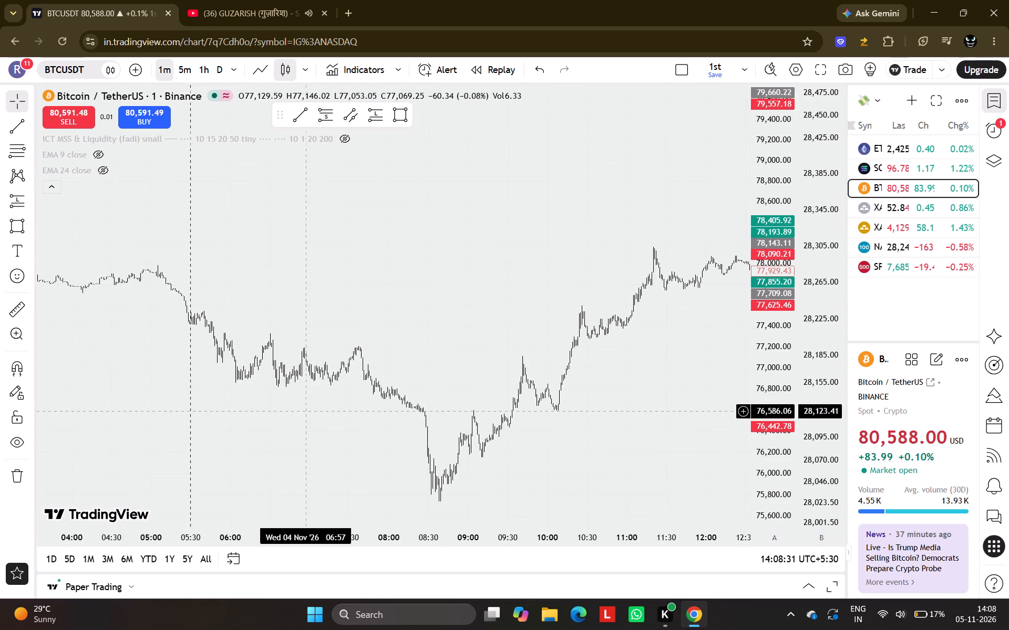
ctrl+scroll(341, 413, up, 11)
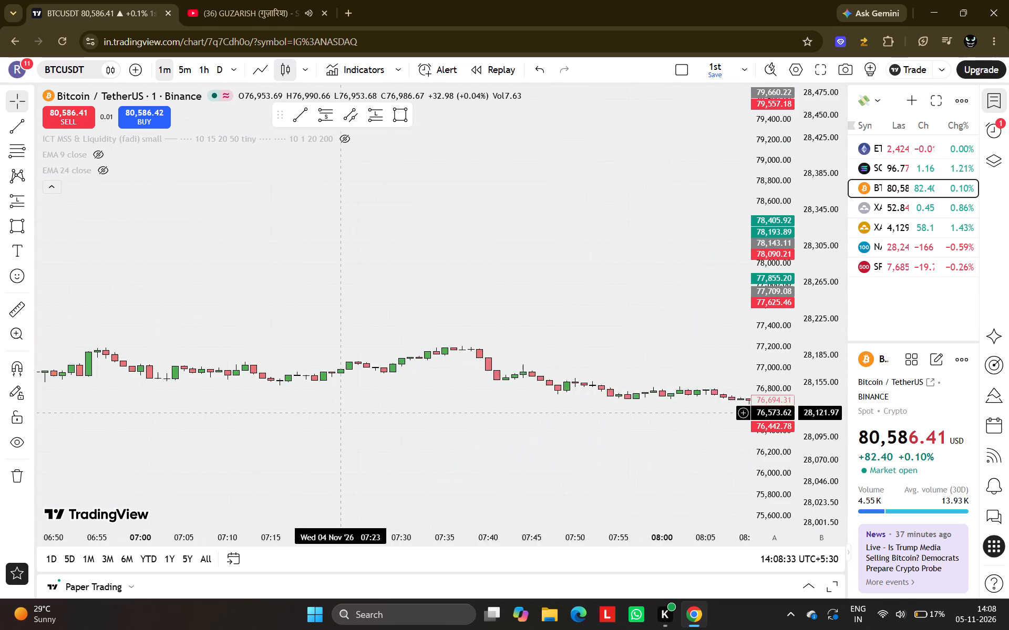
drag(316, 437, 236, 413)
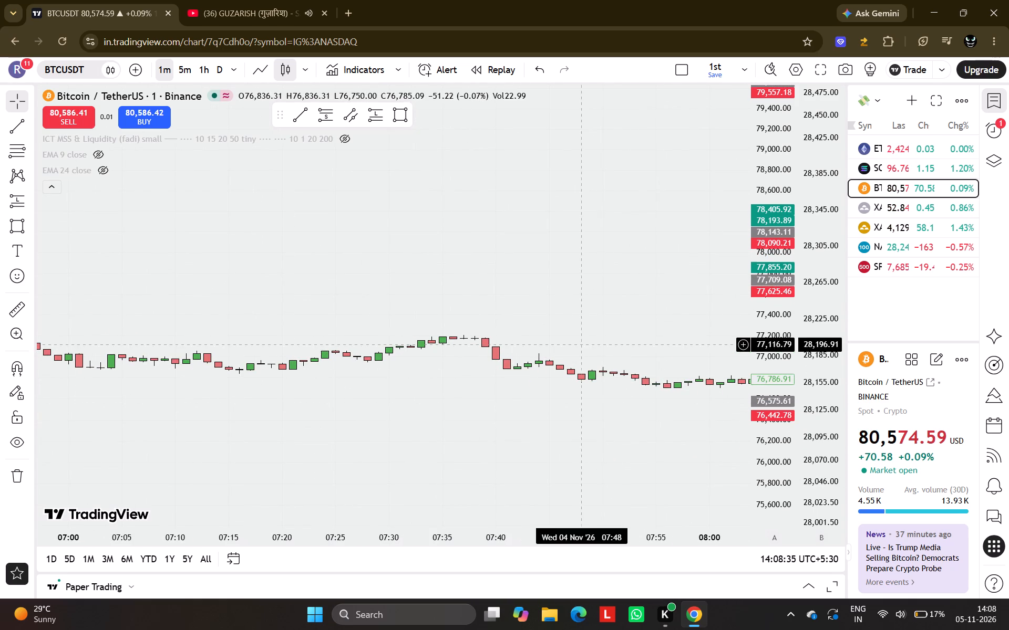
drag(634, 290, 493, 289)
scroll(493, 289, down, 4)
drag(616, 286, 526, 282)
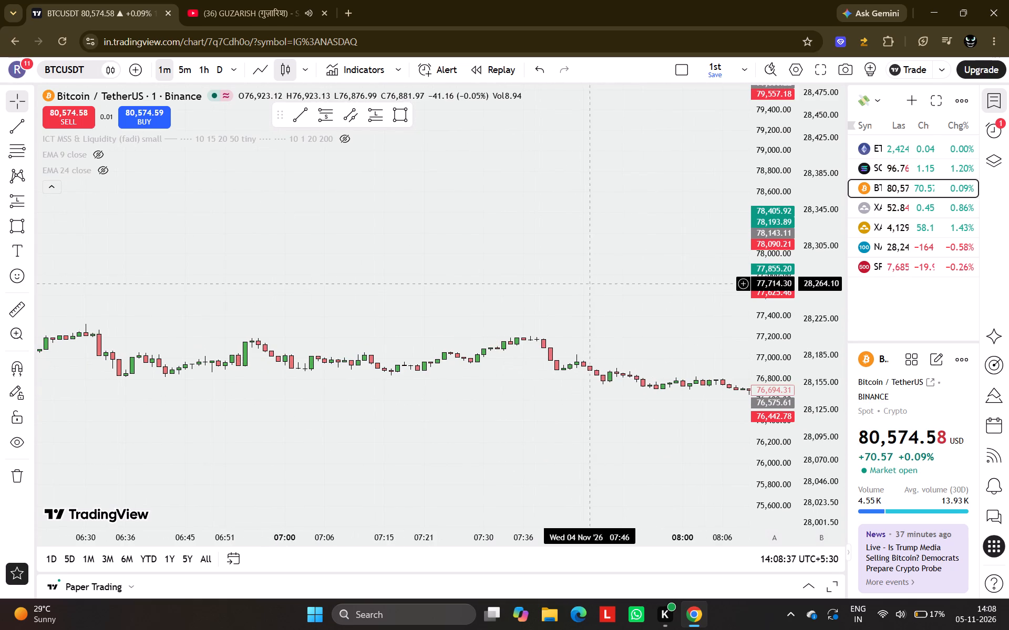
drag(526, 282, 494, 286)
scroll(494, 286, down, 3)
scroll(755, 299, up, 8)
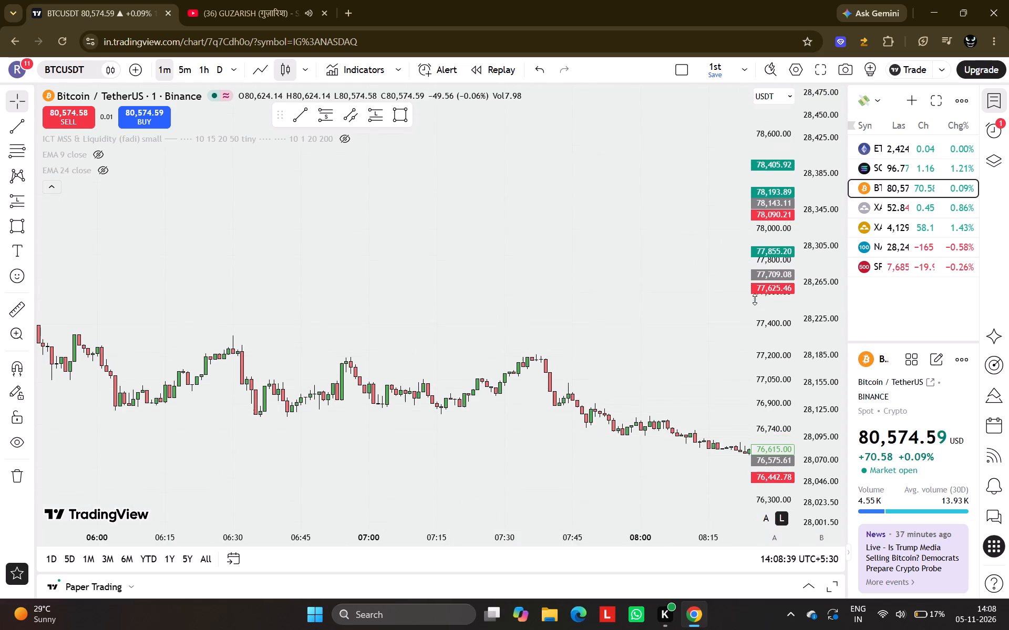
ctrl+scroll(578, 286, up, 8)
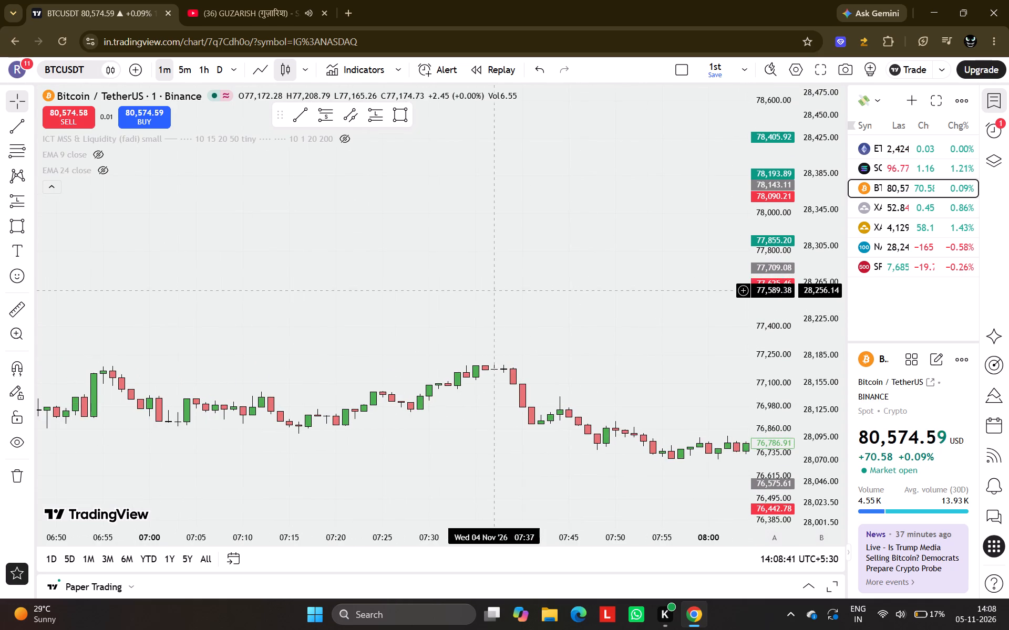
drag(494, 290, 409, 167)
scroll(409, 167, down, 2)
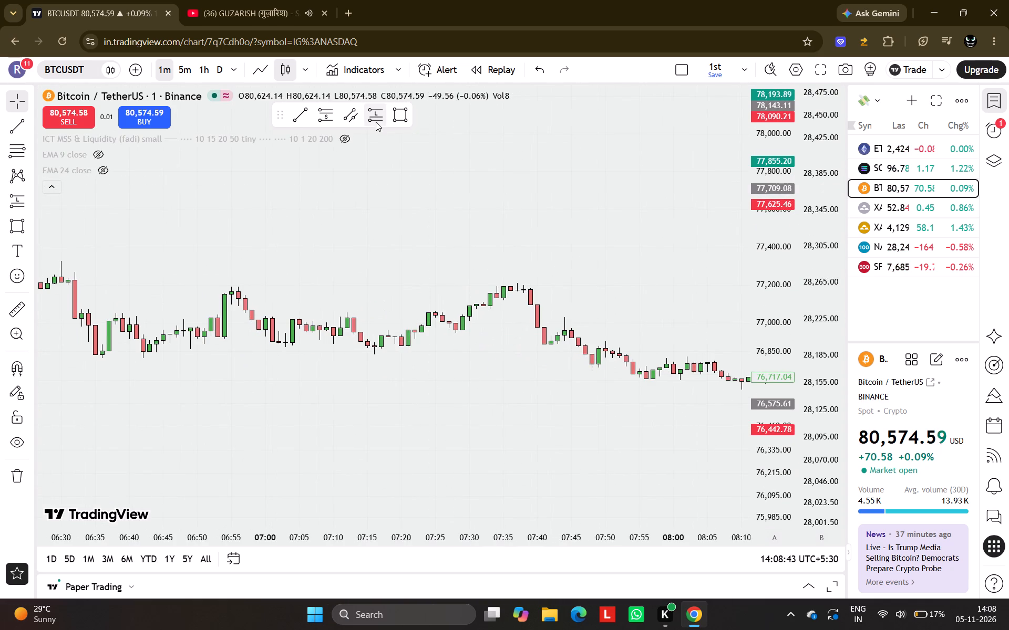
Draw a horizontal trend line above the 4 November candles, from 07:30 to 07:57 at about 77,802.
click(296, 115)
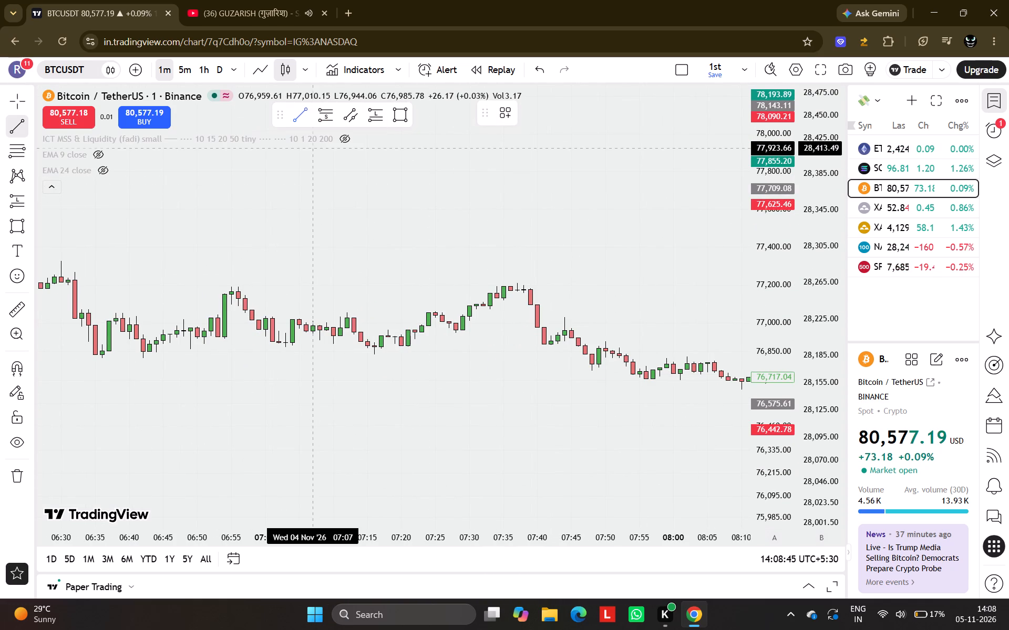
click(439, 167)
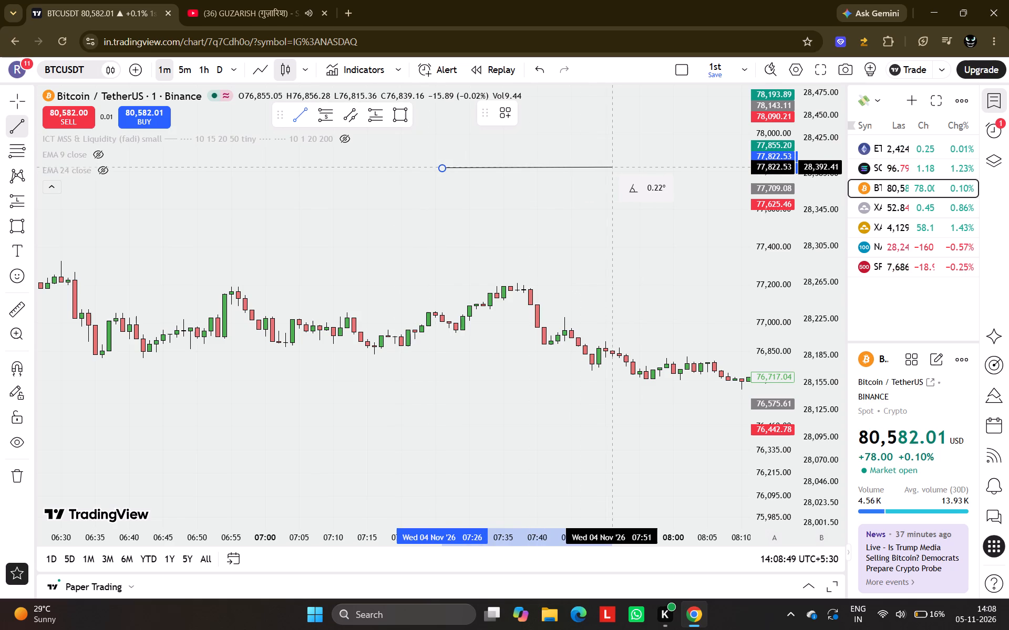
click(665, 169)
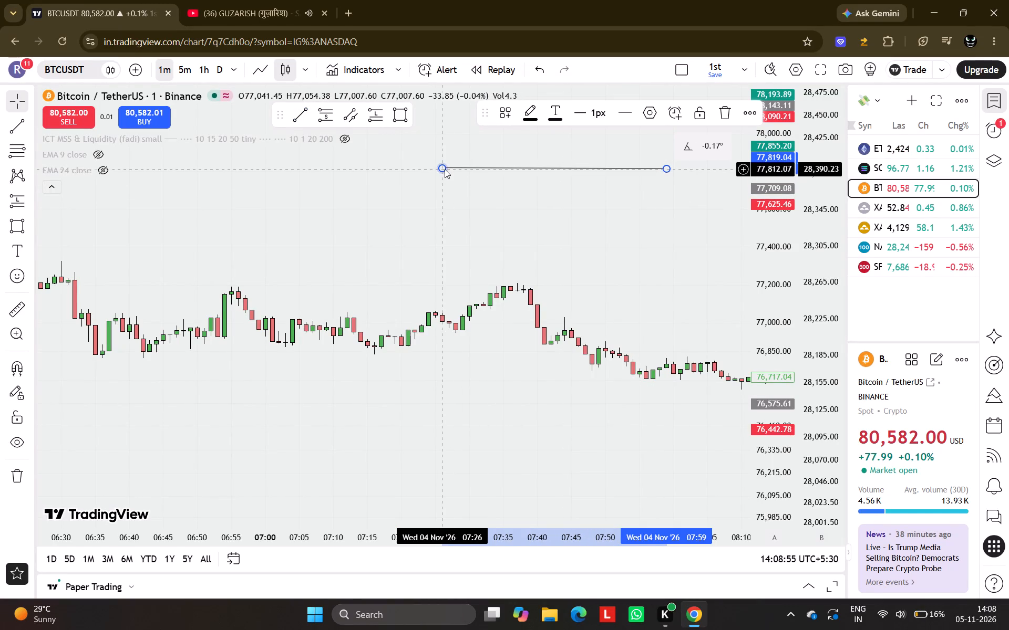
drag(445, 169, 469, 171)
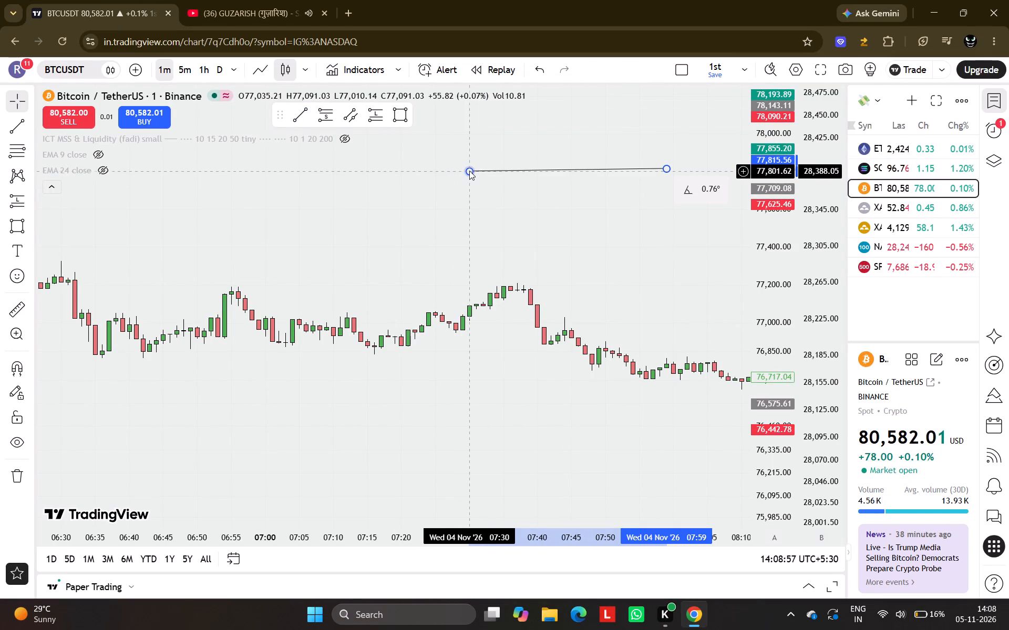
click(469, 171)
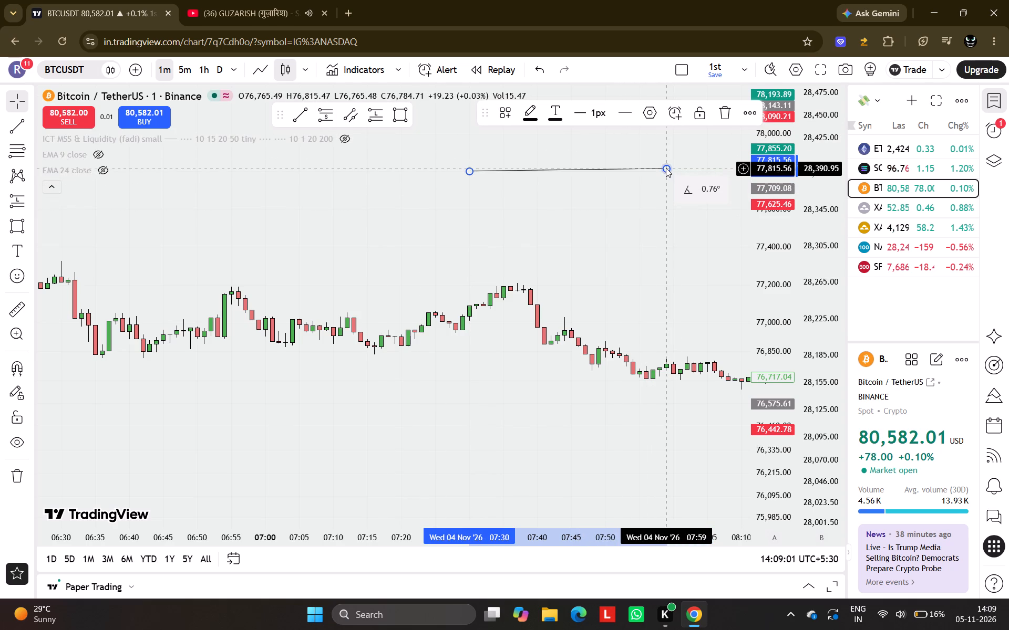
shift+drag(666, 168, 667, 174)
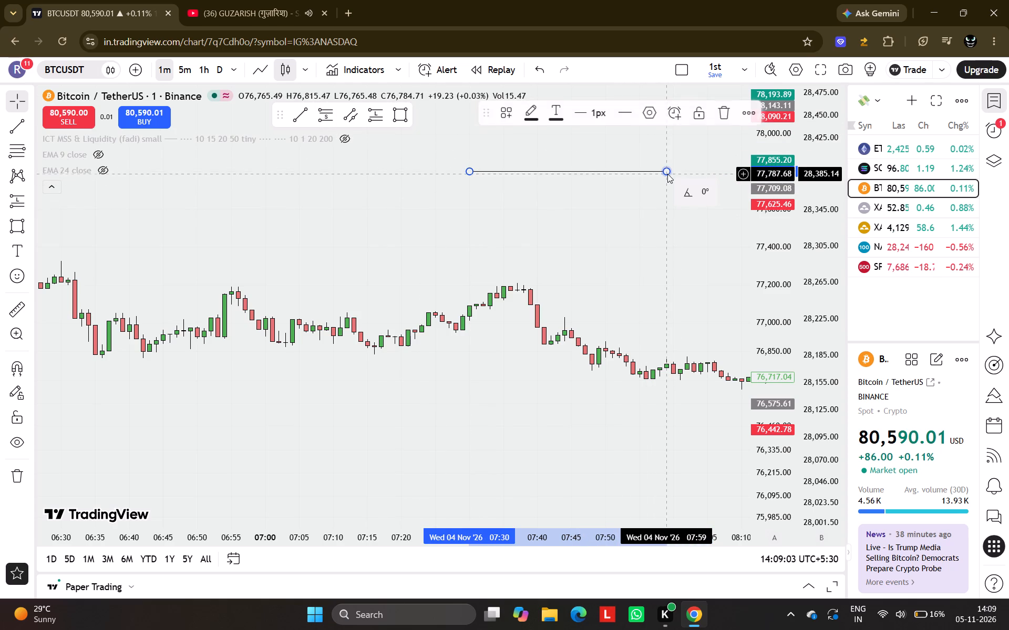
drag(667, 174, 616, 173)
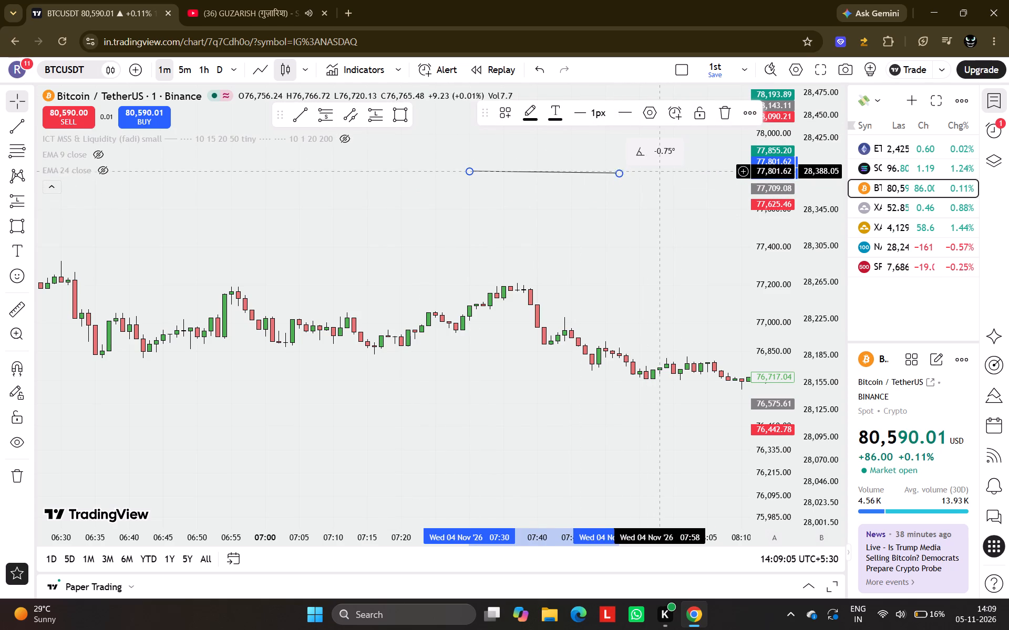
shift+drag(618, 172, 655, 172)
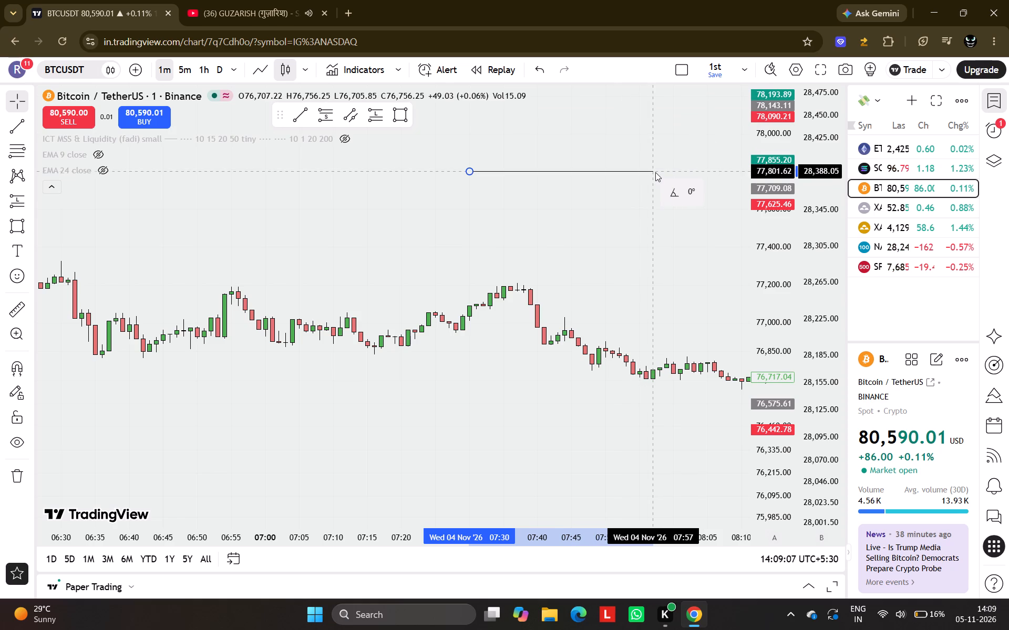
shift+click(655, 172)
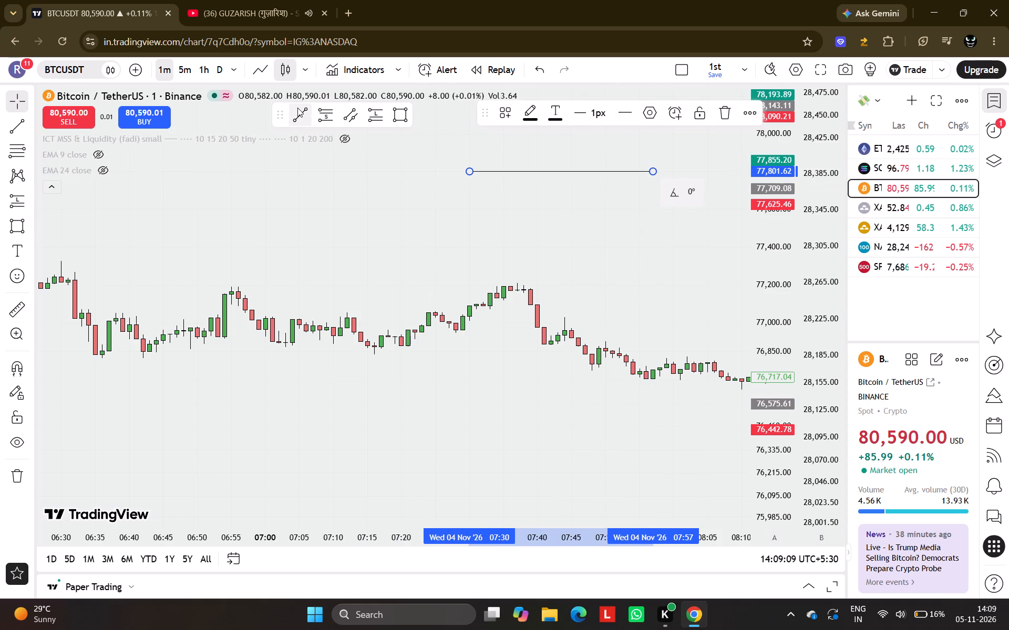
Draw a second horizontal trend line near the range's lows, from 07:30 to 07:57 at about 76,739.
click(297, 108)
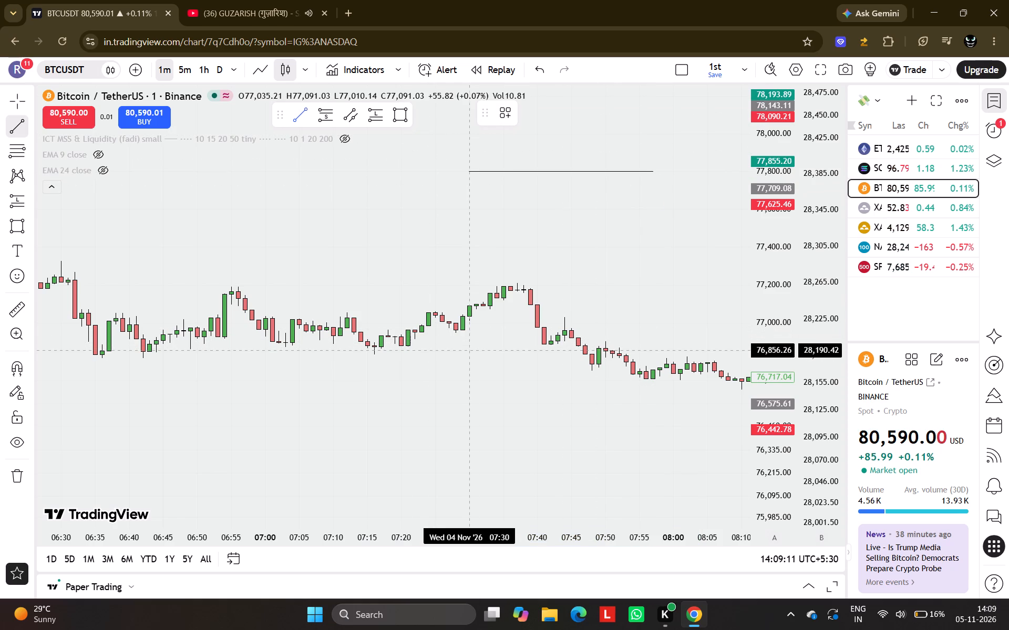
click(471, 372)
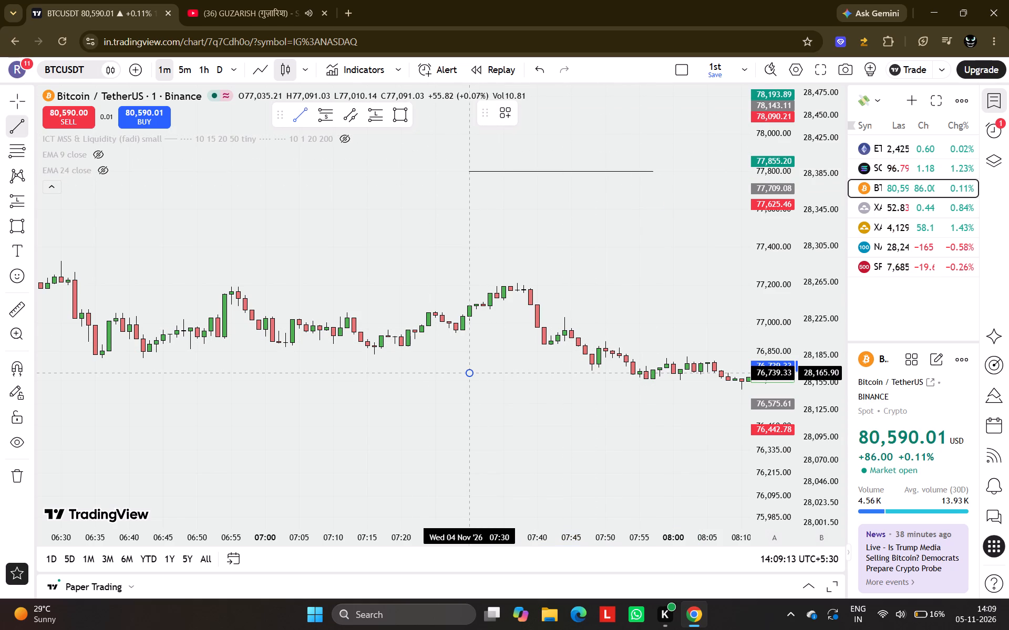
shift+click(654, 390)
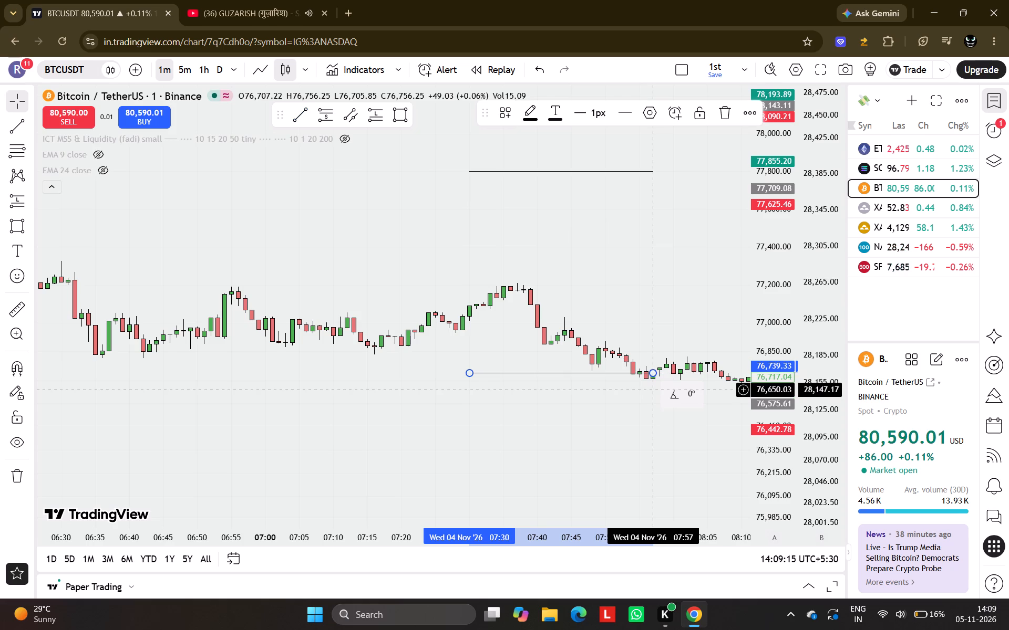
click(654, 374)
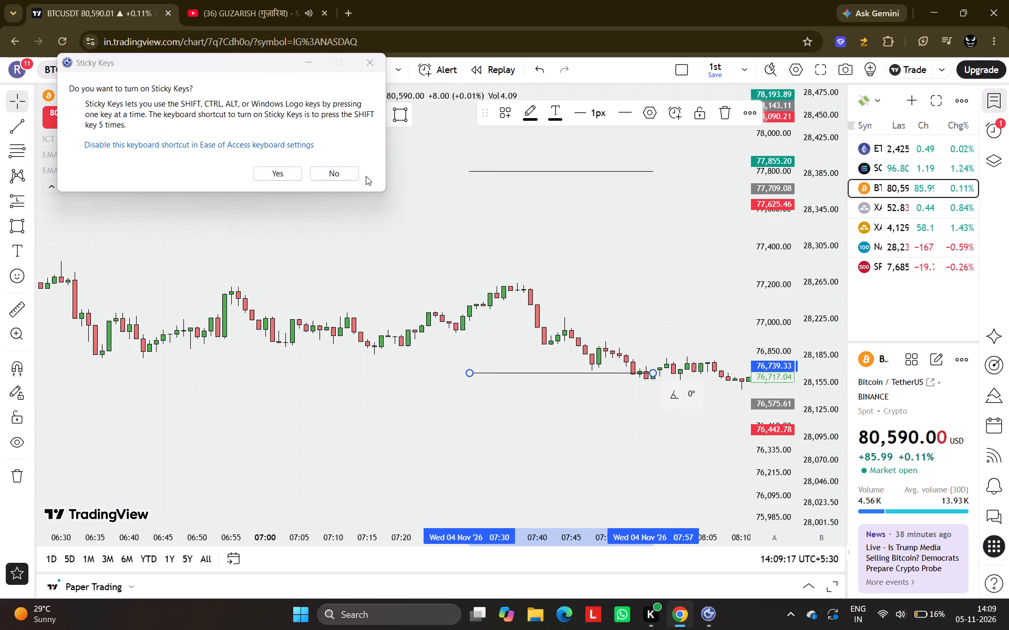
click(654, 374)
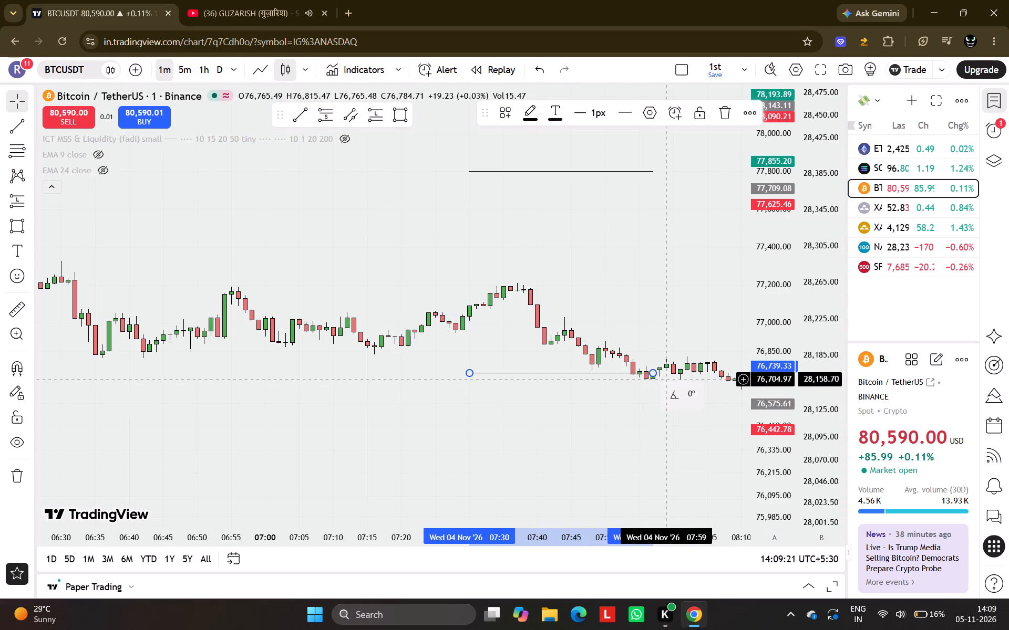
shift+click(666, 379)
click(625, 486)
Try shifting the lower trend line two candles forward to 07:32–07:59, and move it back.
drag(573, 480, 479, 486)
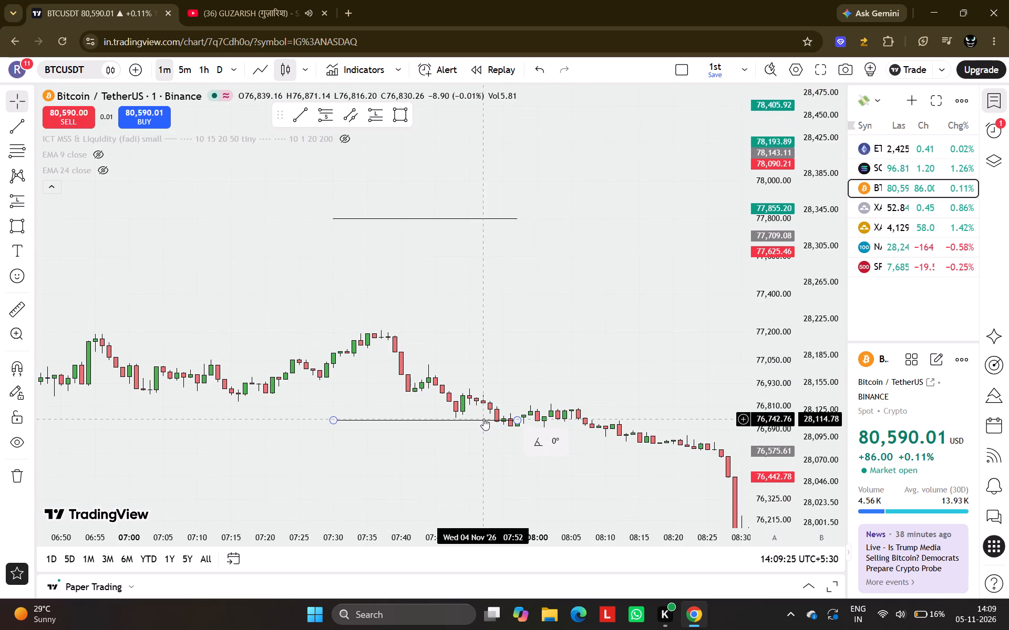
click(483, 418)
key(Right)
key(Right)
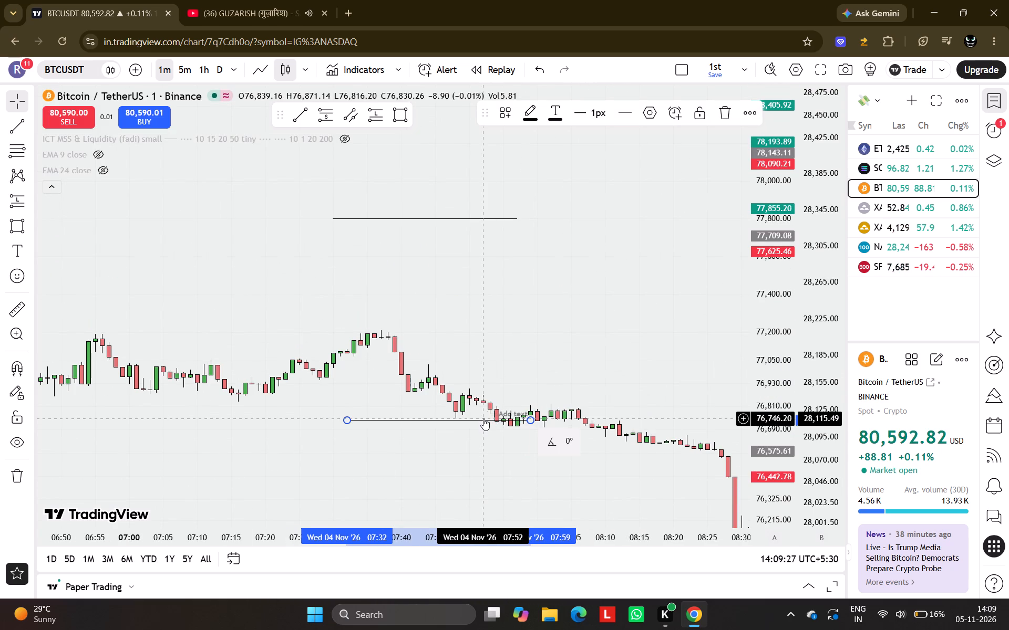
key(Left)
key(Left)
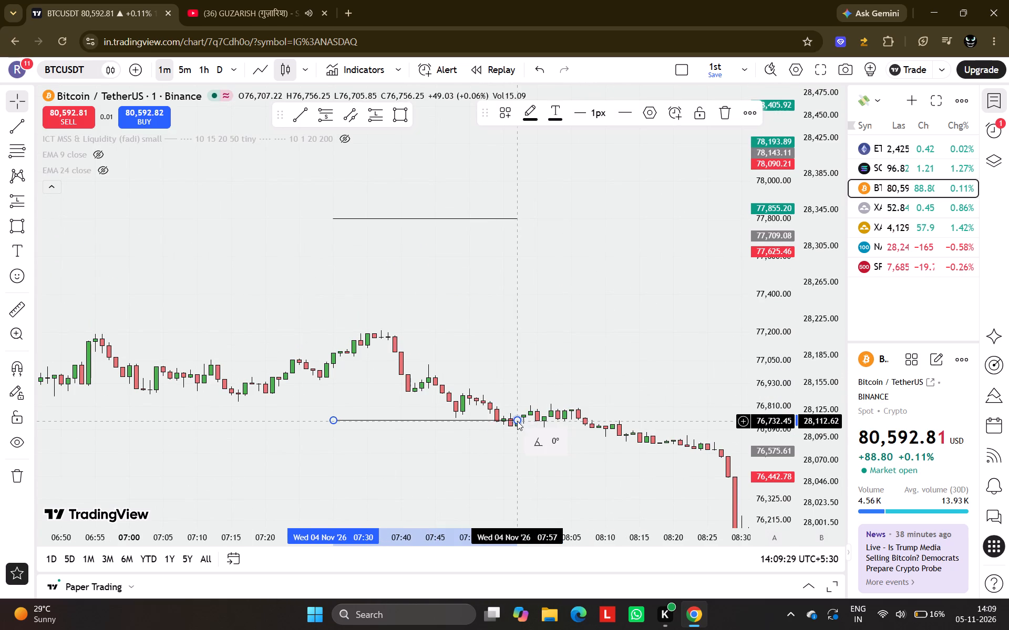
Extend the lower trend line's end point to 07:59, keeping the line horizontal at about 76,739.
drag(517, 421, 531, 424)
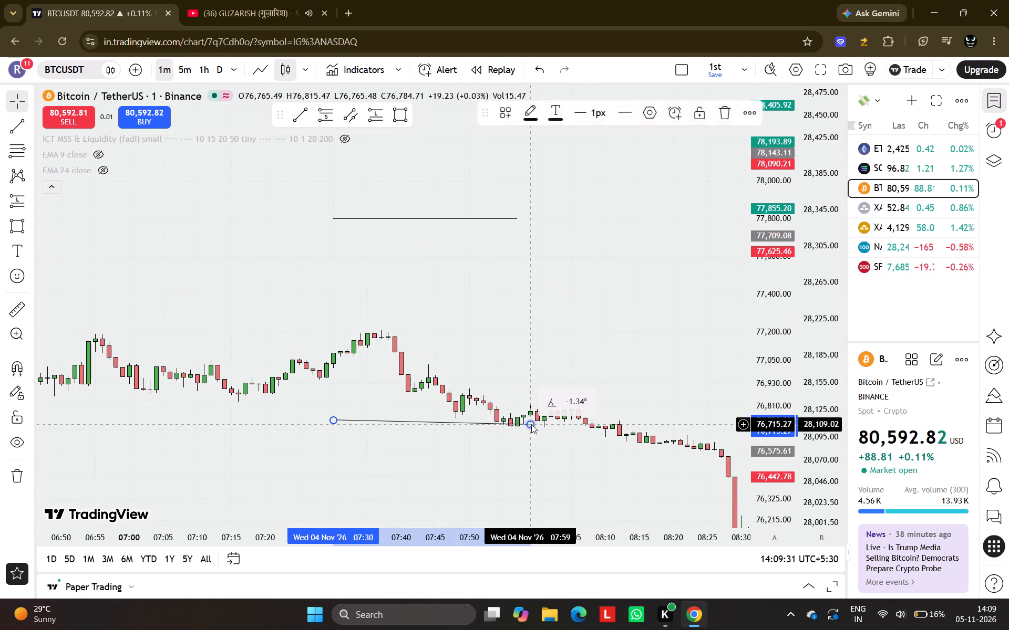
click(531, 424)
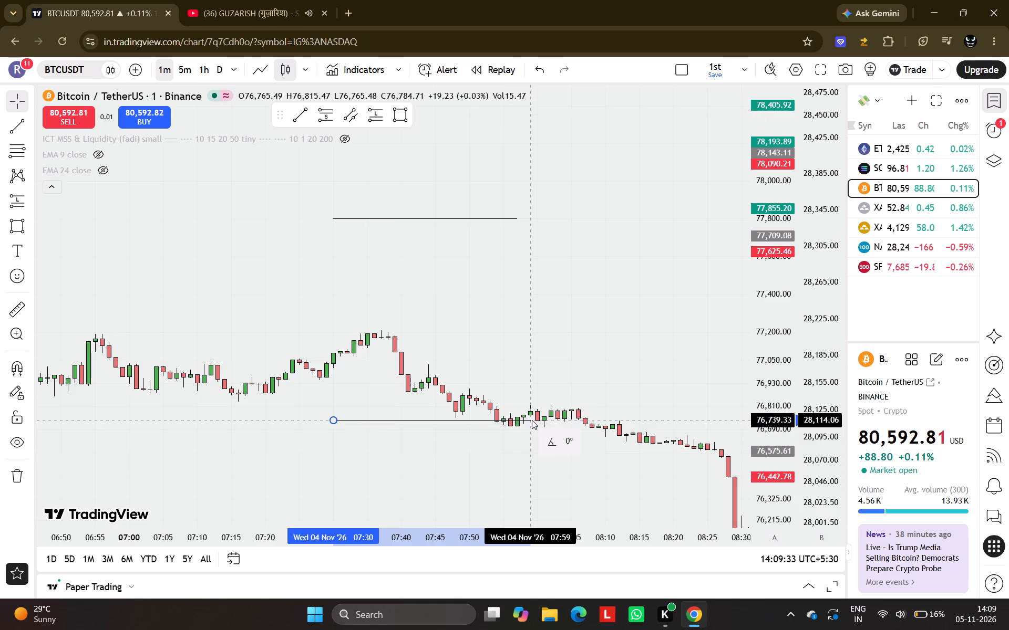
shift+click(532, 420)
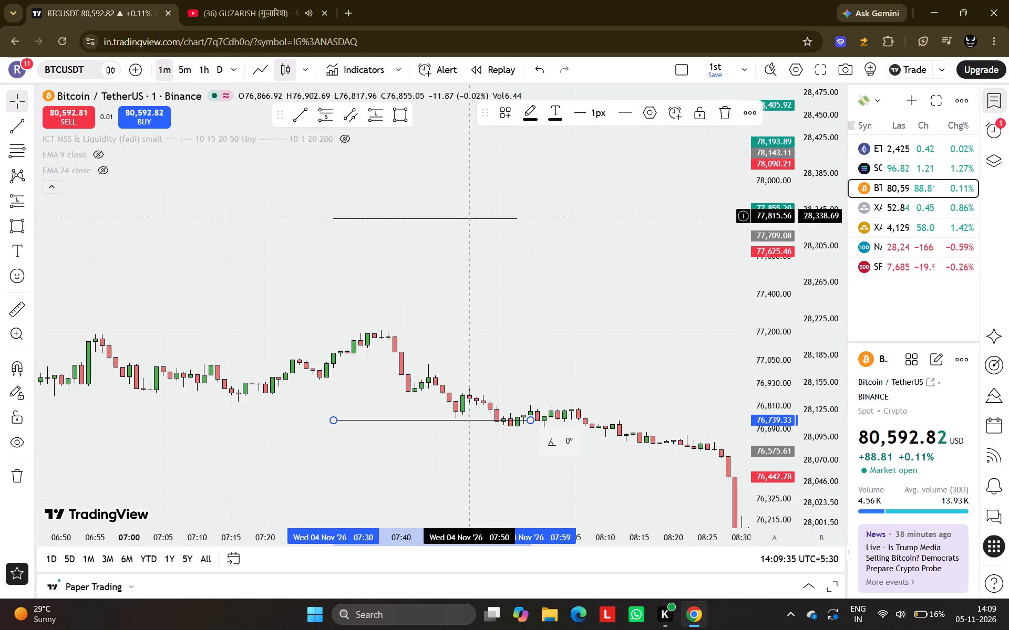
Move the upper trend line down to just above the range's highest candles, at about 77,215.
drag(464, 219, 461, 292)
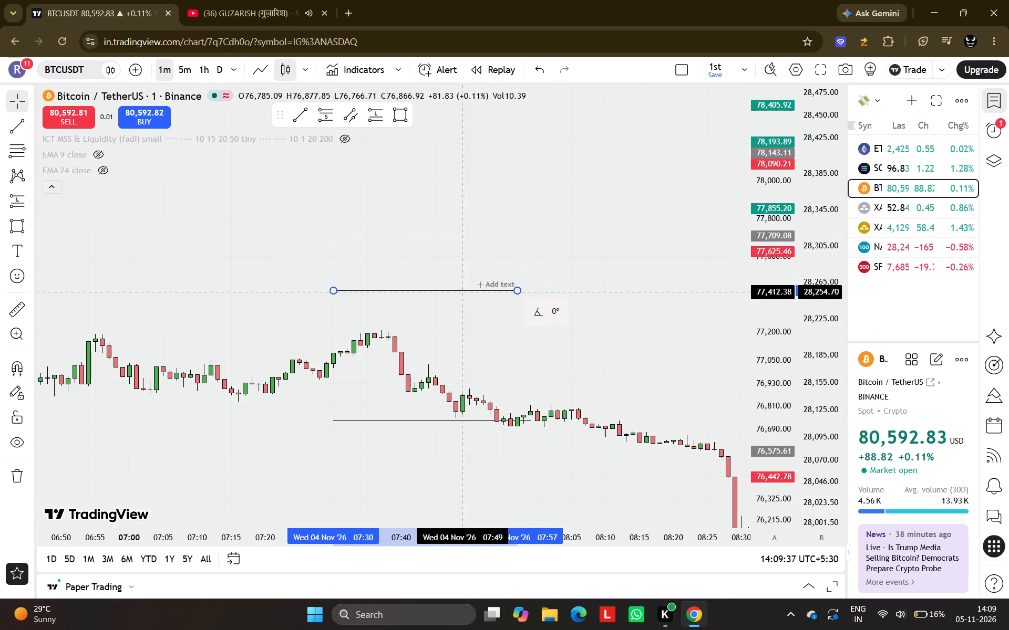
drag(461, 292, 467, 318)
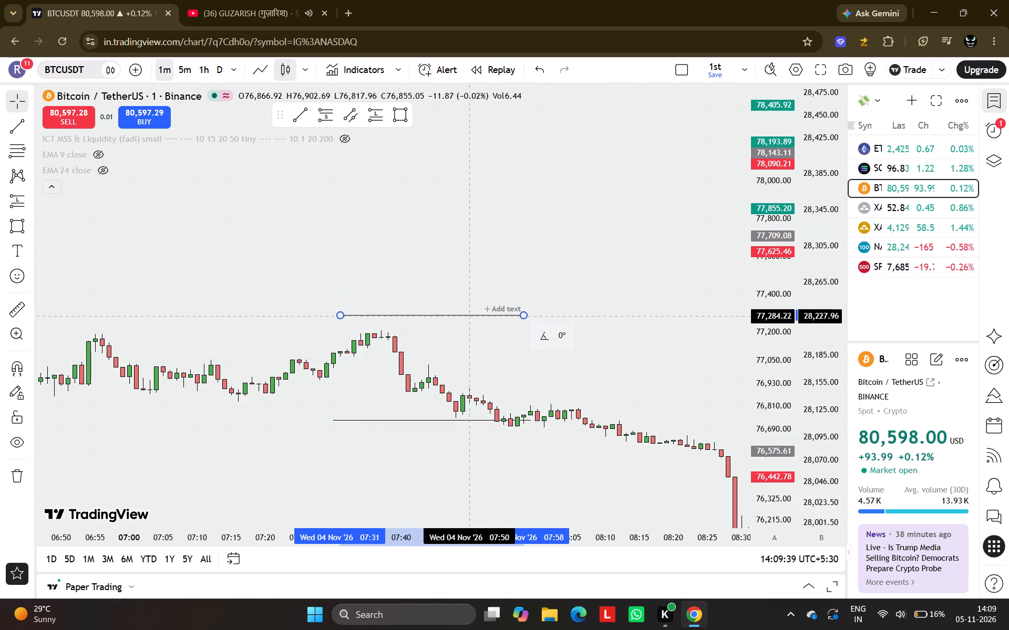
drag(467, 318, 470, 330)
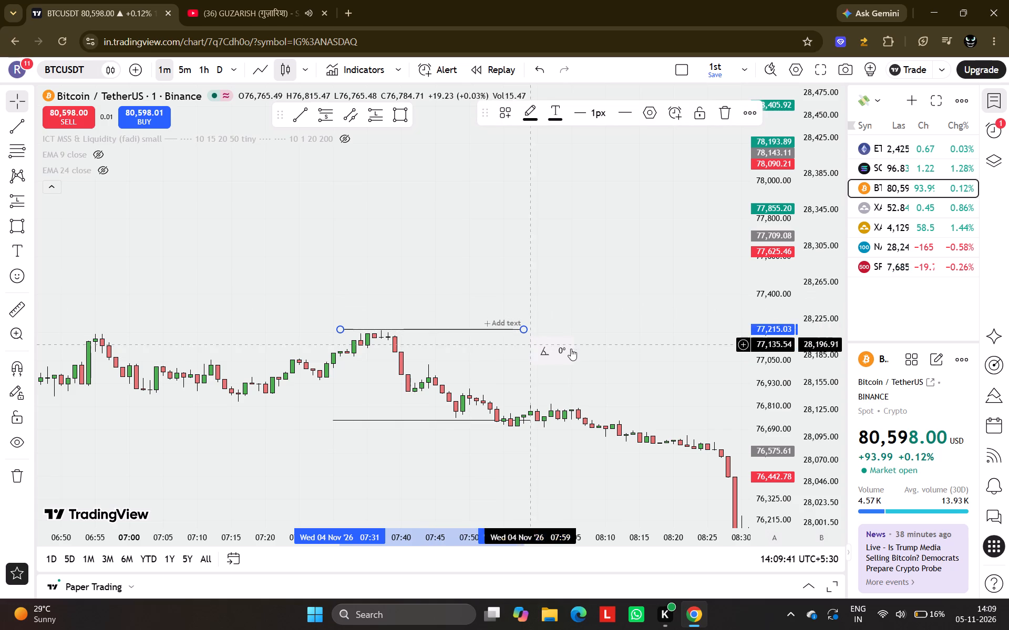
Lower the upper horizontal trend line onto the tip of the range's highest wick, at about 77,207.
scroll(759, 308, up, 11)
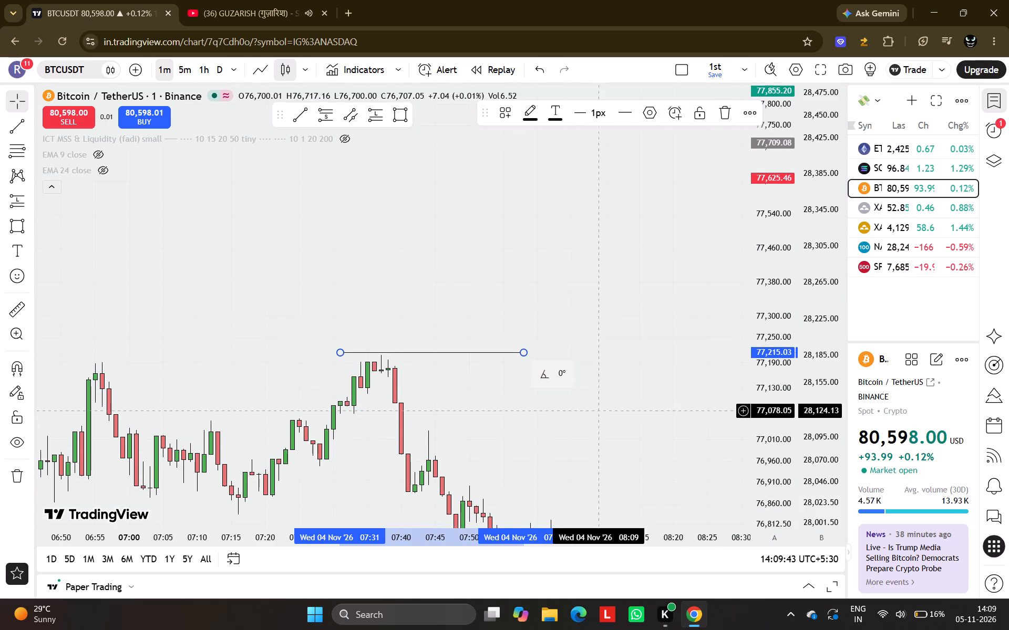
drag(522, 423, 739, 170)
scroll(739, 170, up, 5)
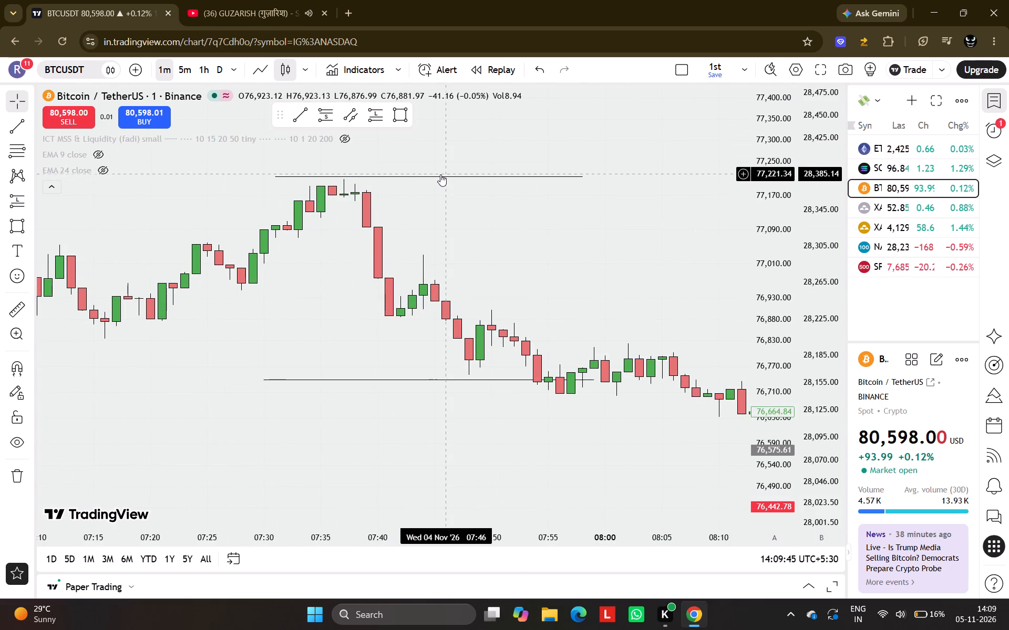
drag(442, 175, 446, 179)
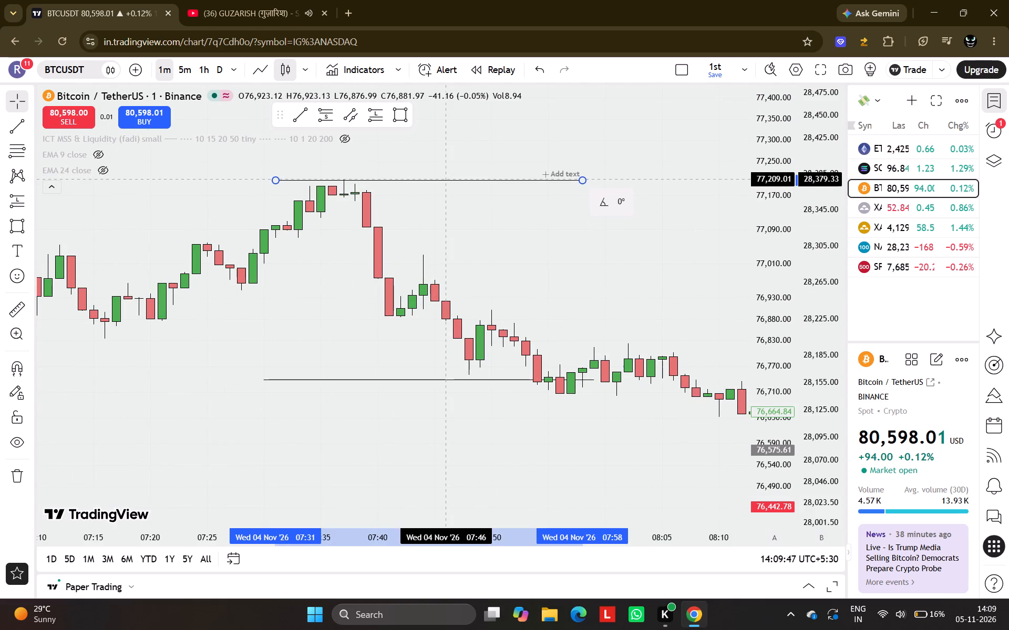
drag(446, 179, 447, 178)
drag(466, 203, 469, 209)
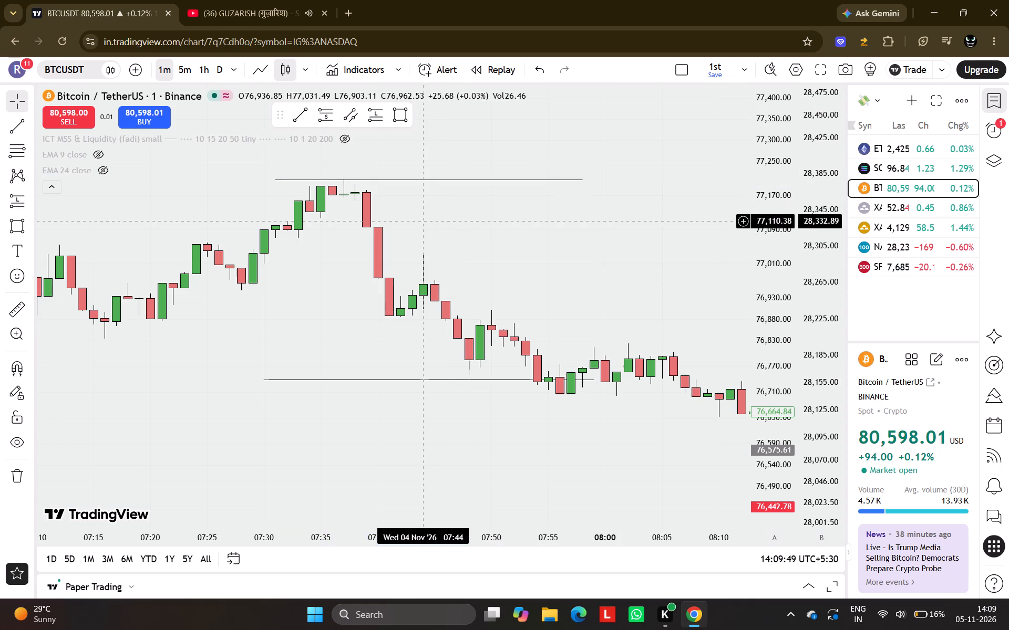
click(409, 179)
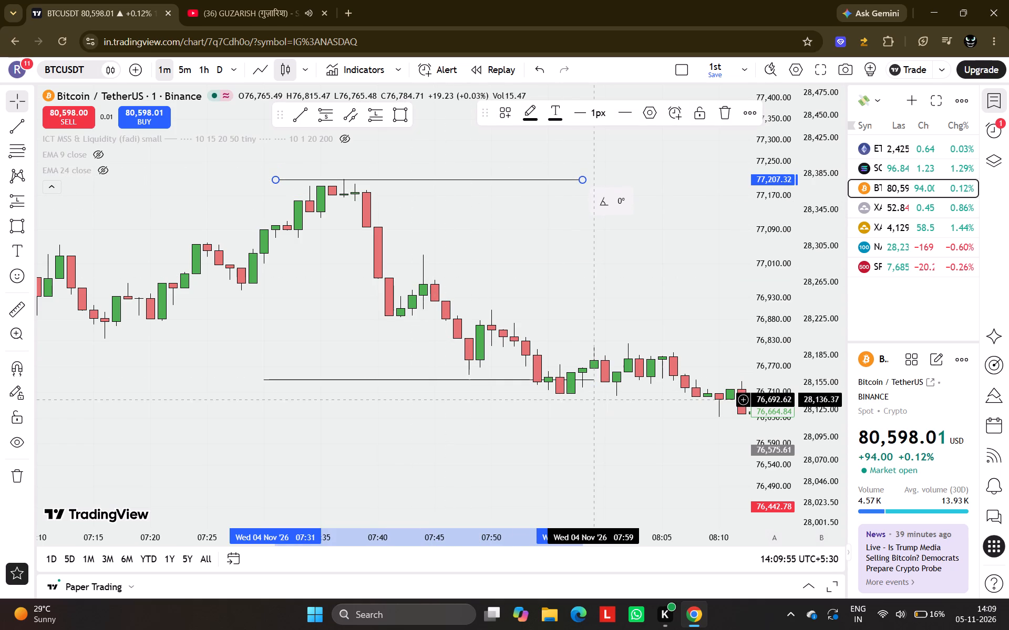
Move the lower horizontal trend line down to the range's lowest wicks at about 76,706, spanning 07:31 to 08:00.
drag(506, 379, 506, 389)
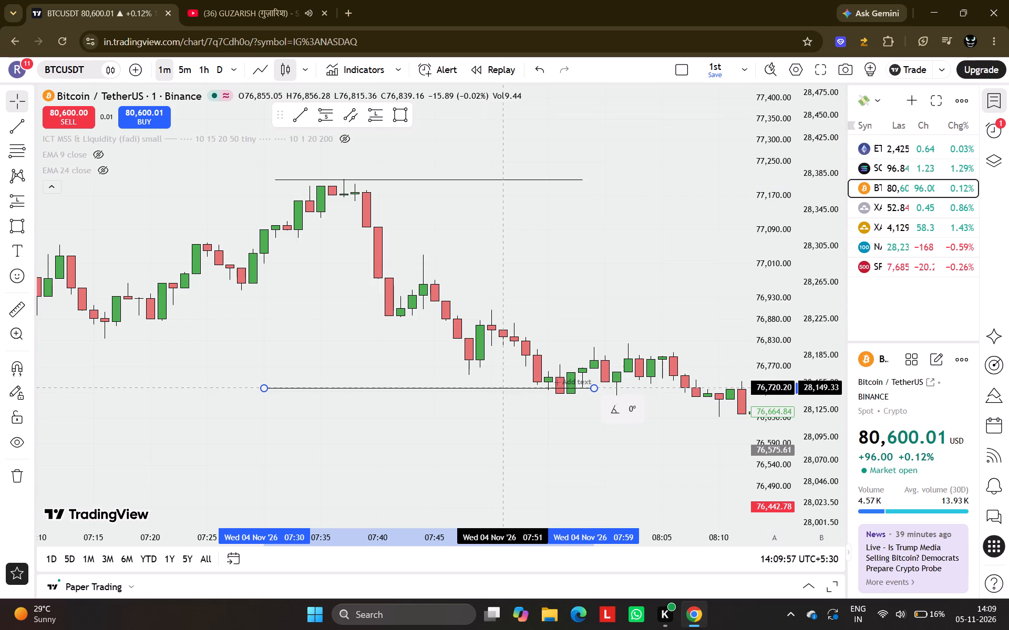
drag(506, 389, 509, 393)
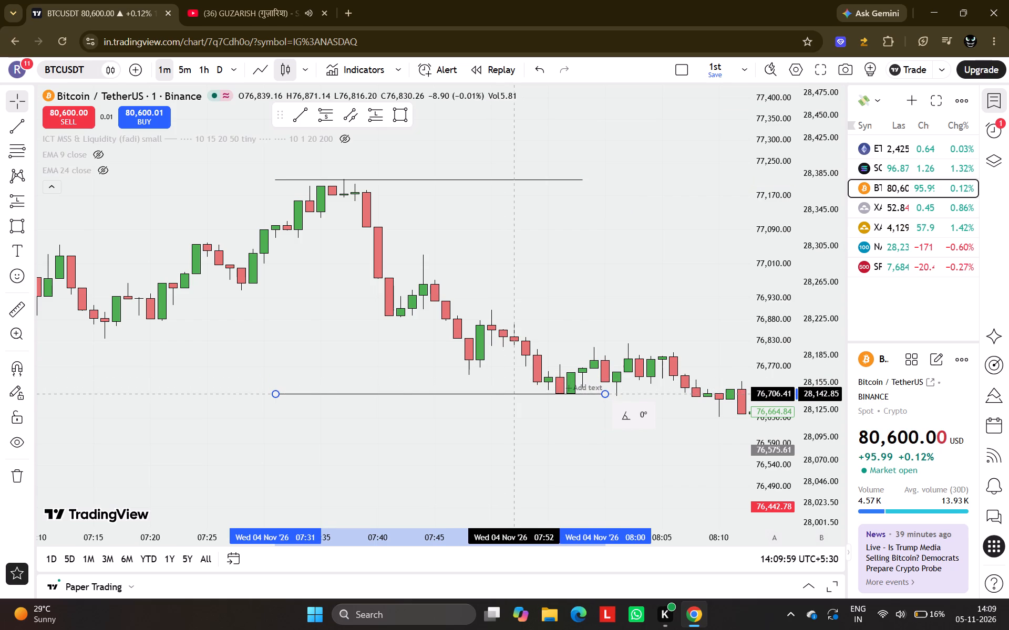
drag(509, 393, 509, 393)
Draw a downward Fibonacci retracement from the range high at 07:30, about 77,207, to the range low at about 76,705.
drag(547, 507, 524, 482)
scroll(524, 482, down, 5)
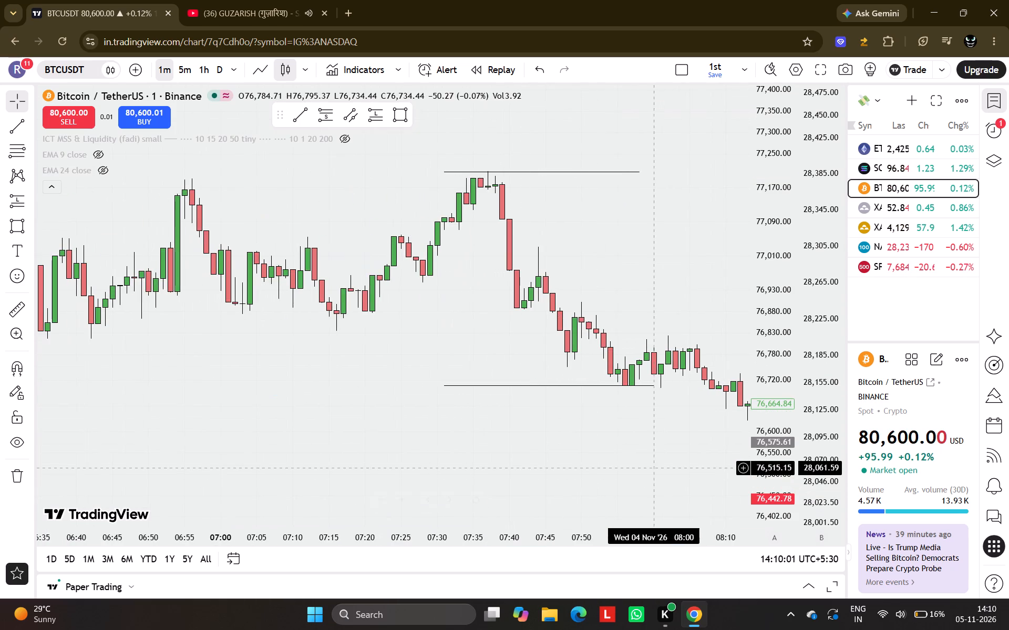
drag(654, 467, 527, 506)
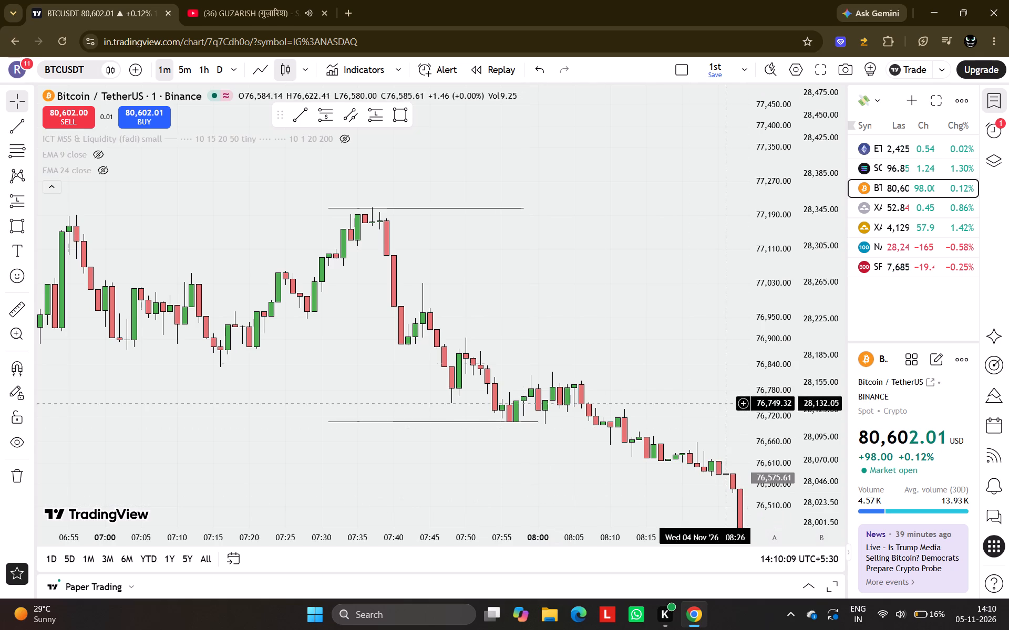
scroll(681, 349, down, 6)
drag(679, 341, 427, 302)
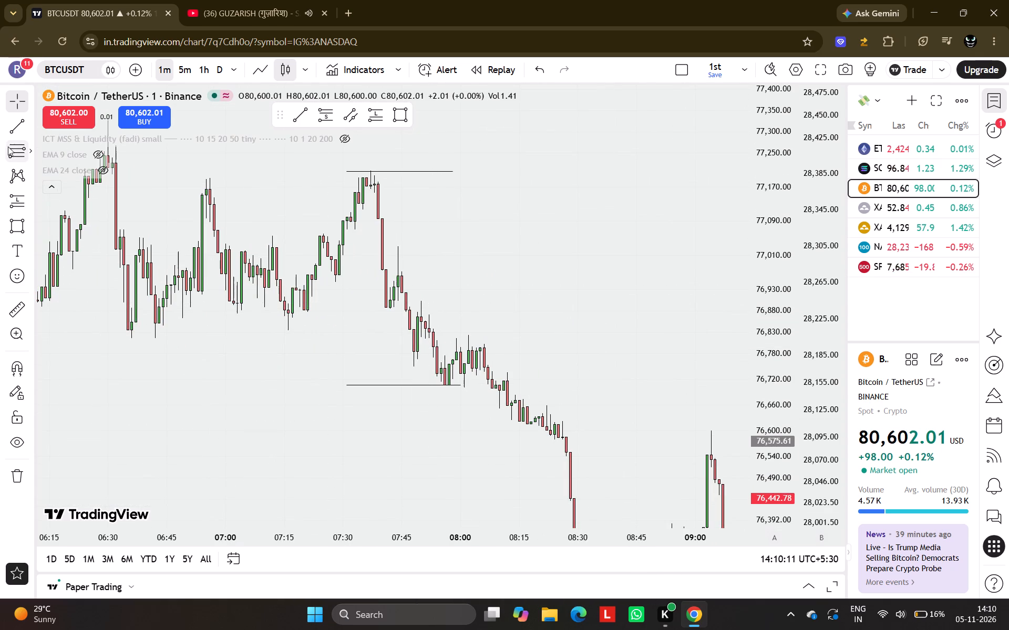
click(15, 150)
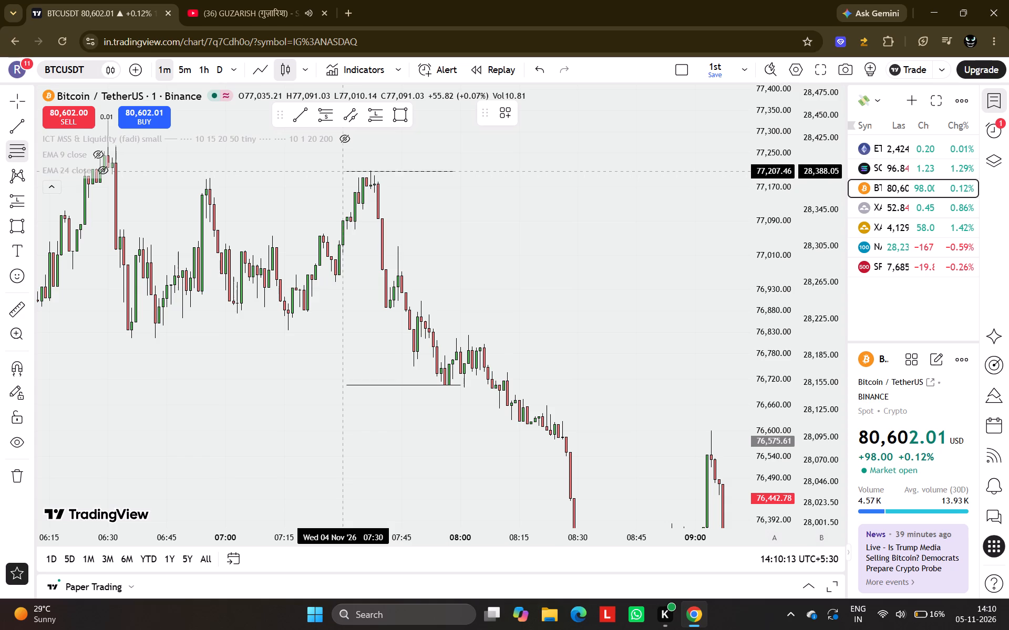
drag(342, 171, 639, 395)
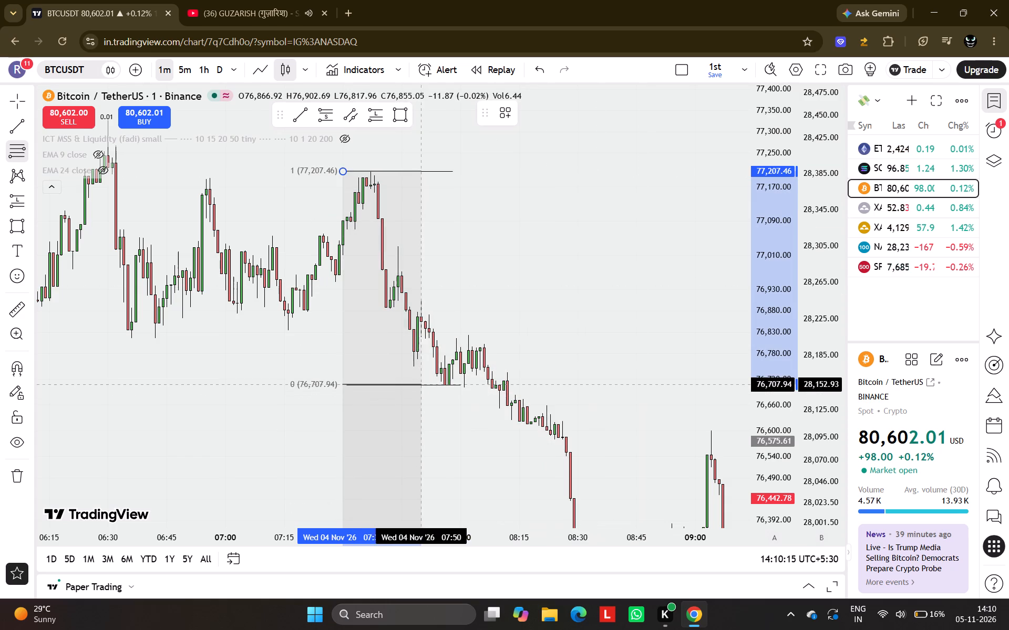
click(483, 385)
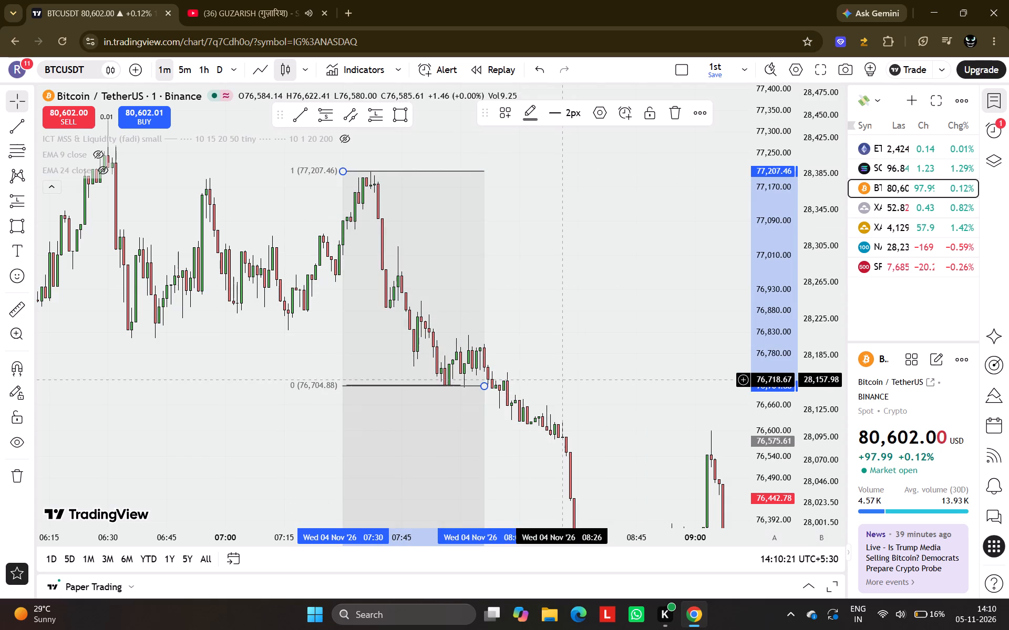
Draw a rectangle between the downward Fibonacci's -2 and -2.5 levels, about 75,698 to 75,454, from 07:45 to 09:07.
scroll(561, 380, down, 4)
drag(652, 402, 637, 192)
scroll(780, 384, down, 2)
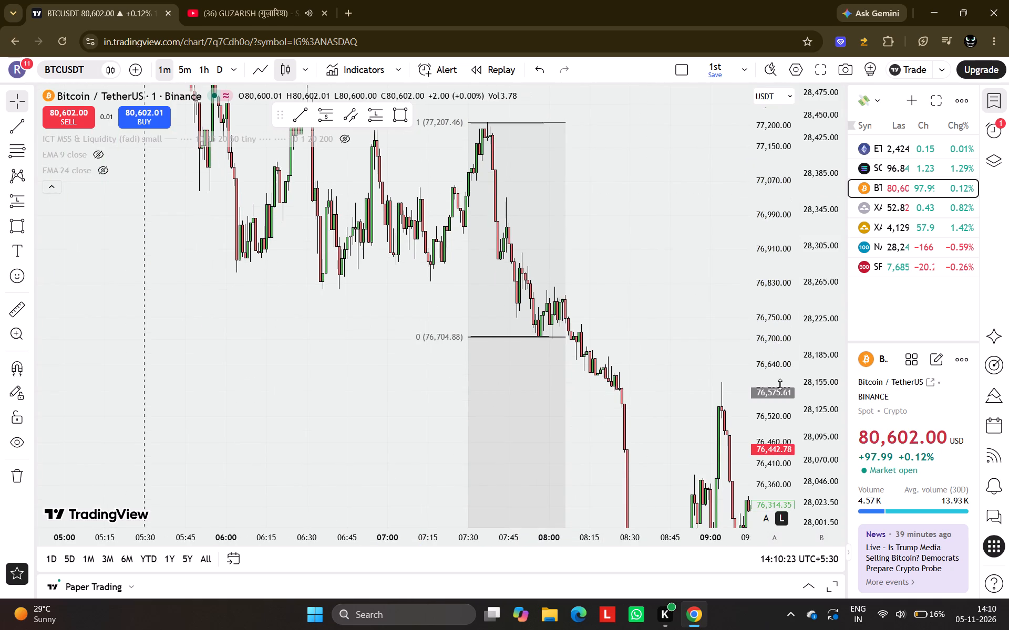
scroll(780, 384, down, 12)
drag(632, 412, 626, 244)
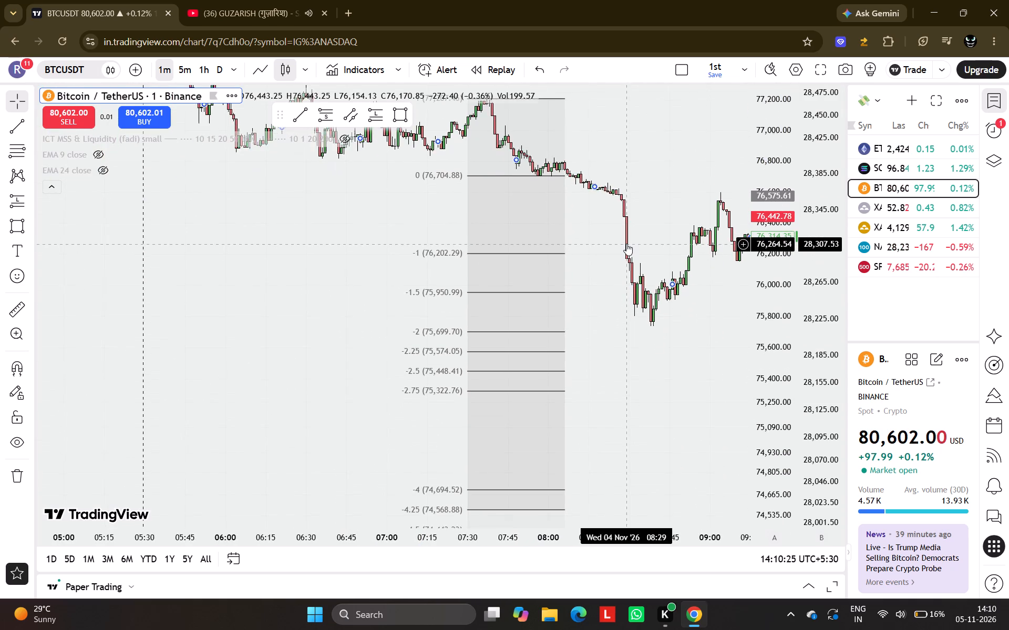
scroll(626, 244, up, 4)
scroll(763, 230, up, 11)
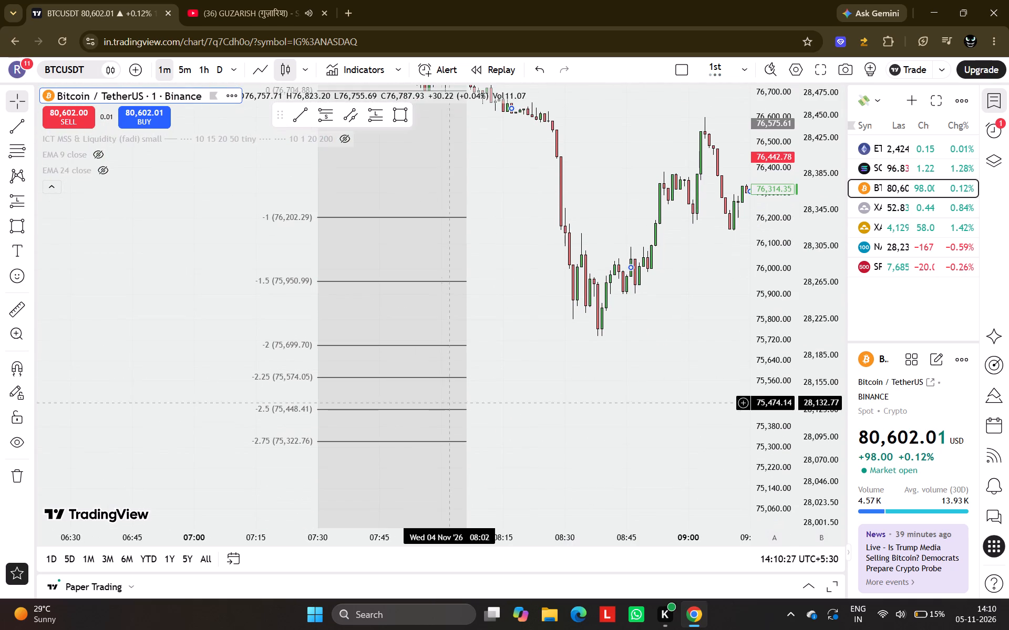
drag(498, 349, 493, 271)
click(404, 120)
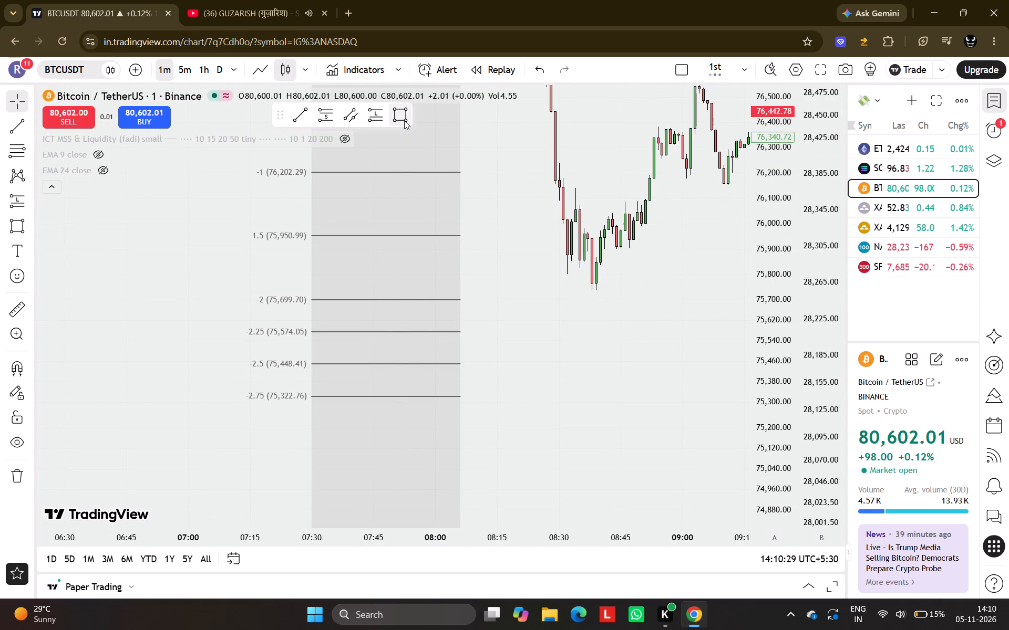
drag(374, 300, 549, 361)
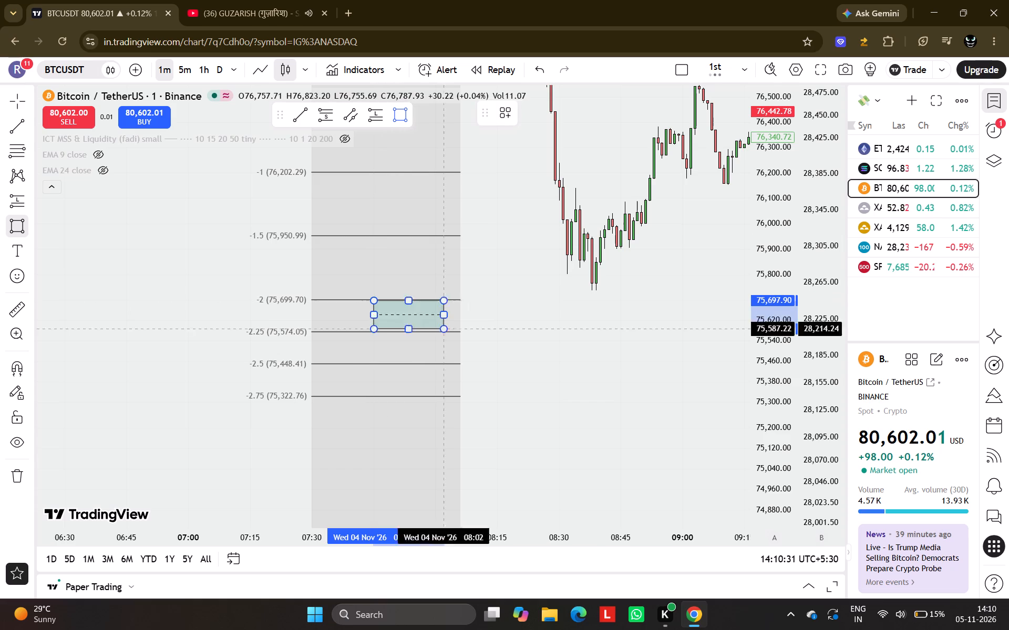
drag(549, 361, 564, 364)
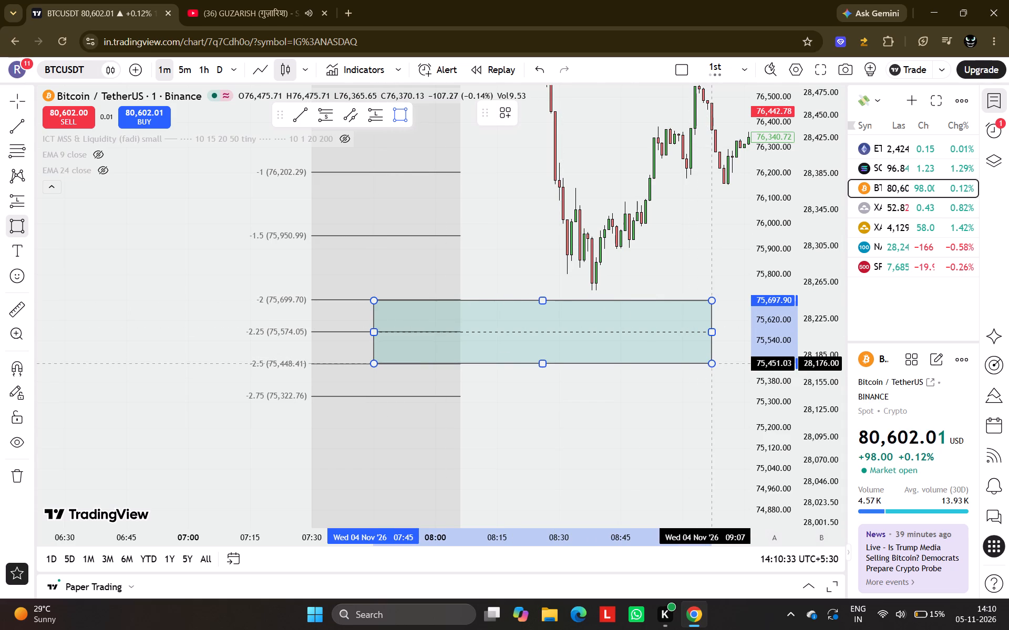
click(712, 362)
Extend the lower zone rectangle's end past 09:50 to just before 10:30, keeping its price bounds.
scroll(706, 408, down, 2)
drag(706, 408, 415, 432)
drag(589, 341, 734, 336)
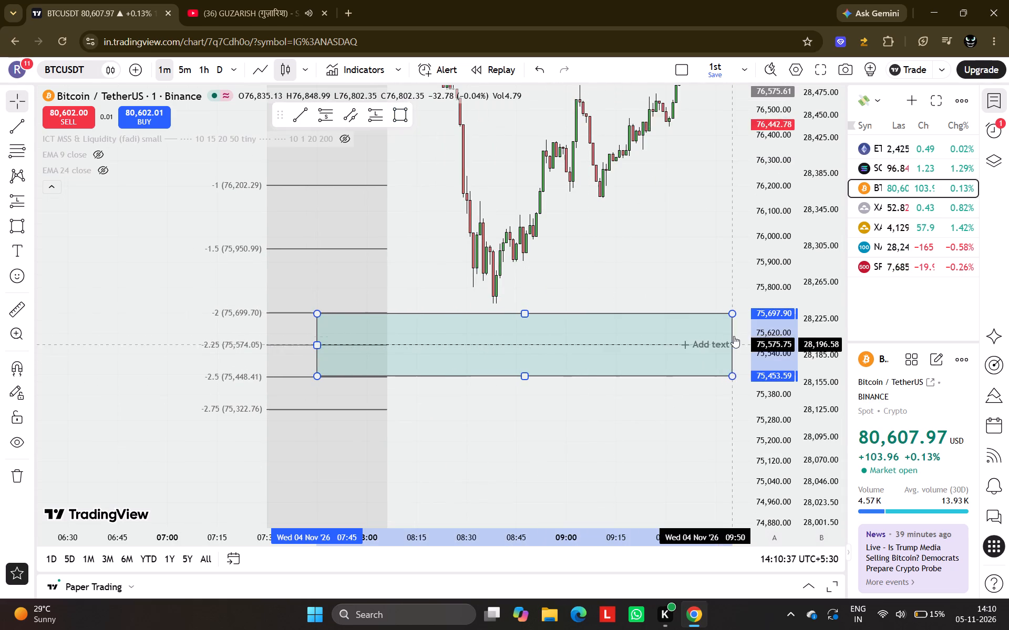
scroll(754, 395, down, 6)
scroll(676, 422, down, 4)
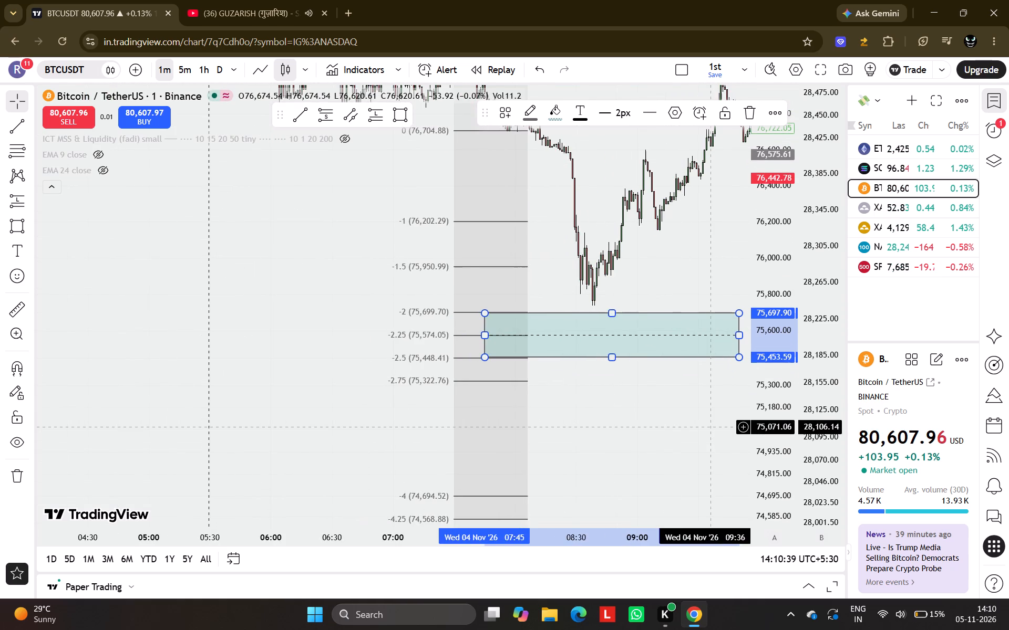
drag(711, 427, 386, 438)
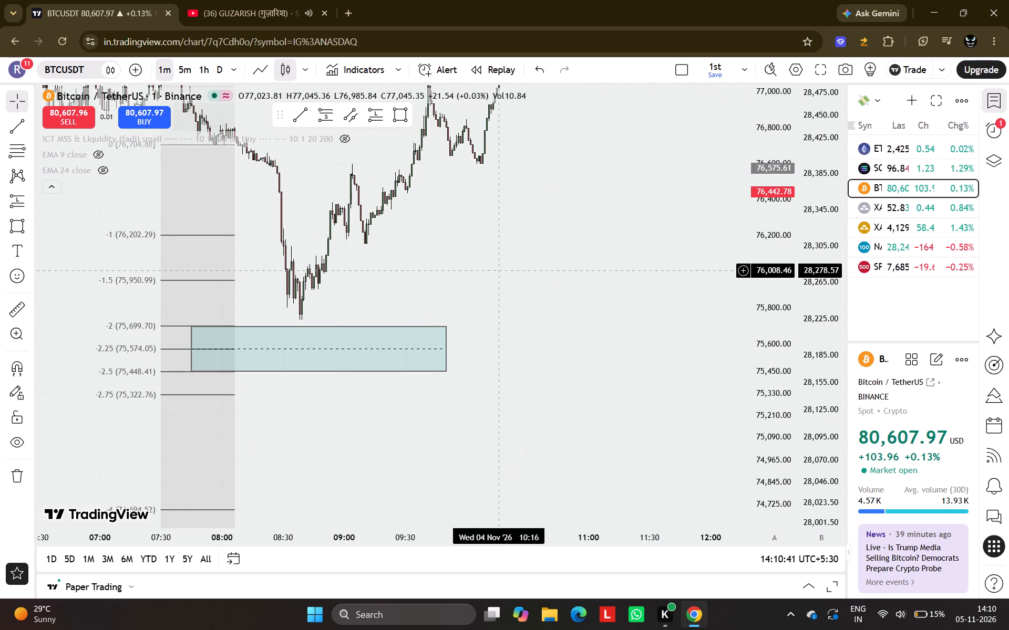
drag(471, 250, 583, 353)
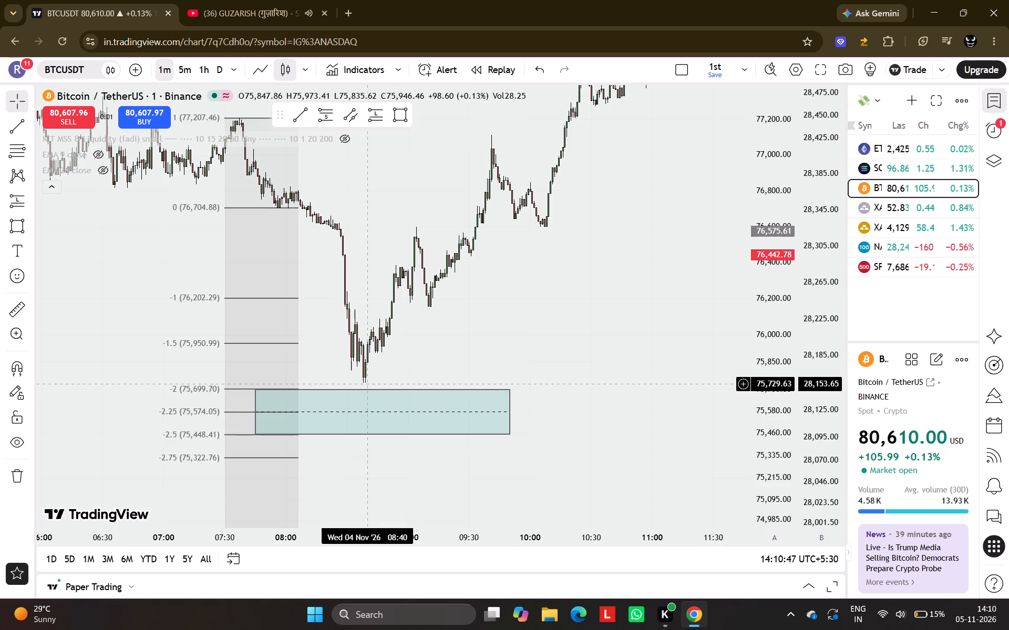
drag(604, 348, 466, 456)
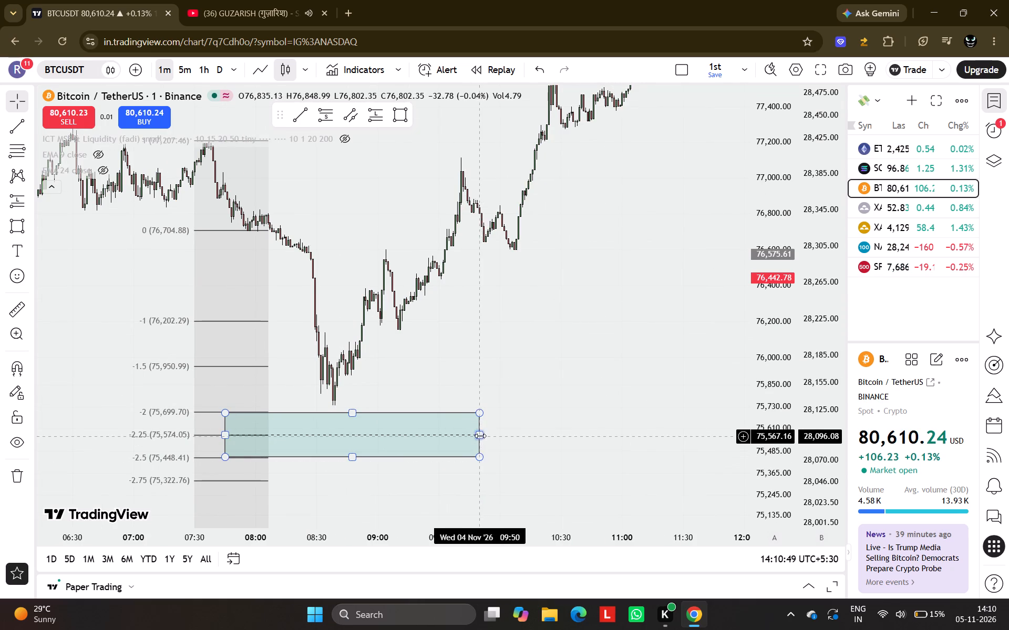
drag(481, 435, 555, 437)
Draw an upward Fibonacci retracement from the range low at 07:32, about 76,705, to the range high at about 77,211.
drag(622, 335, 420, 526)
scroll(420, 526, down, 6)
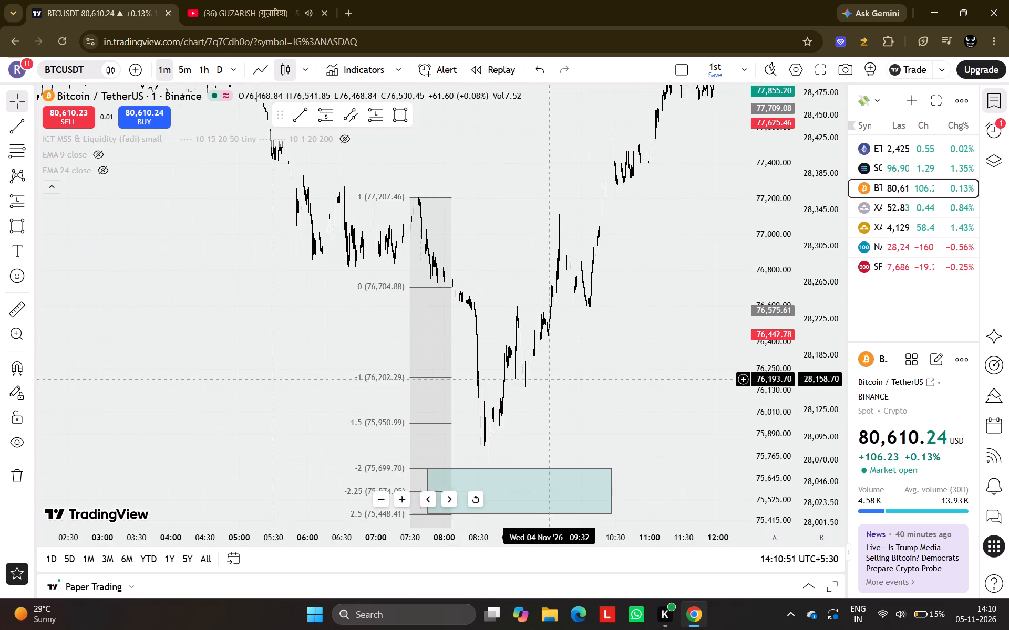
drag(553, 376, 341, 568)
drag(601, 346, 619, 438)
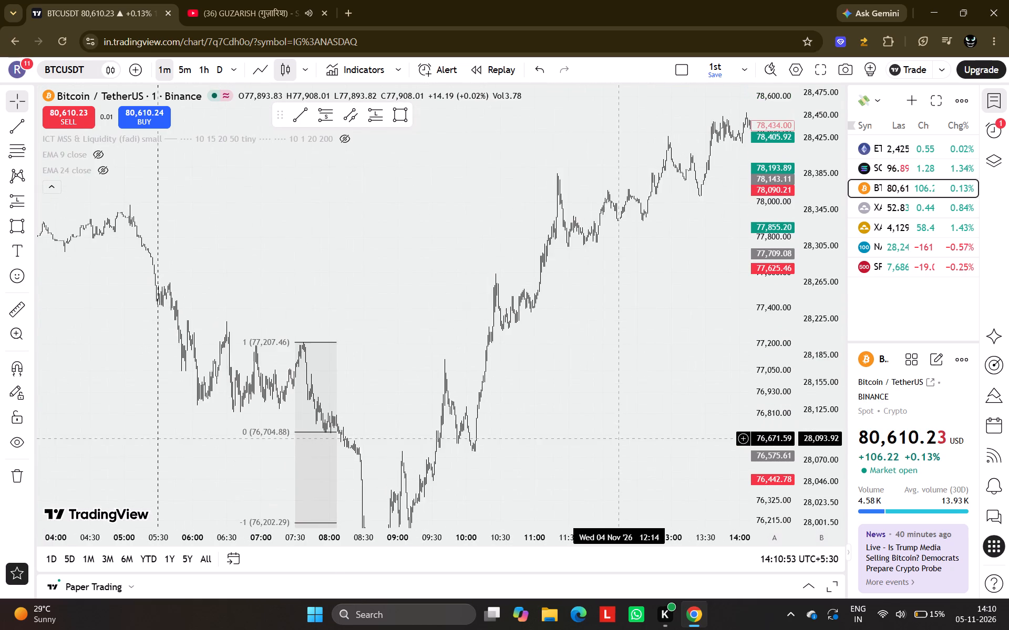
scroll(619, 438, up, 1)
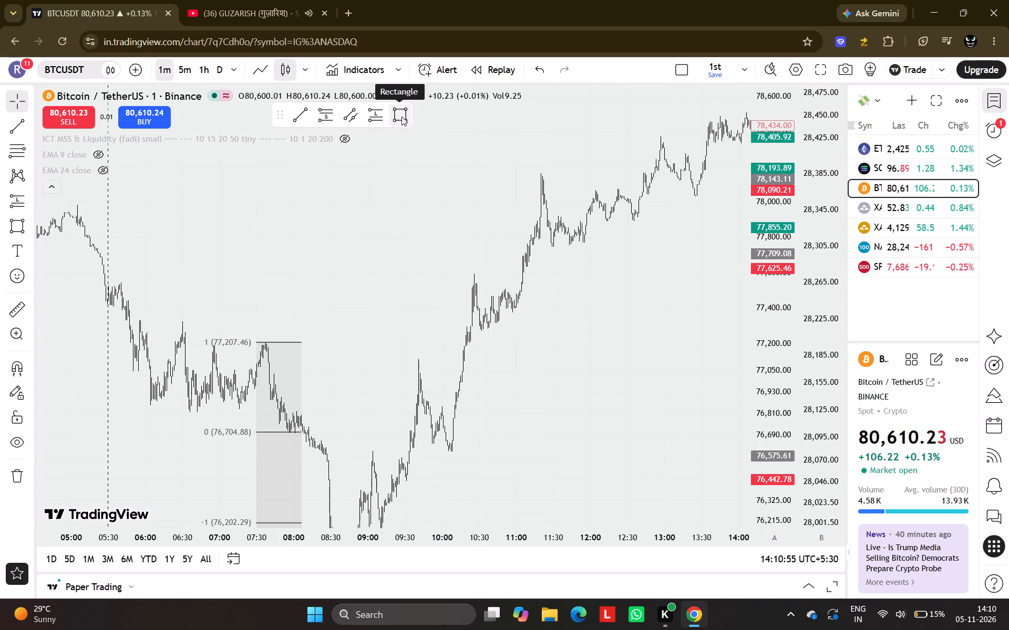
click(14, 158)
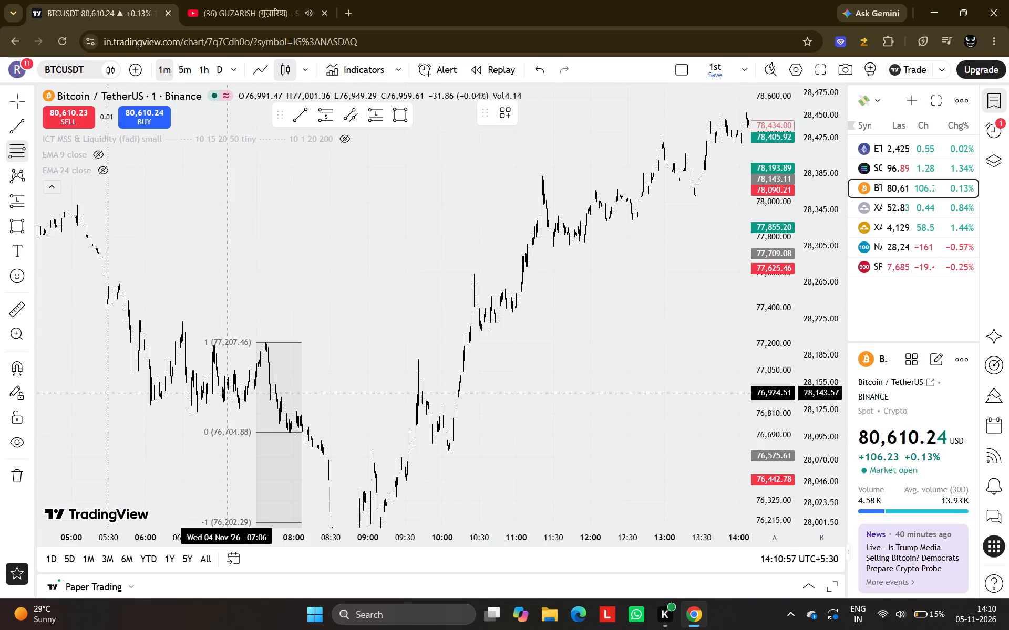
click(260, 432)
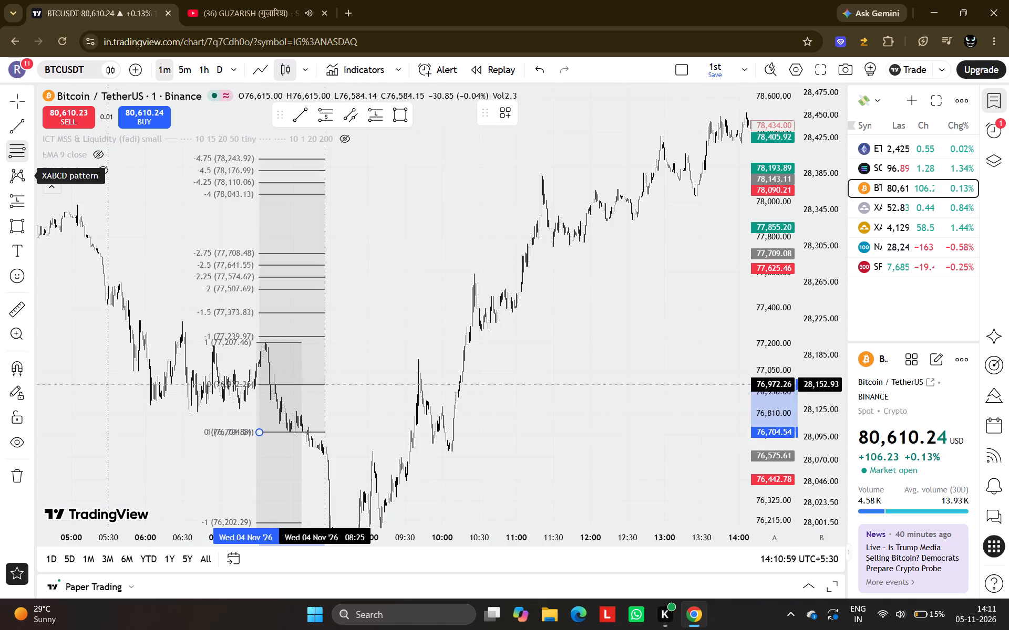
click(365, 342)
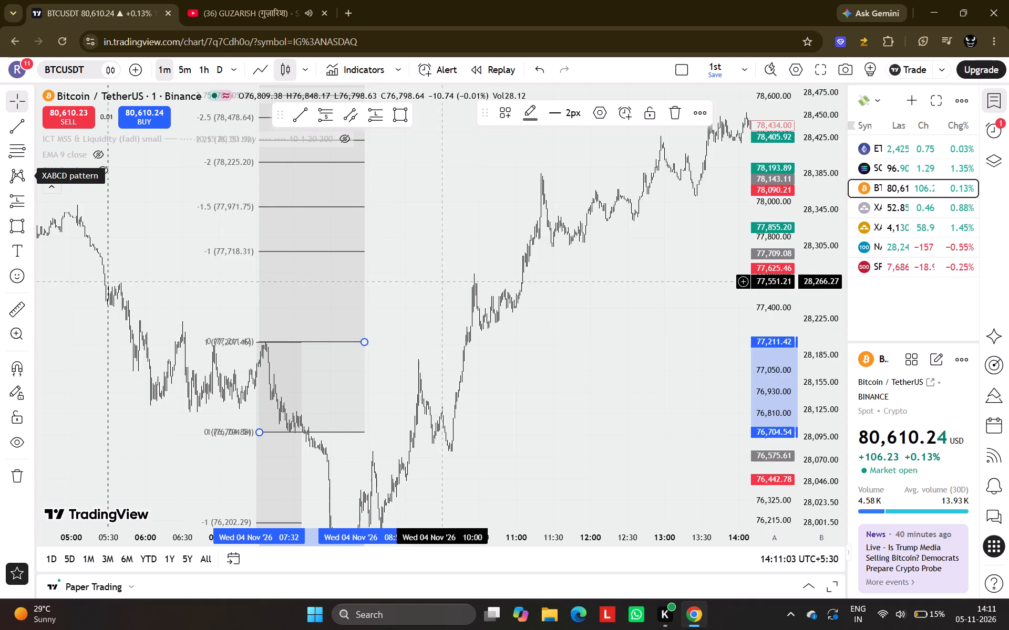
Draw a rectangle between the upward Fibonacci's -2 and -2.5 levels, up to about 78,478, from 08:29 to 13:04.
drag(436, 278, 492, 415)
scroll(476, 235, up, 4)
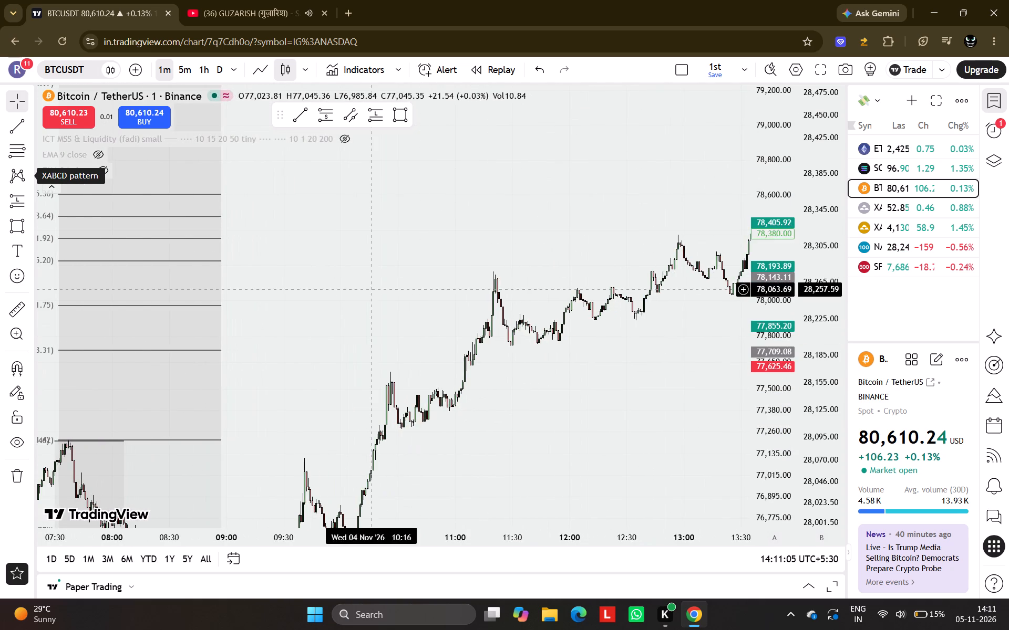
drag(370, 289, 502, 358)
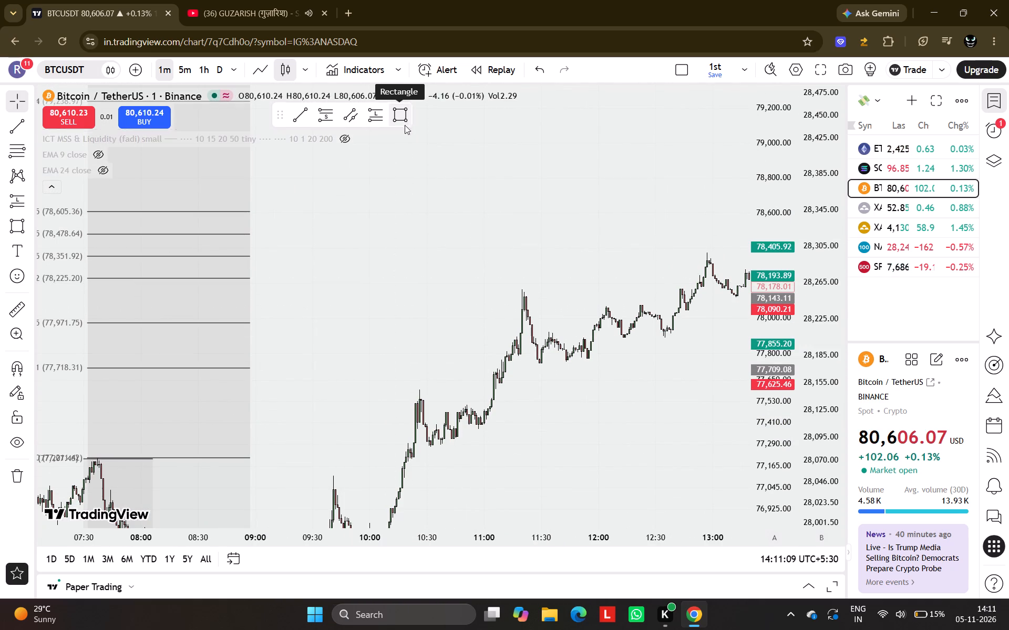
click(397, 113)
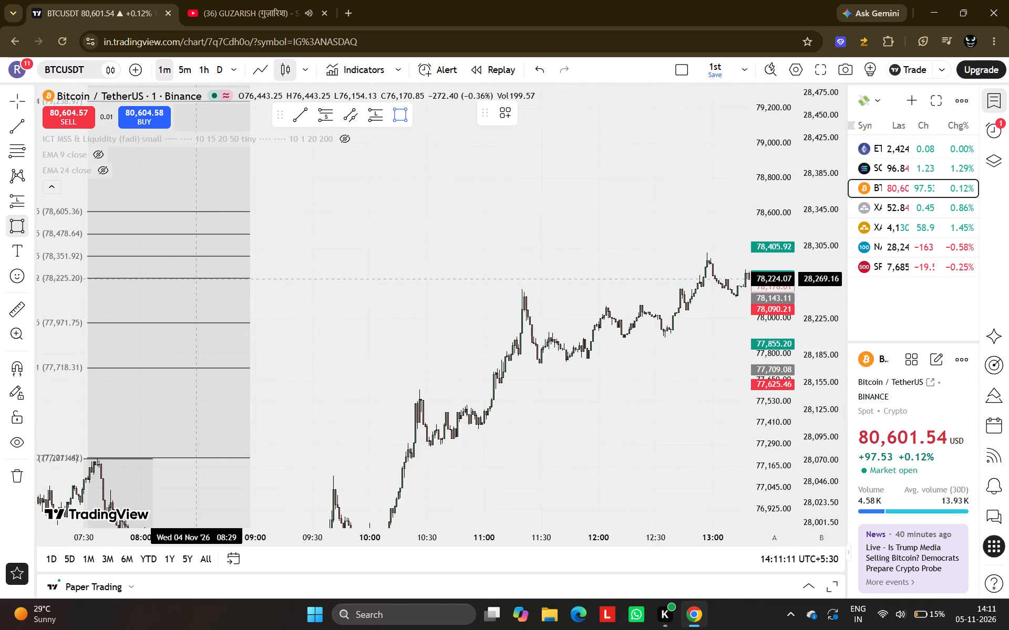
click(197, 277)
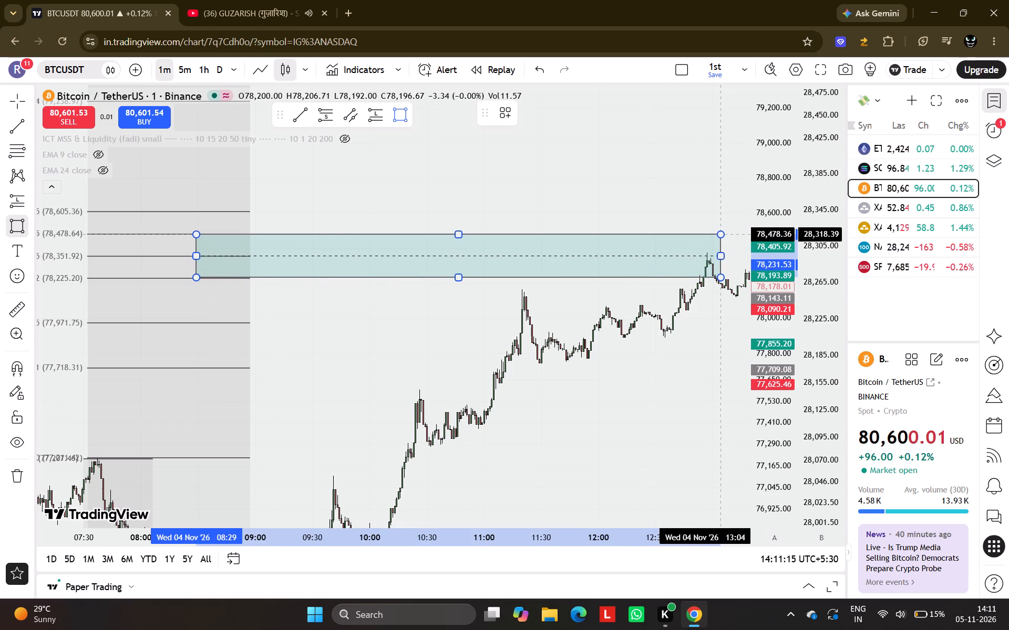
click(720, 234)
Draw a small rectangle just under the upper zone's lower edge, about 78,206 to 78,233, from 12:52 to 13:04.
scroll(705, 373, up, 5)
drag(686, 356, 617, 496)
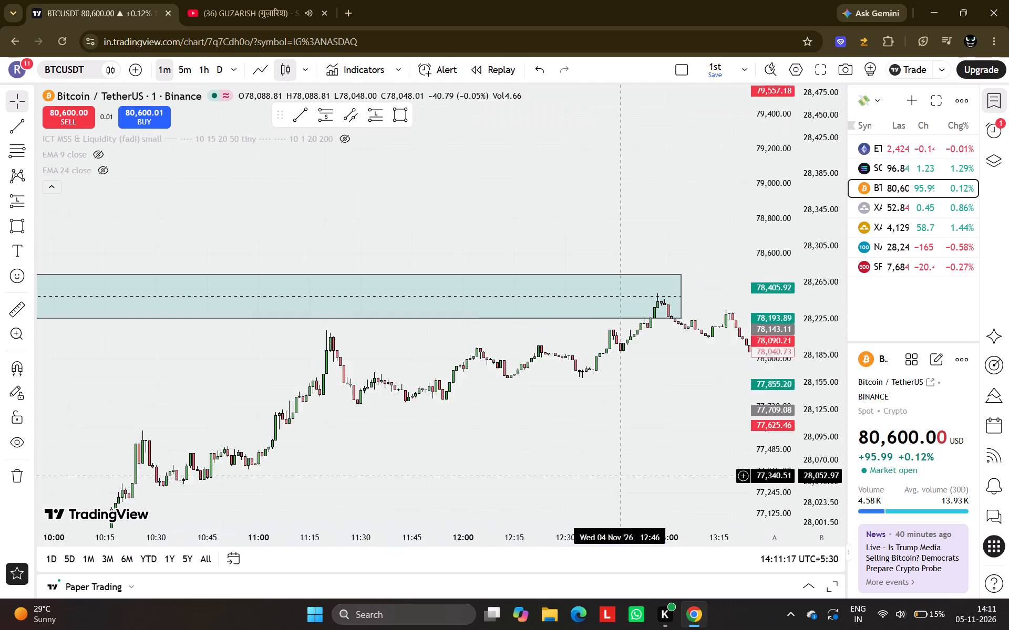
scroll(748, 354, down, 1)
scroll(772, 301, up, 11)
scroll(772, 301, up, 10)
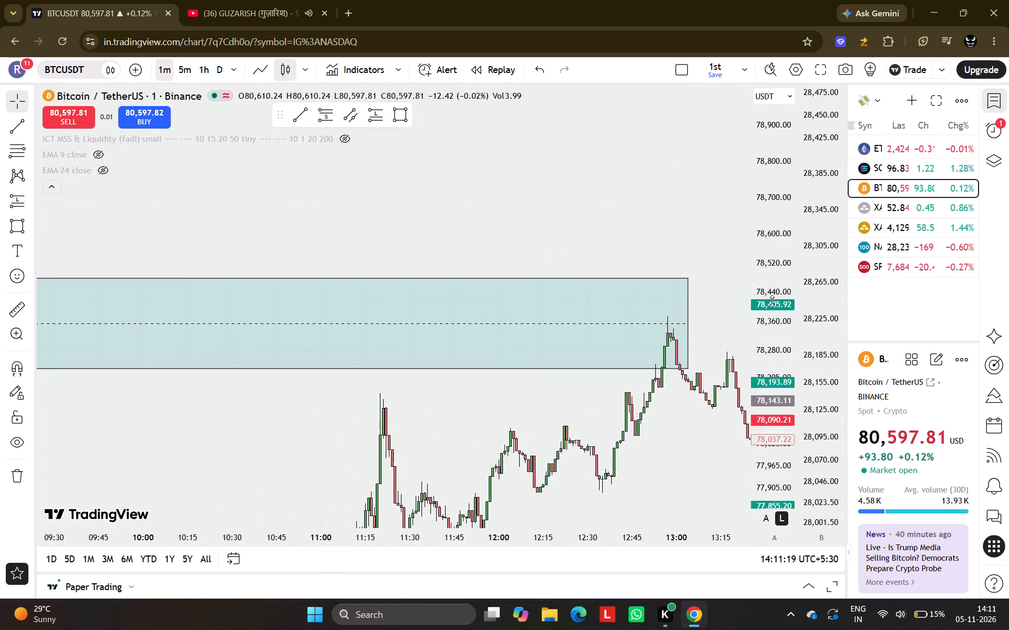
drag(524, 498, 529, 320)
scroll(529, 320, up, 6)
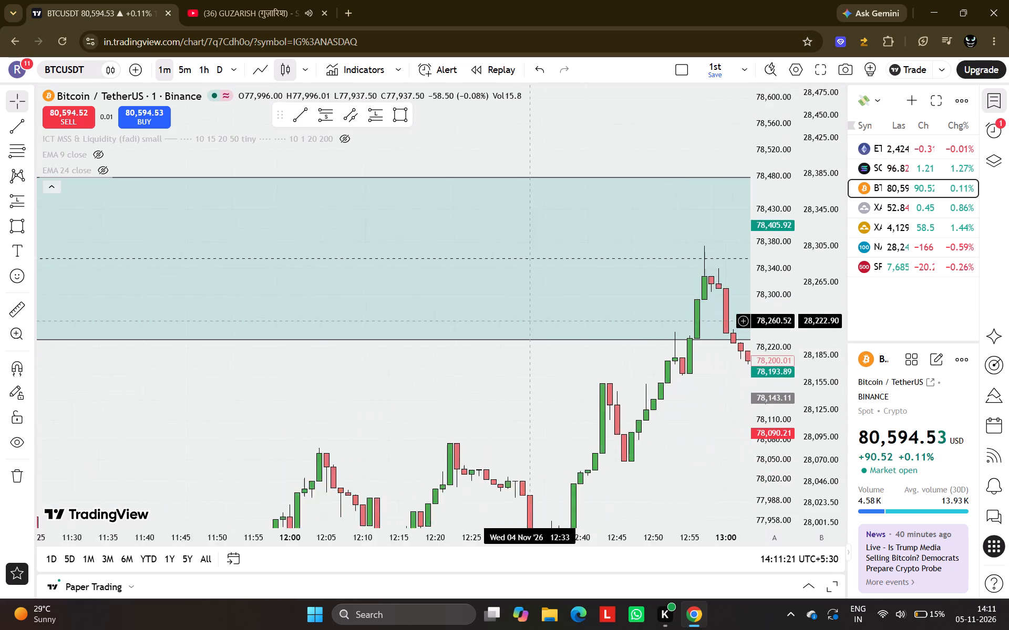
scroll(529, 320, up, 2)
drag(655, 451, 586, 473)
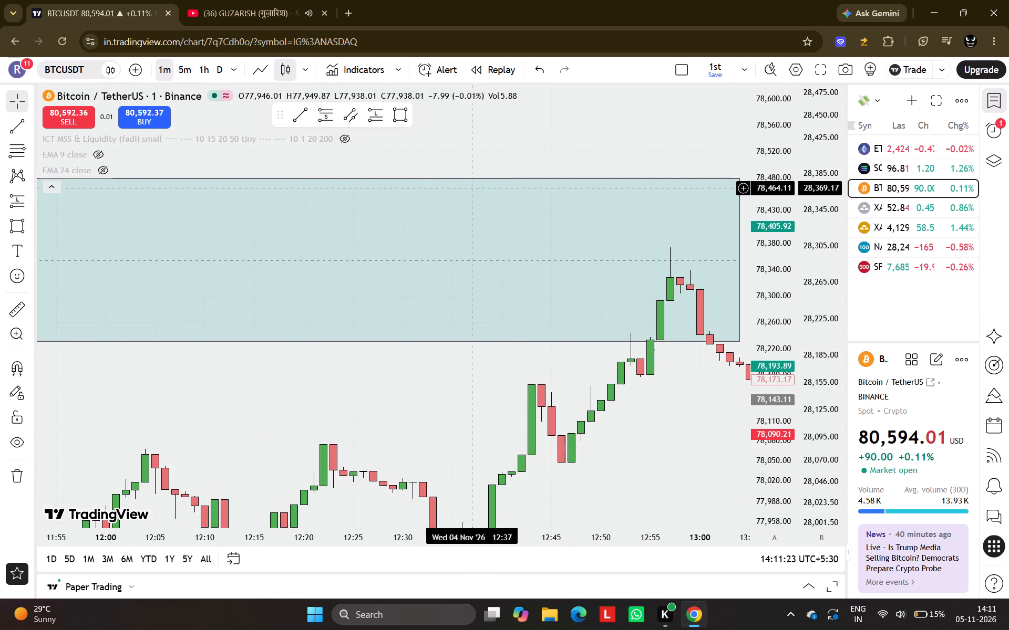
click(404, 102)
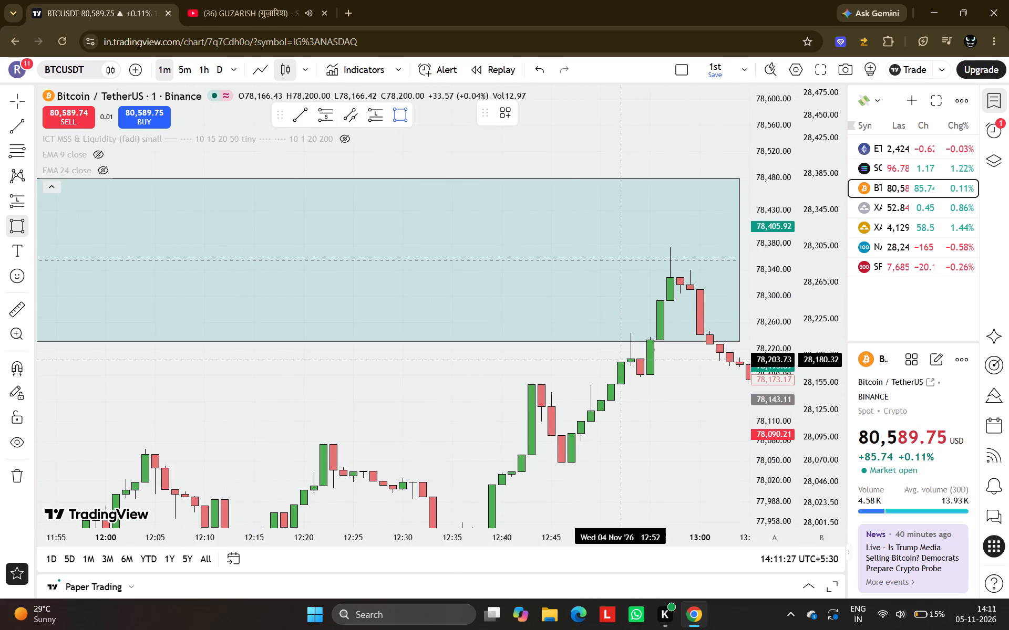
drag(621, 358, 724, 343)
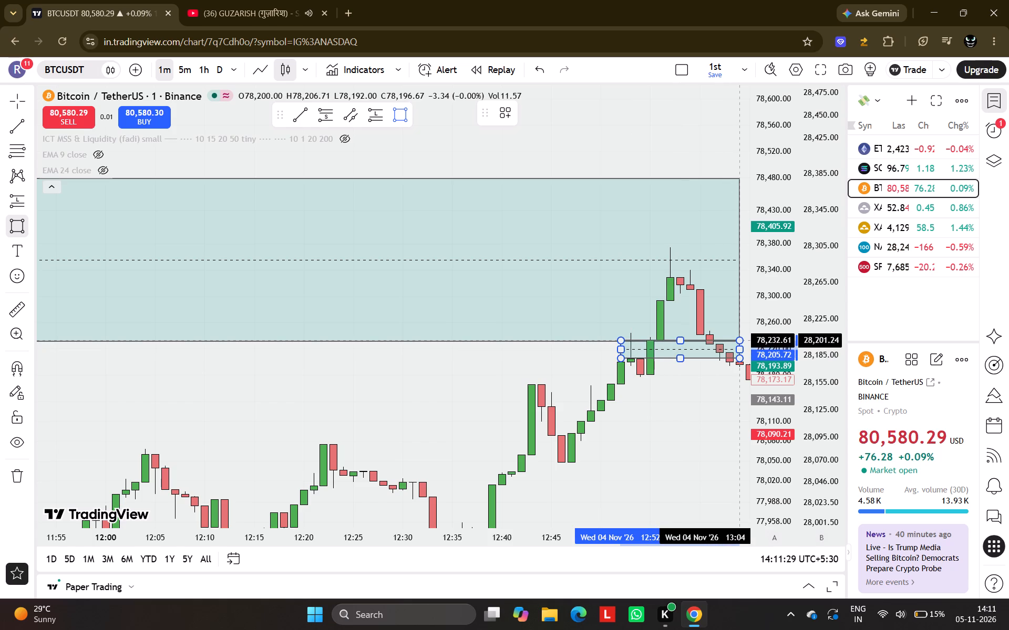
click(744, 340)
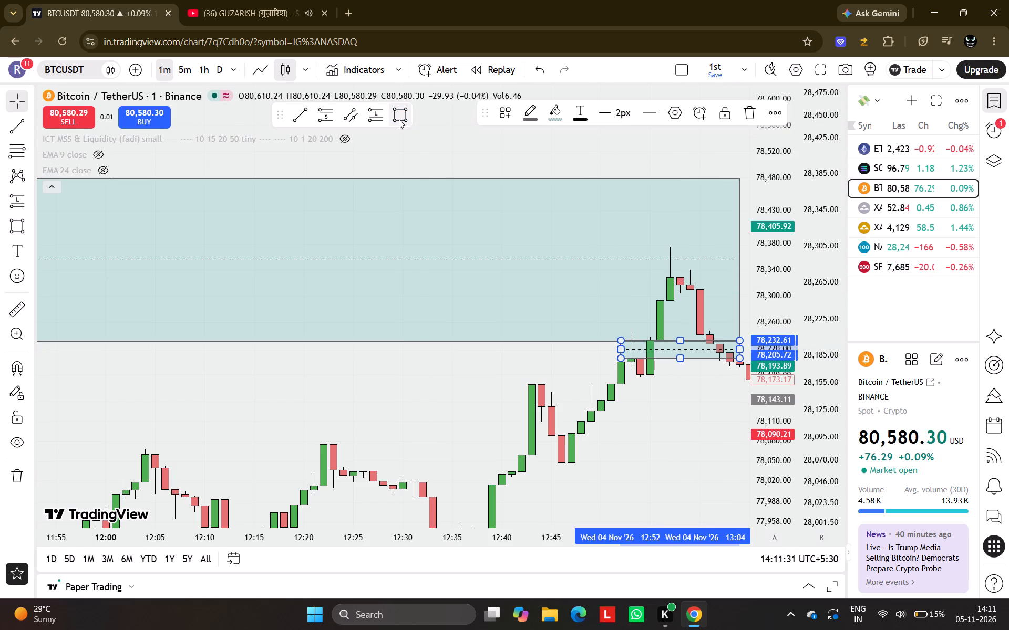
Draw a rectangle over the bearish gap after the 13:00 swing high, about 78,310 to 78,247, from 12:58 to 13:03.
drag(399, 119, 660, 320)
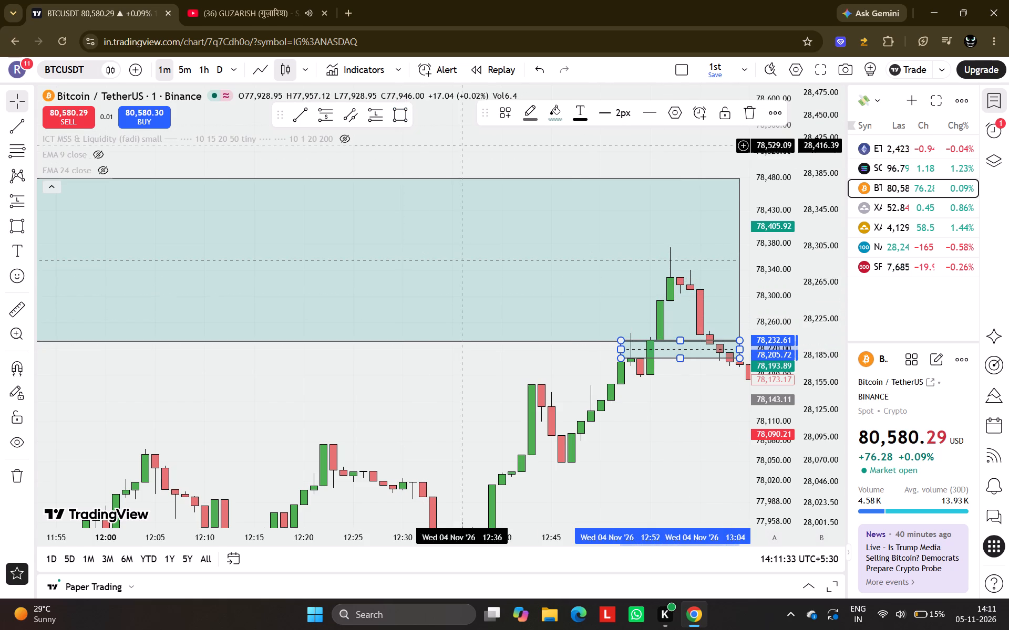
key(alt+shift+r)
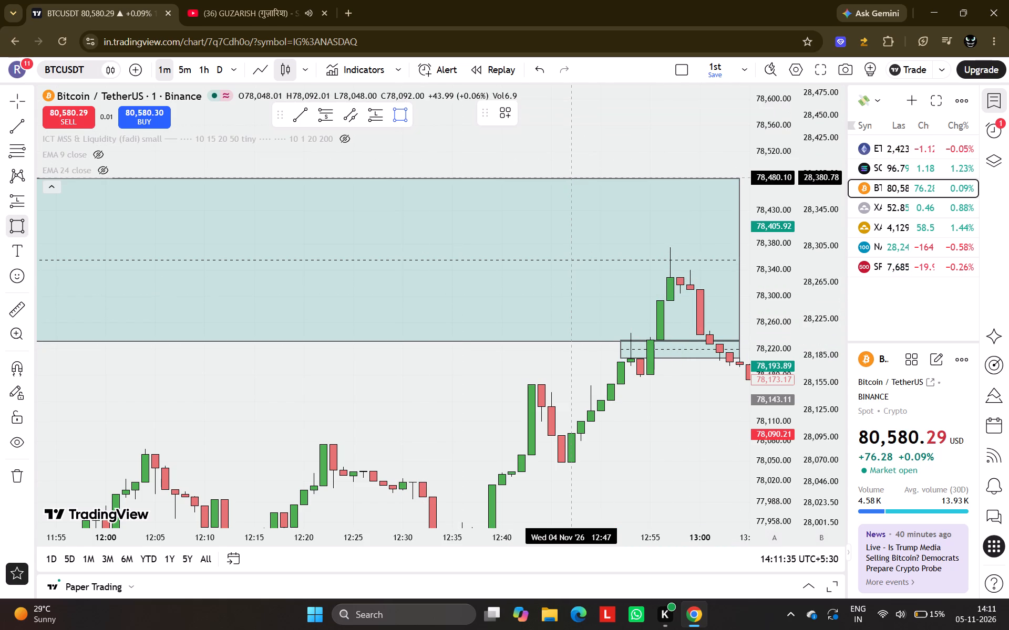
drag(683, 289, 718, 324)
click(732, 331)
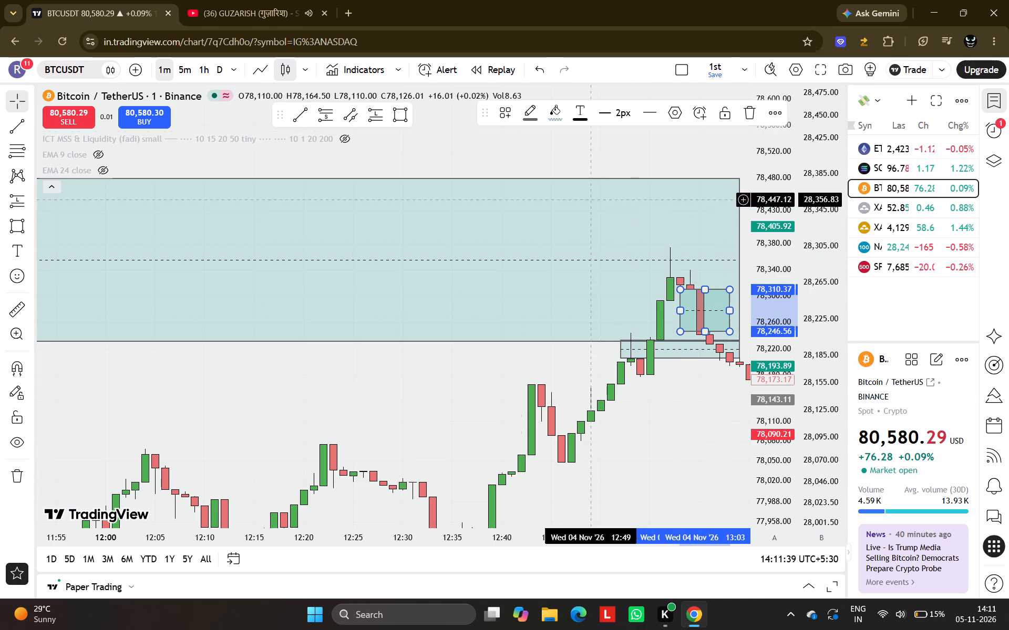
Apply the saved Fvg drawing template to the bearish gap rectangle.
click(509, 118)
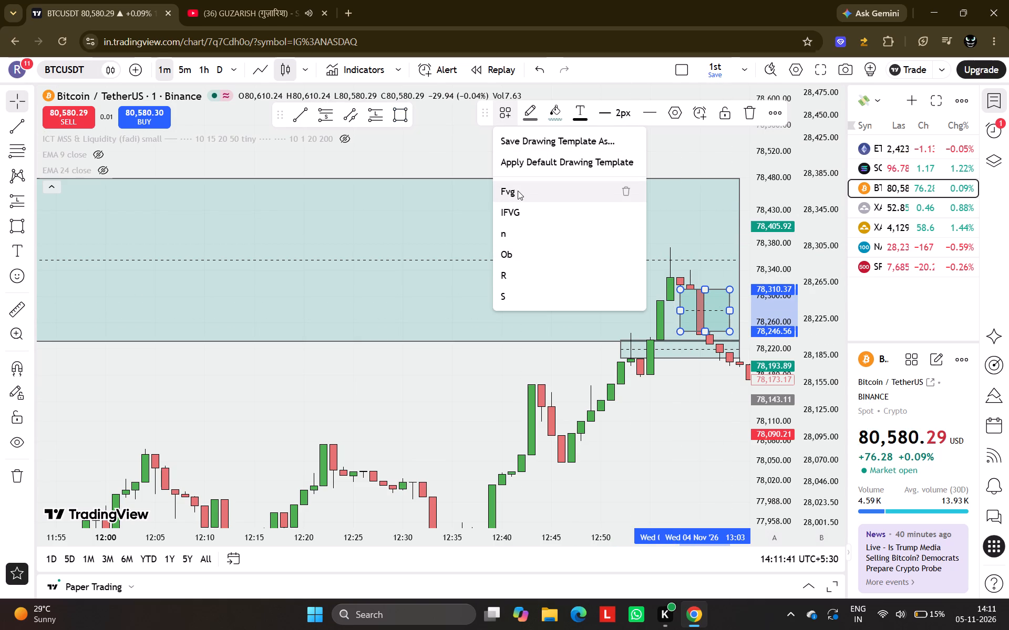
click(518, 191)
drag(657, 426, 519, 427)
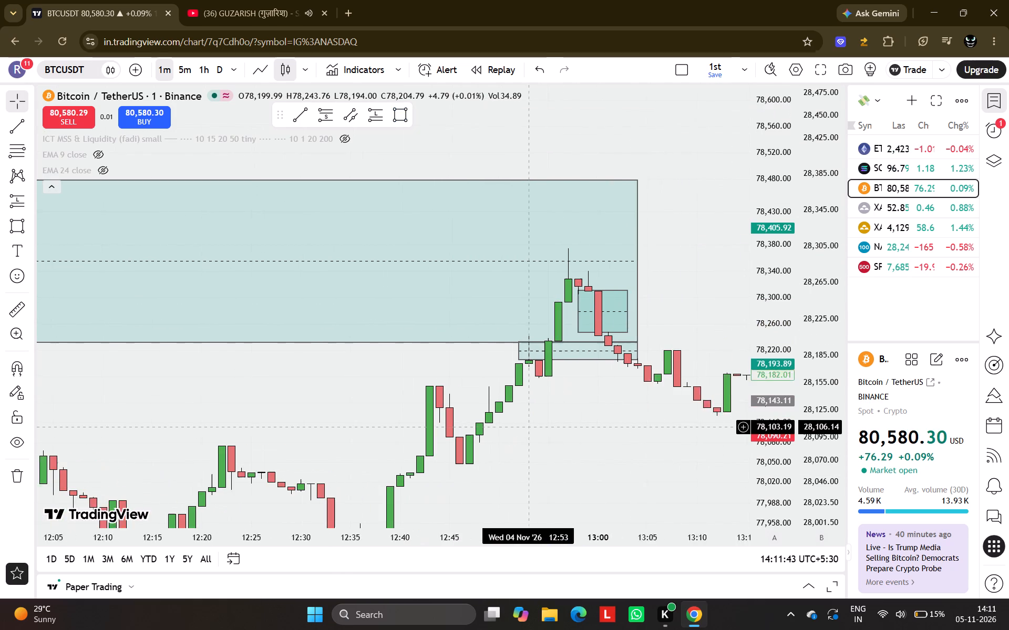
drag(519, 427, 496, 427)
click(594, 311)
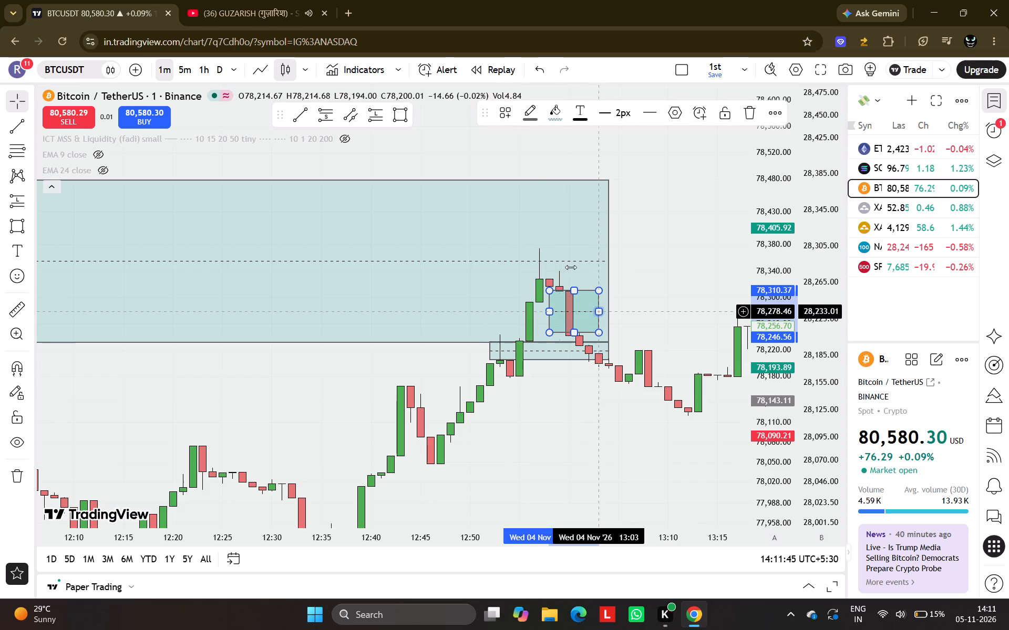
click(505, 110)
click(523, 192)
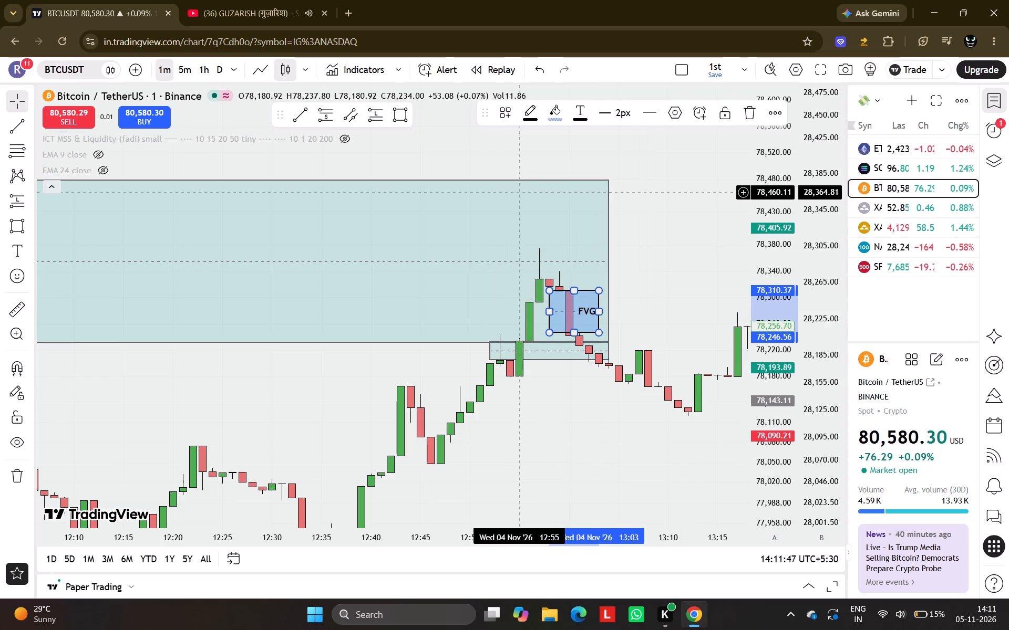
Extend the FVG rectangle's end to about 13:15 and the small rectangle beneath it to about 13:13.
drag(598, 311, 713, 331)
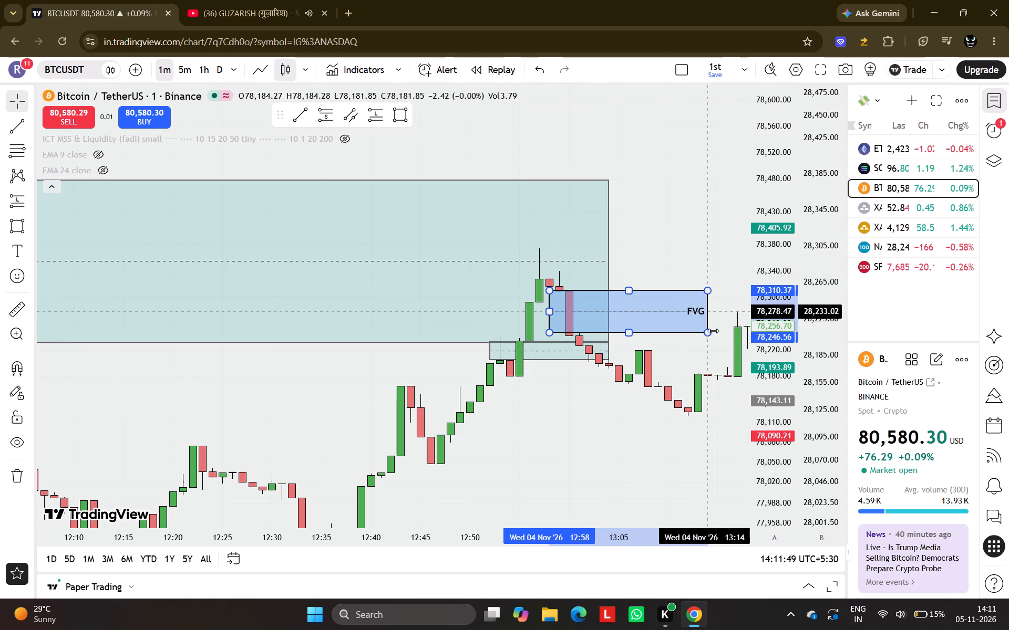
drag(713, 331, 714, 331)
drag(605, 349, 694, 348)
drag(585, 416, 584, 408)
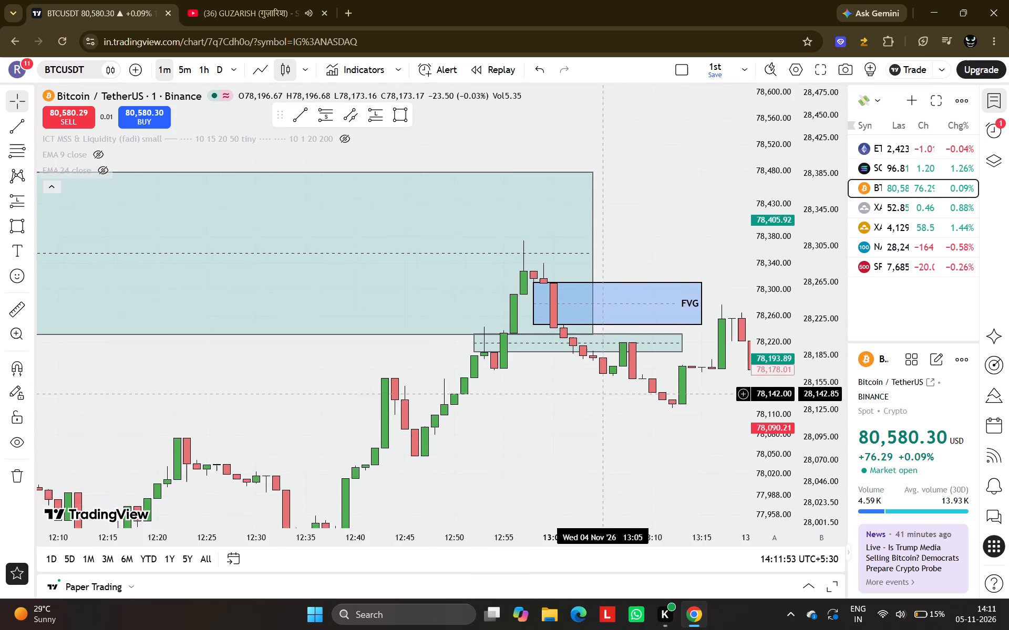
drag(584, 408, 564, 439)
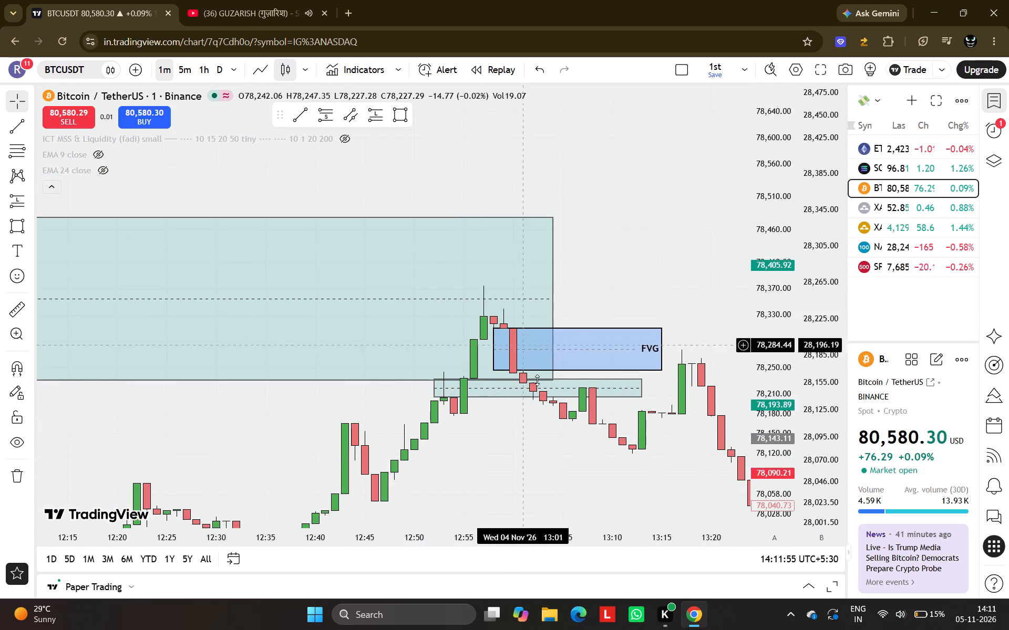
Place a short position at 13:04 with entry about 78,195 and stop about 78,238.
click(327, 122)
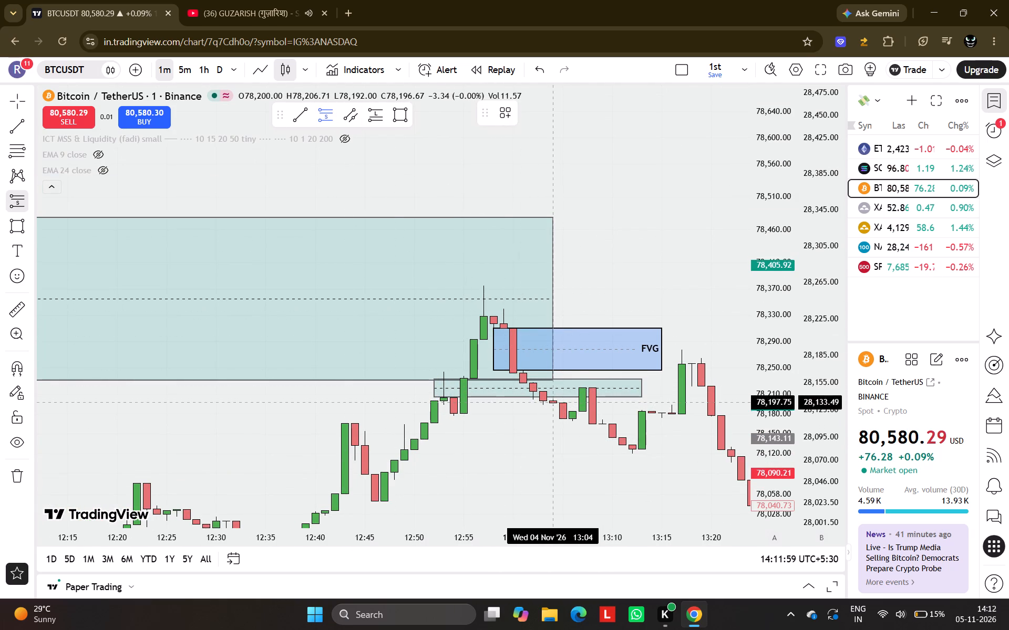
click(552, 404)
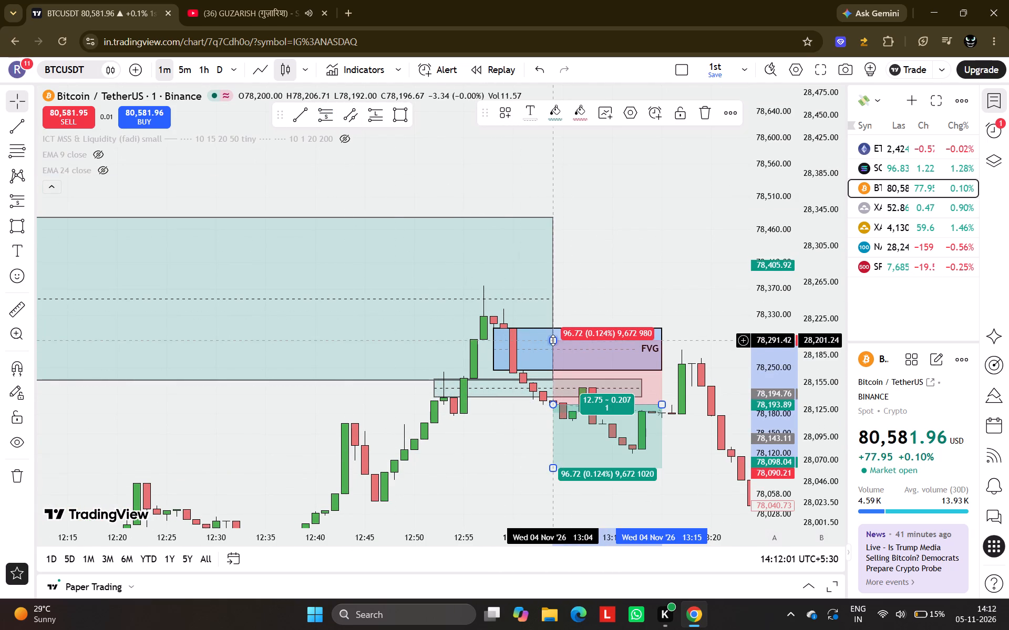
drag(553, 340, 580, 376)
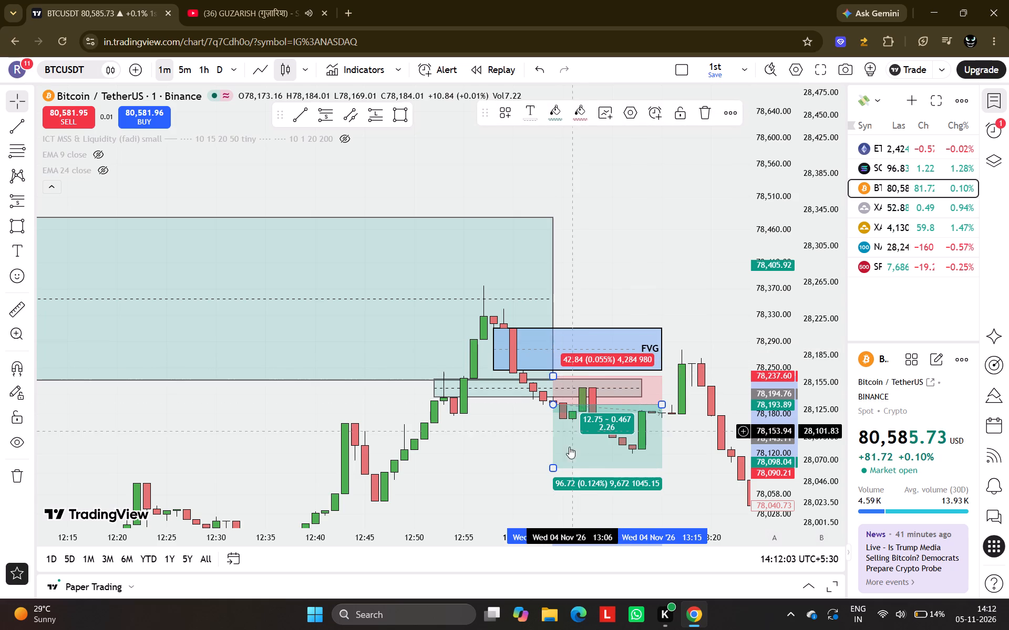
Set the short position's target to about 78,046 and its stop to about 78,375, extending its end to 13:26.
scroll(657, 429, down, 4)
drag(575, 447, 550, 340)
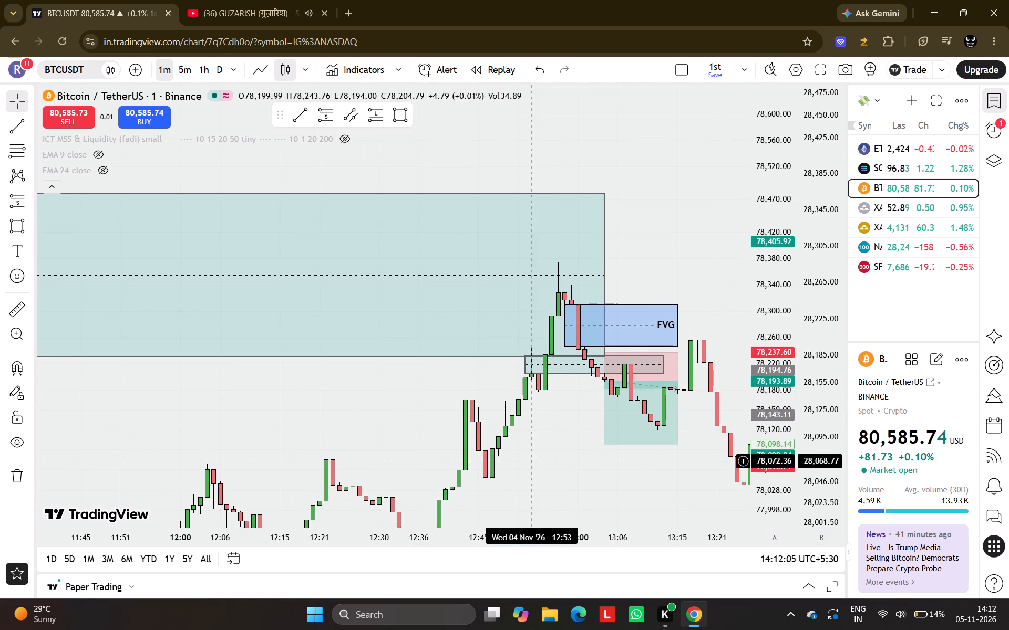
scroll(530, 461, down, 2)
drag(619, 464, 573, 404)
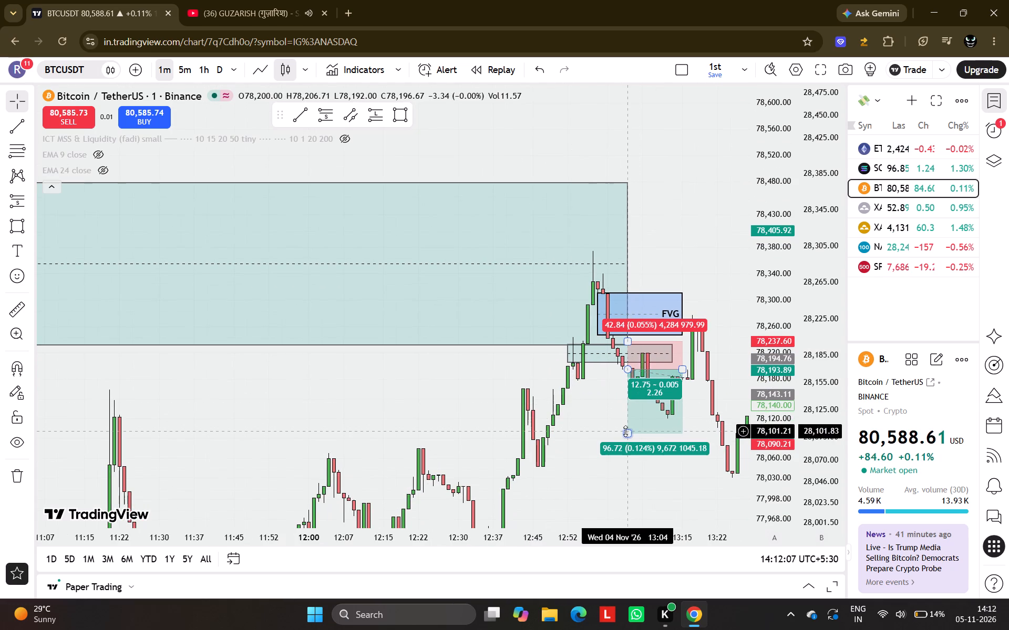
drag(625, 431, 638, 470)
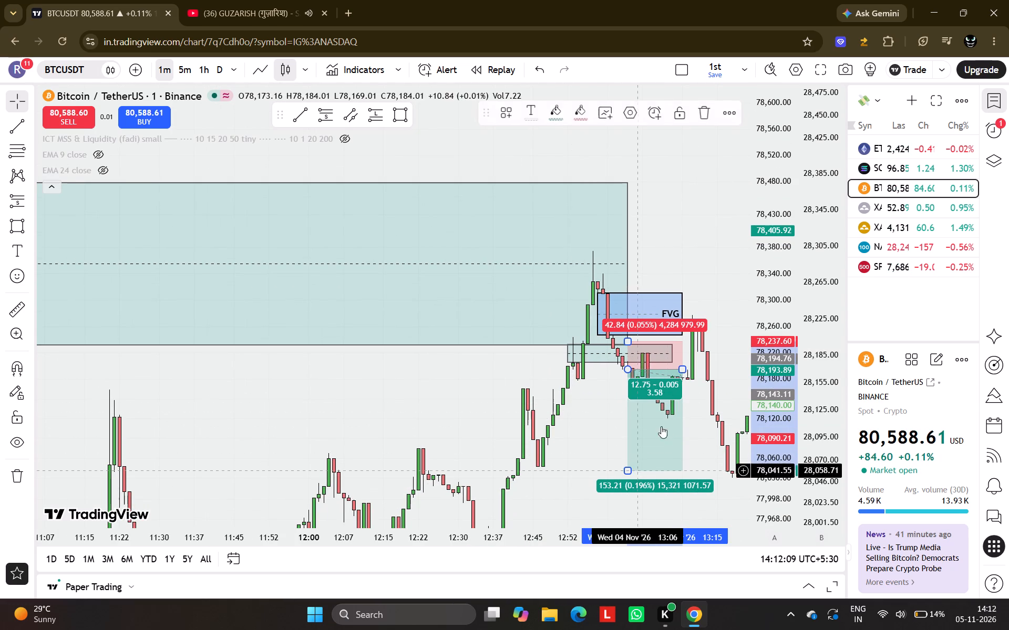
drag(629, 339, 652, 284)
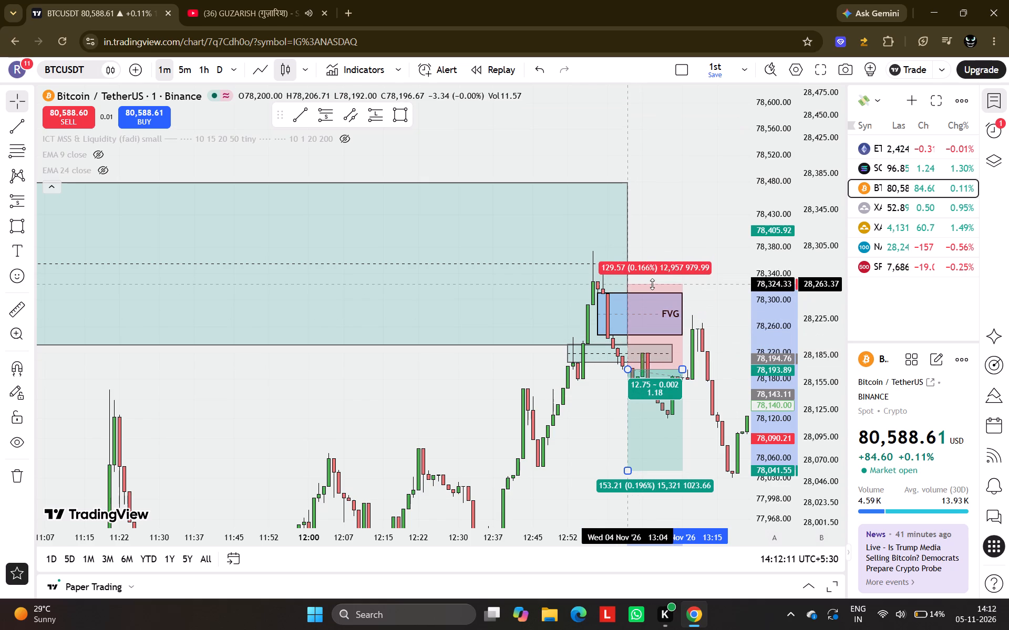
drag(652, 284, 643, 250)
drag(684, 368, 735, 378)
scroll(588, 429, down, 2)
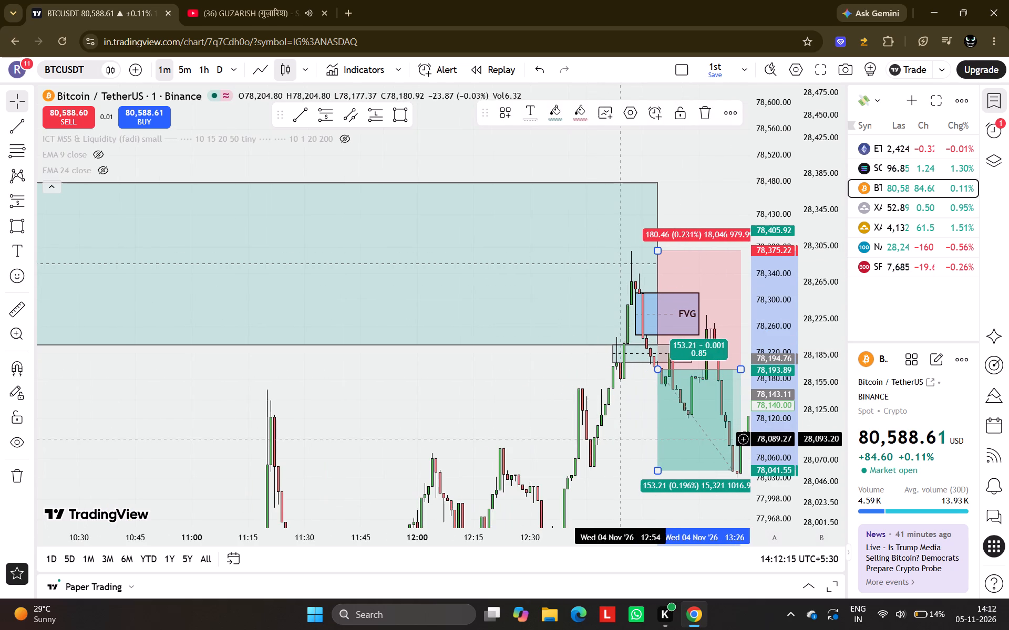
drag(634, 442, 451, 362)
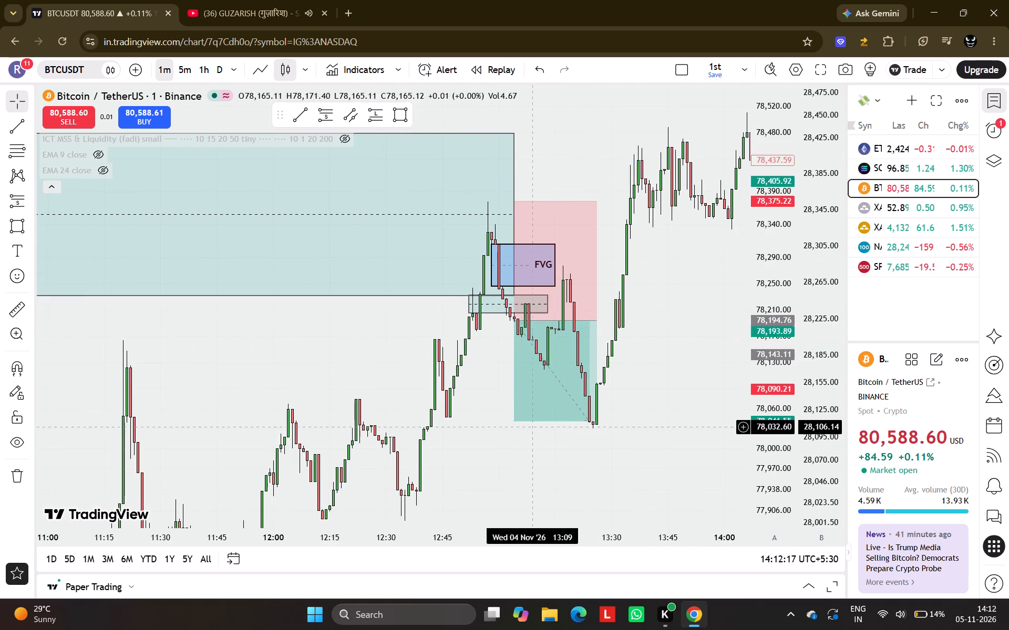
click(514, 422)
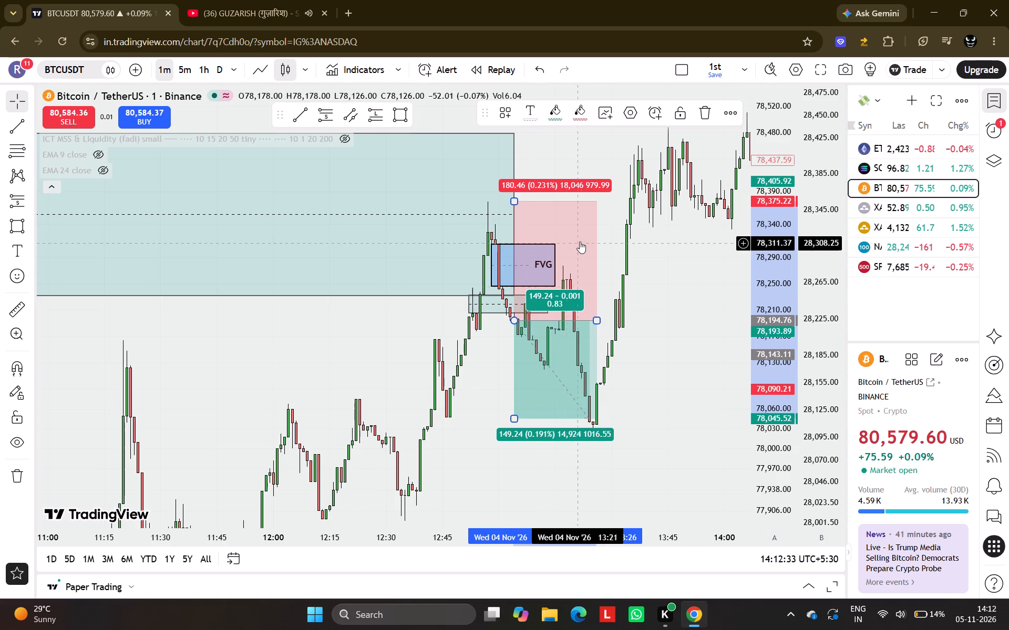
Extend the FVG rectangle's end to 13:32, keeping its price bounds.
drag(559, 265, 620, 275)
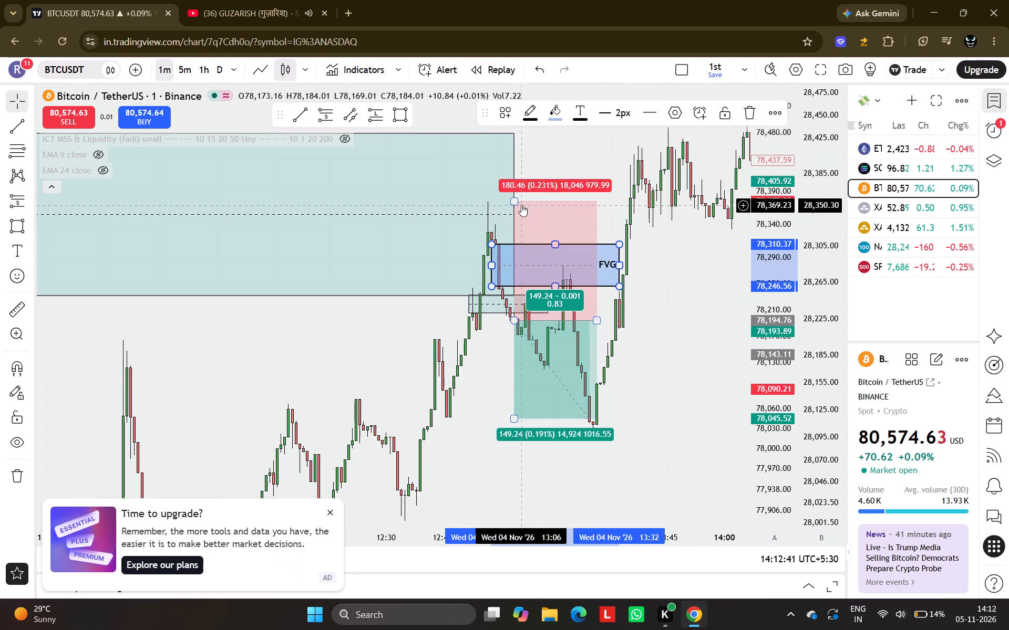
Tighten the short position's stop to about 78,313, just above the FVG rectangle.
drag(516, 200, 546, 241)
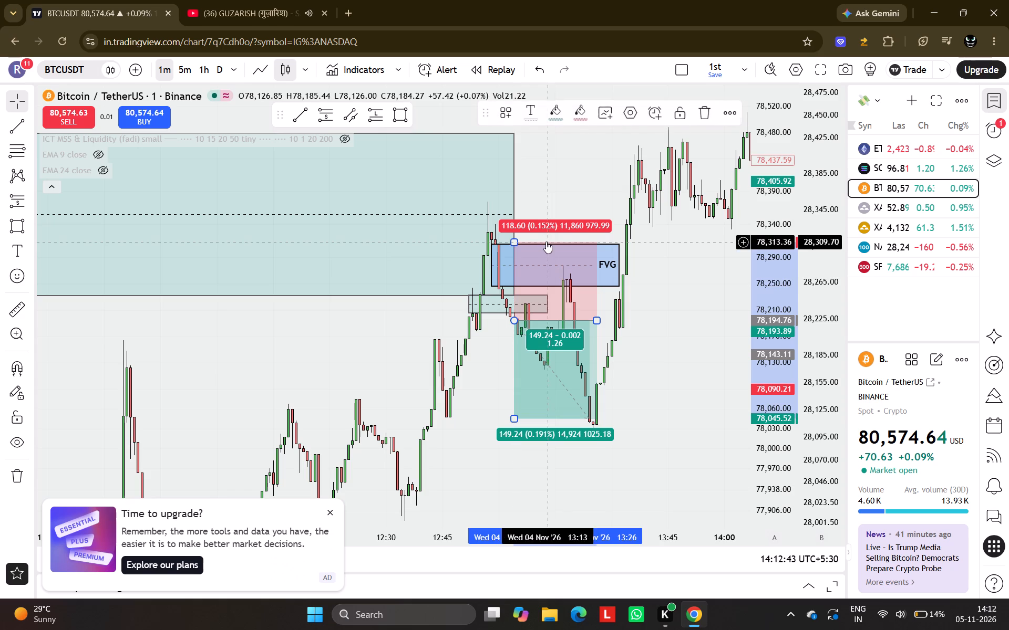
Extend the upper -2 to -2.5 zone rectangle's end past 14:39 to 16:06, keeping its price bounds.
drag(628, 349, 417, 394)
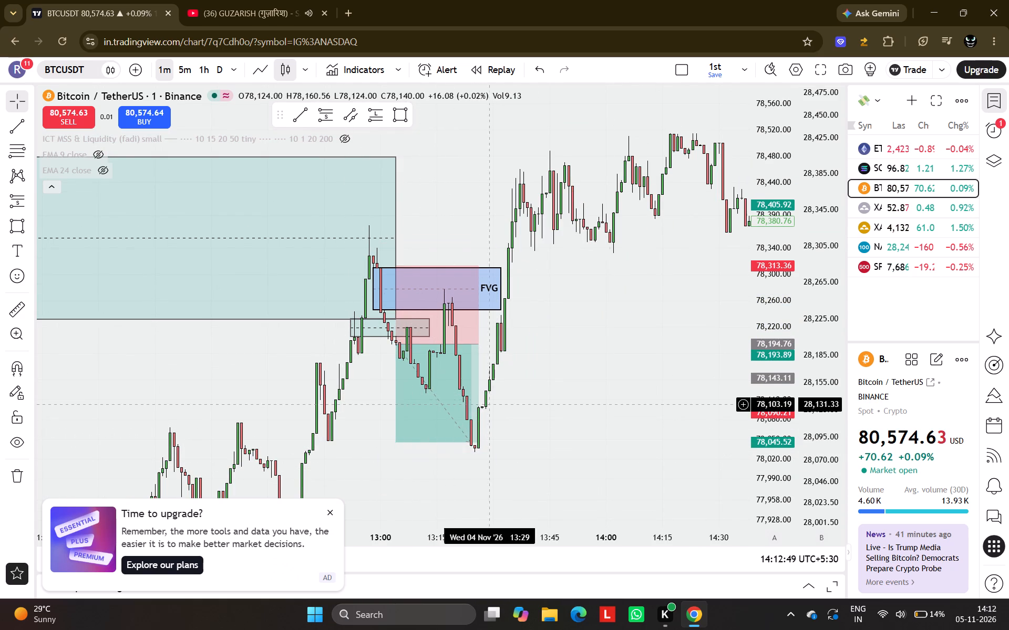
drag(617, 398, 481, 446)
scroll(481, 446, down, 6)
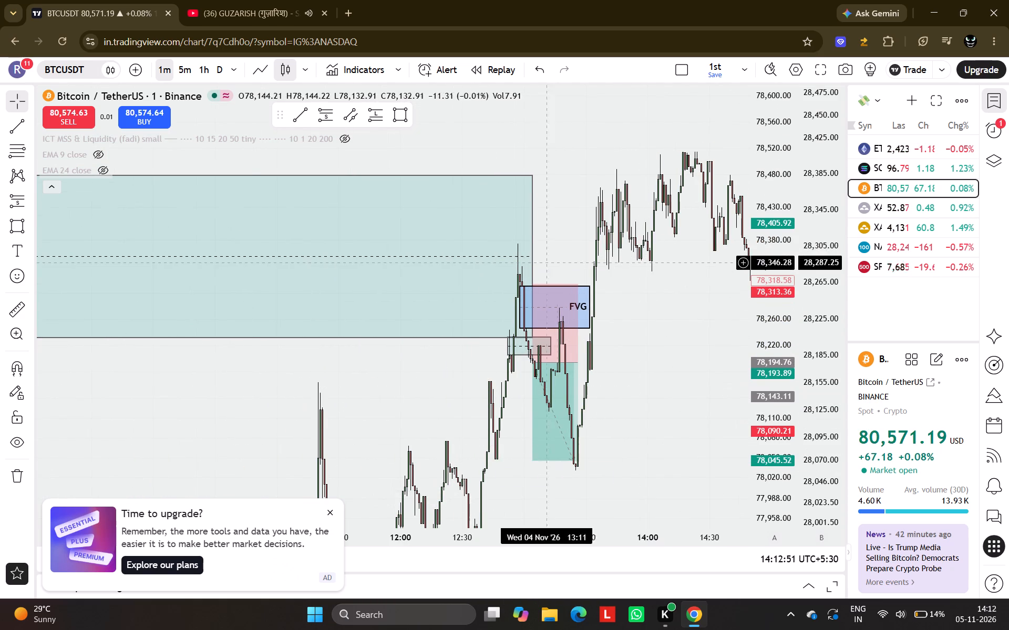
drag(535, 254, 729, 265)
scroll(666, 405, down, 2)
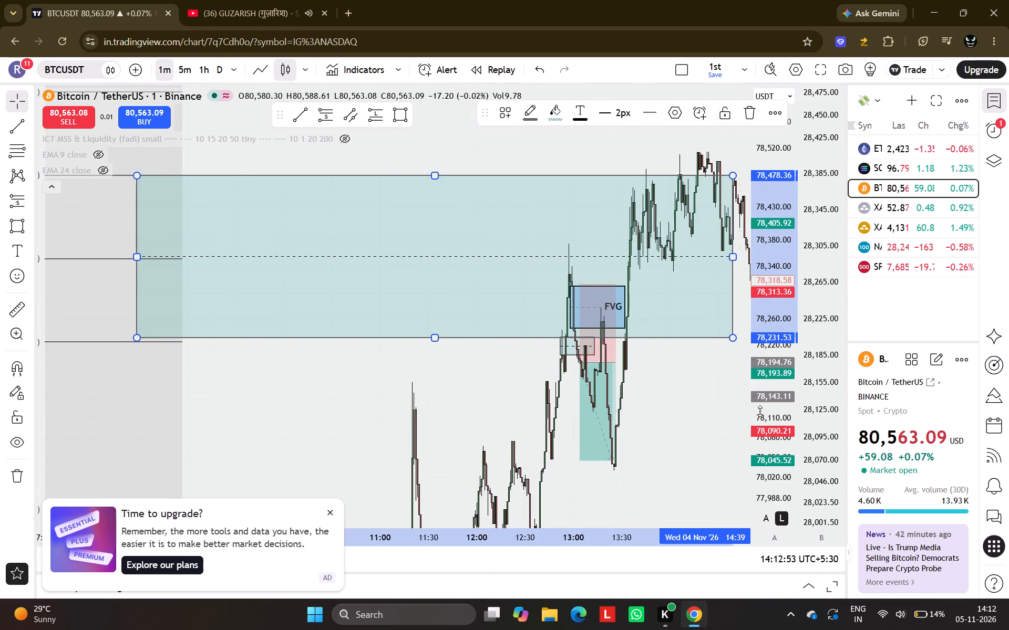
scroll(763, 412, down, 6)
drag(672, 404, 565, 459)
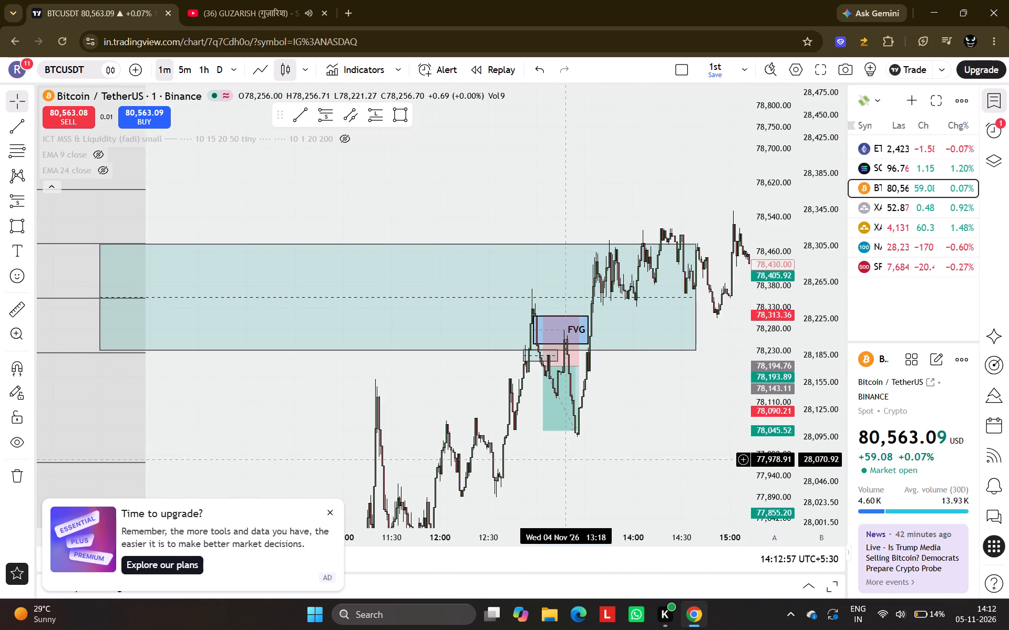
click(332, 513)
scroll(616, 440, down, 2)
drag(684, 439, 486, 476)
scroll(758, 421, down, 9)
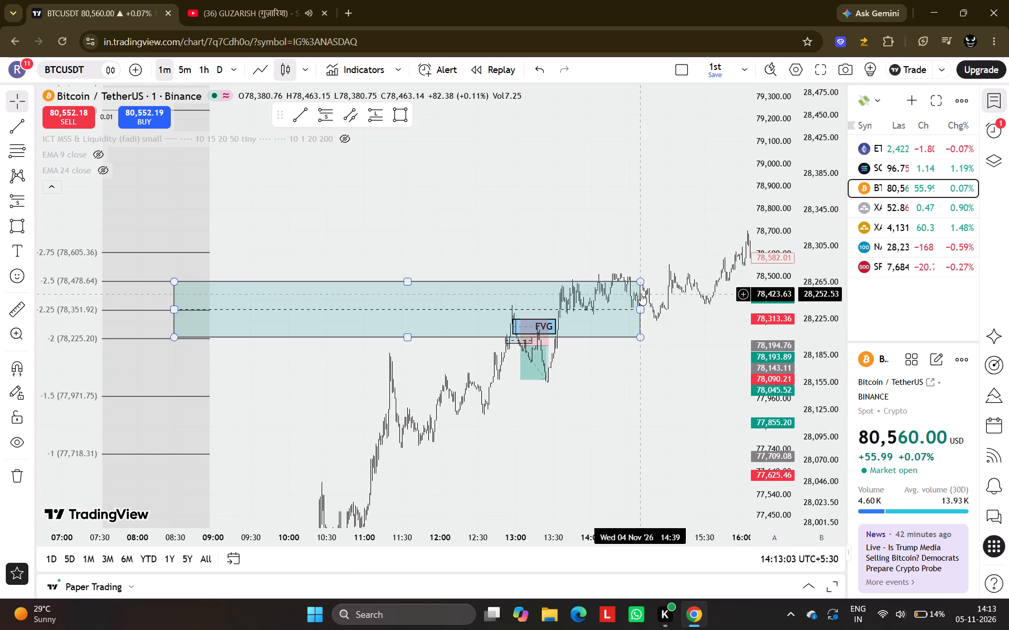
drag(641, 307, 786, 311)
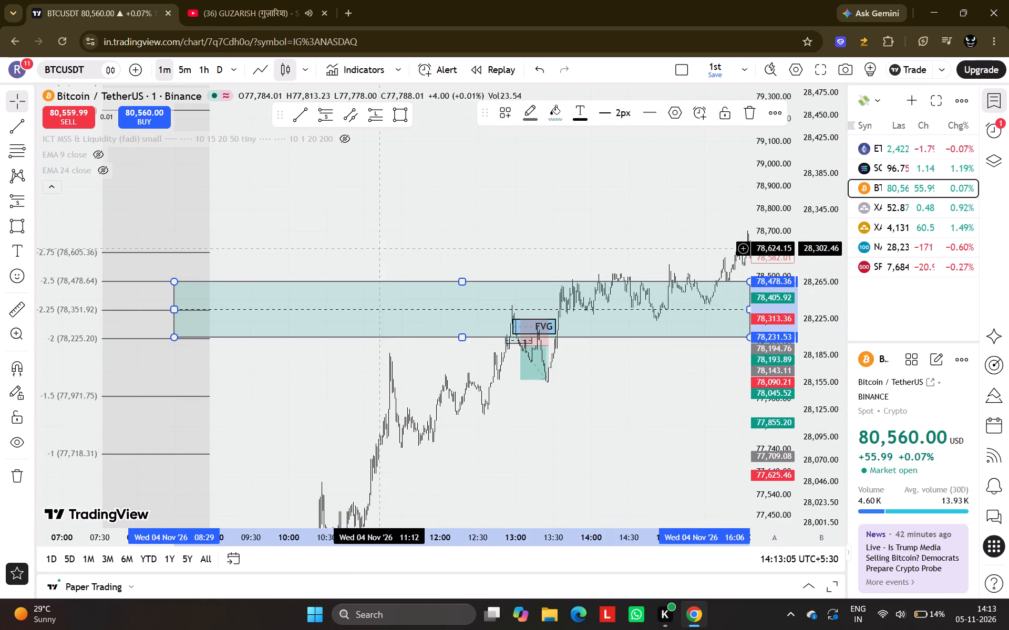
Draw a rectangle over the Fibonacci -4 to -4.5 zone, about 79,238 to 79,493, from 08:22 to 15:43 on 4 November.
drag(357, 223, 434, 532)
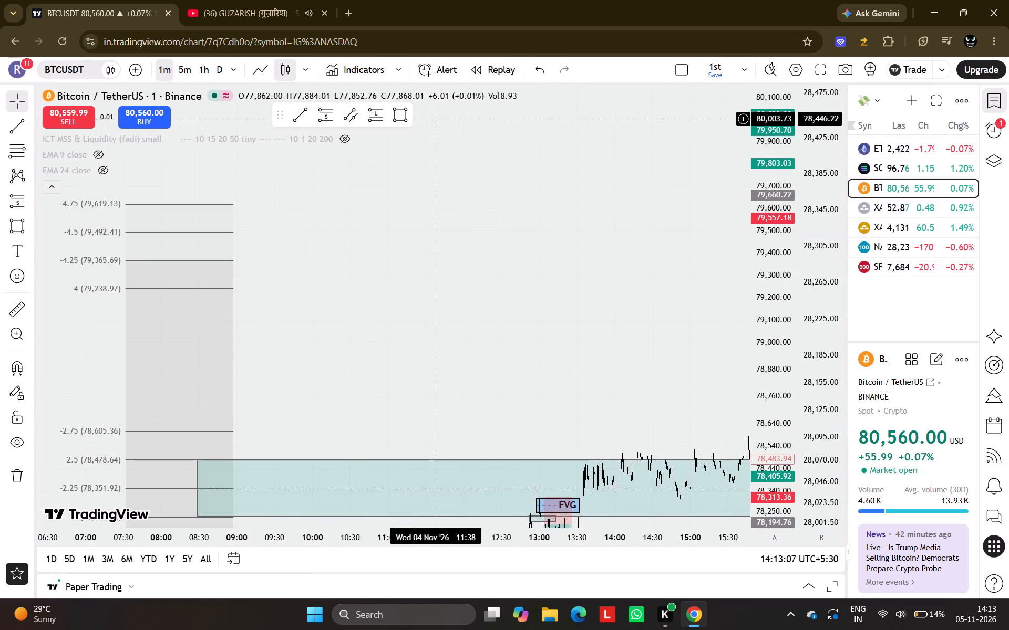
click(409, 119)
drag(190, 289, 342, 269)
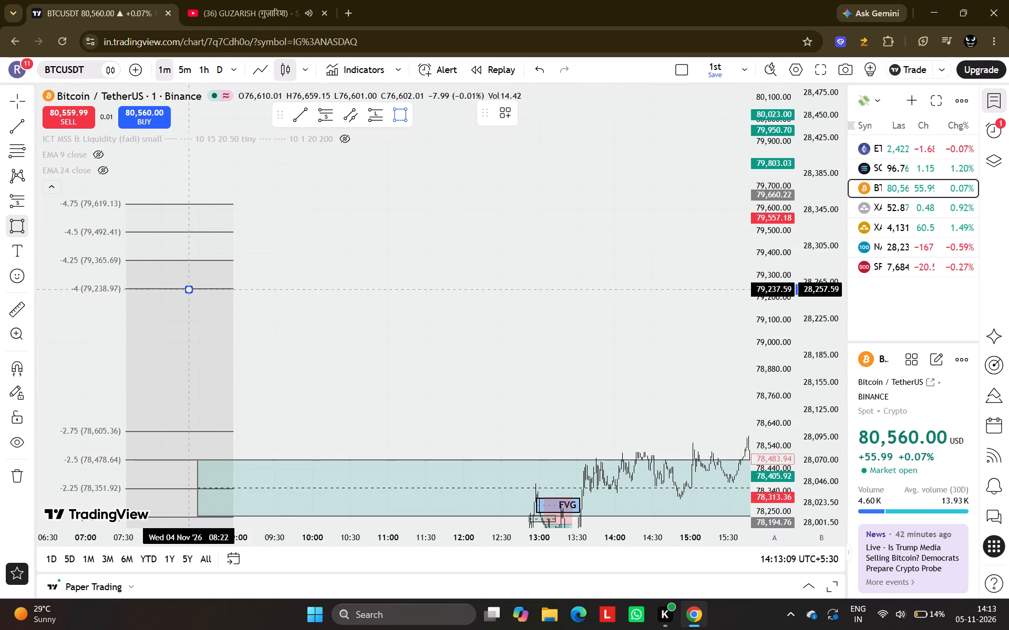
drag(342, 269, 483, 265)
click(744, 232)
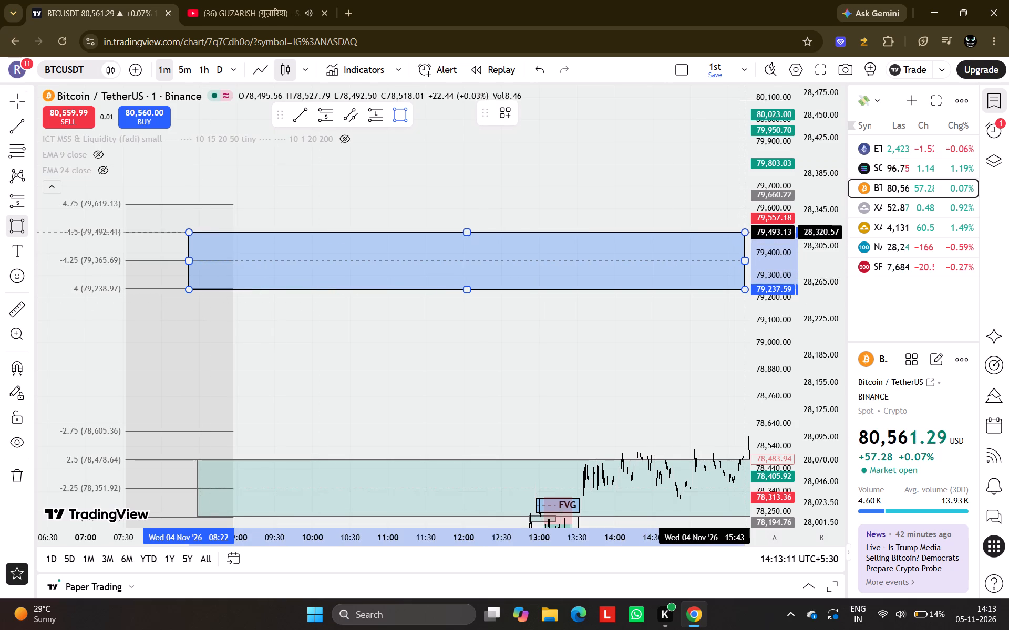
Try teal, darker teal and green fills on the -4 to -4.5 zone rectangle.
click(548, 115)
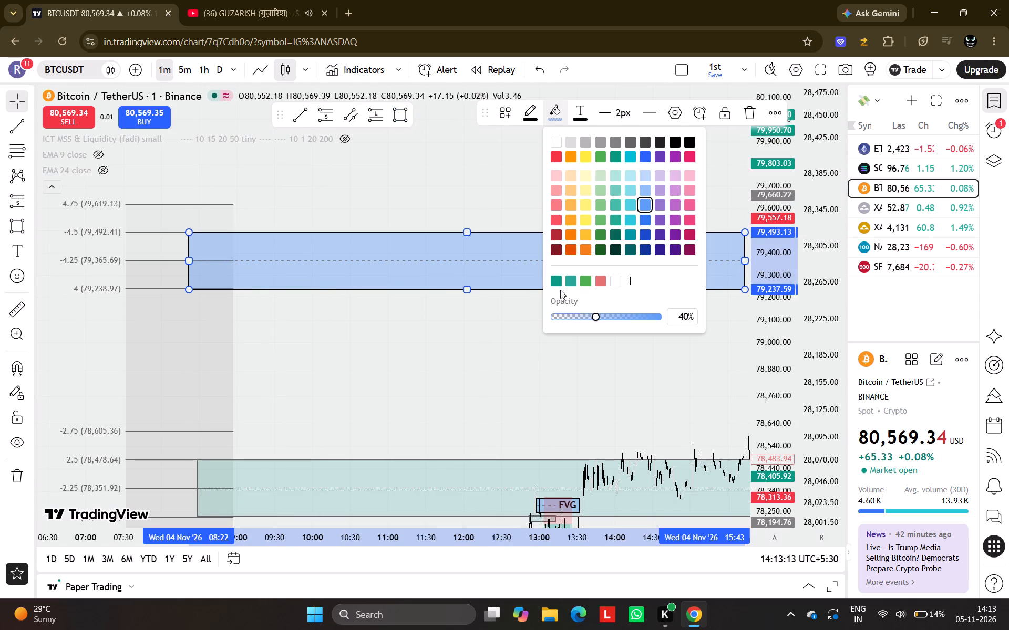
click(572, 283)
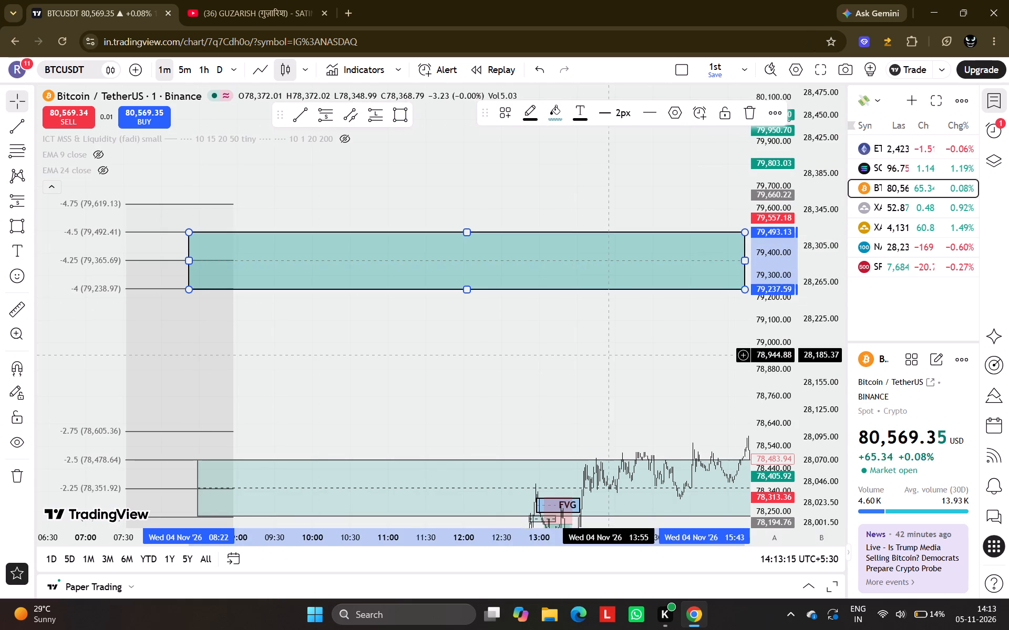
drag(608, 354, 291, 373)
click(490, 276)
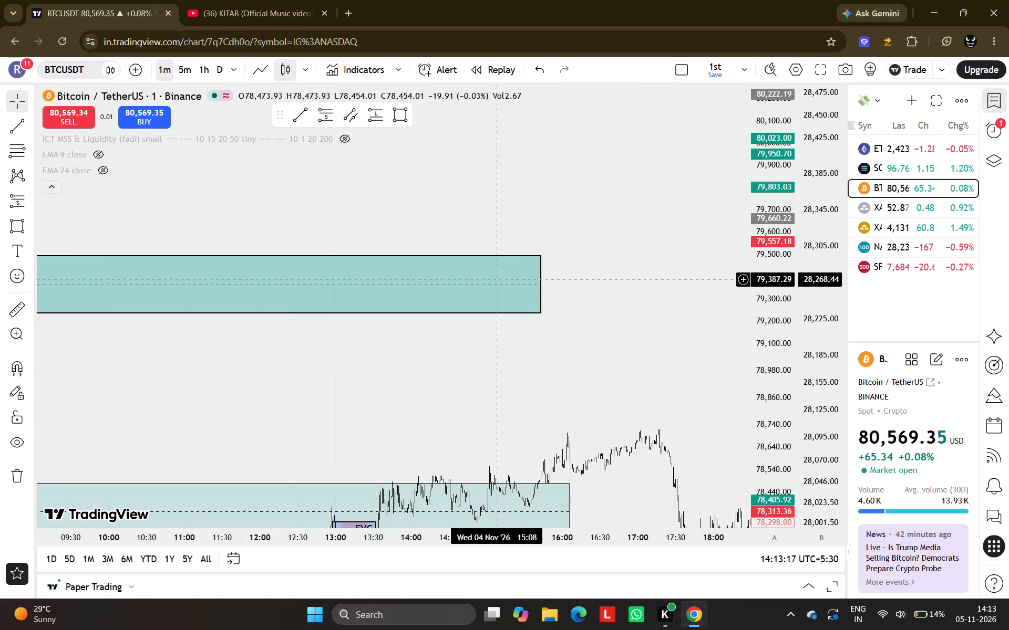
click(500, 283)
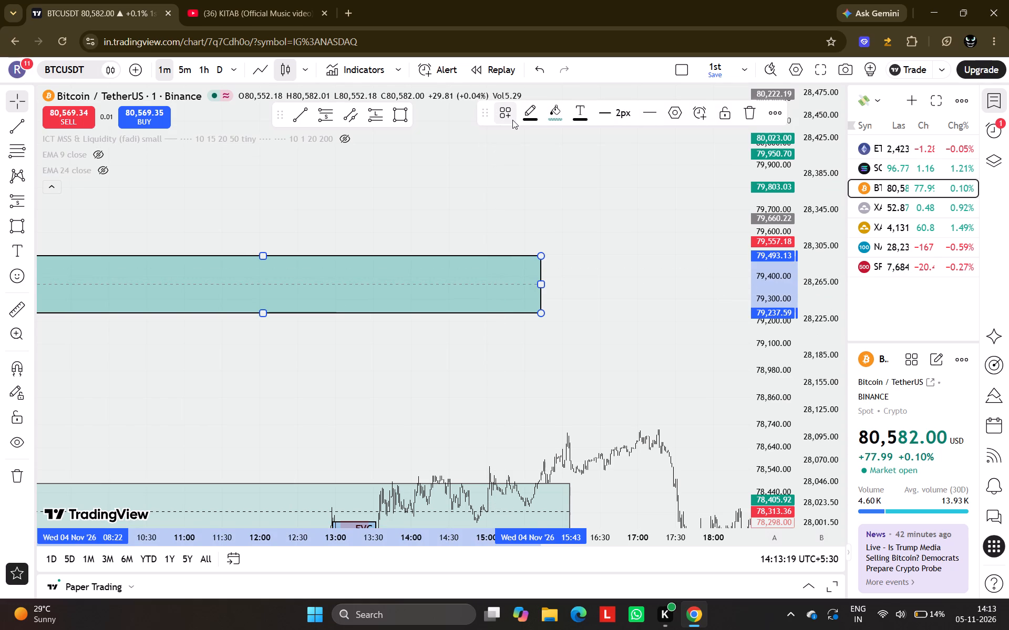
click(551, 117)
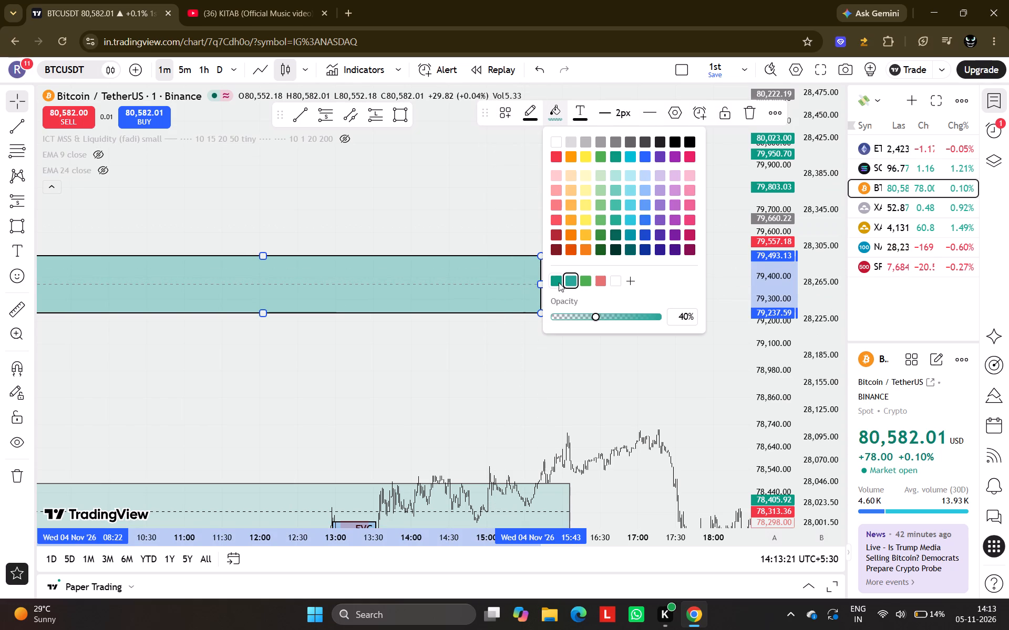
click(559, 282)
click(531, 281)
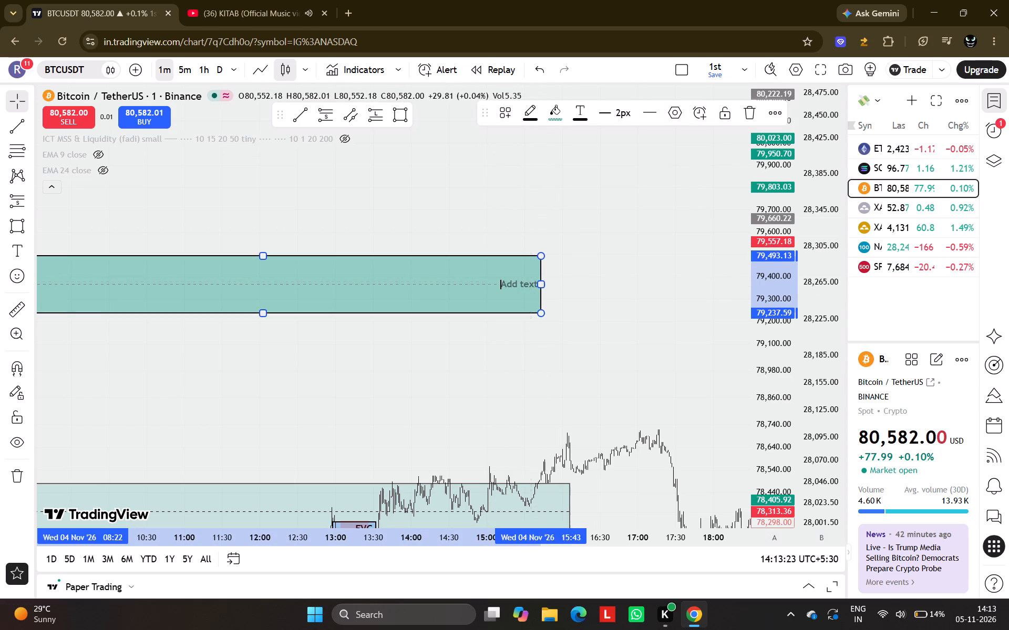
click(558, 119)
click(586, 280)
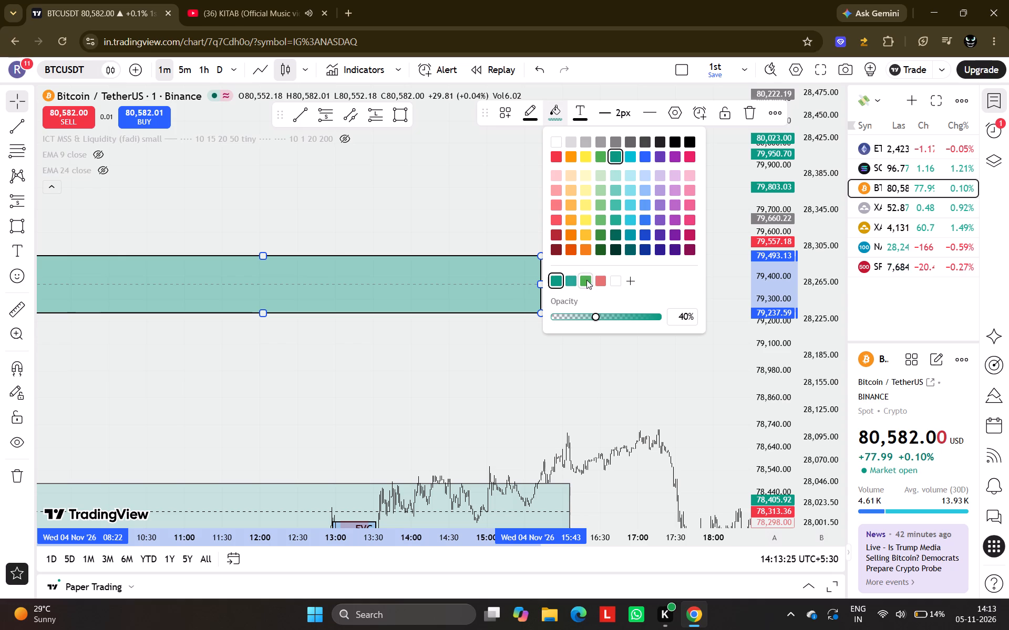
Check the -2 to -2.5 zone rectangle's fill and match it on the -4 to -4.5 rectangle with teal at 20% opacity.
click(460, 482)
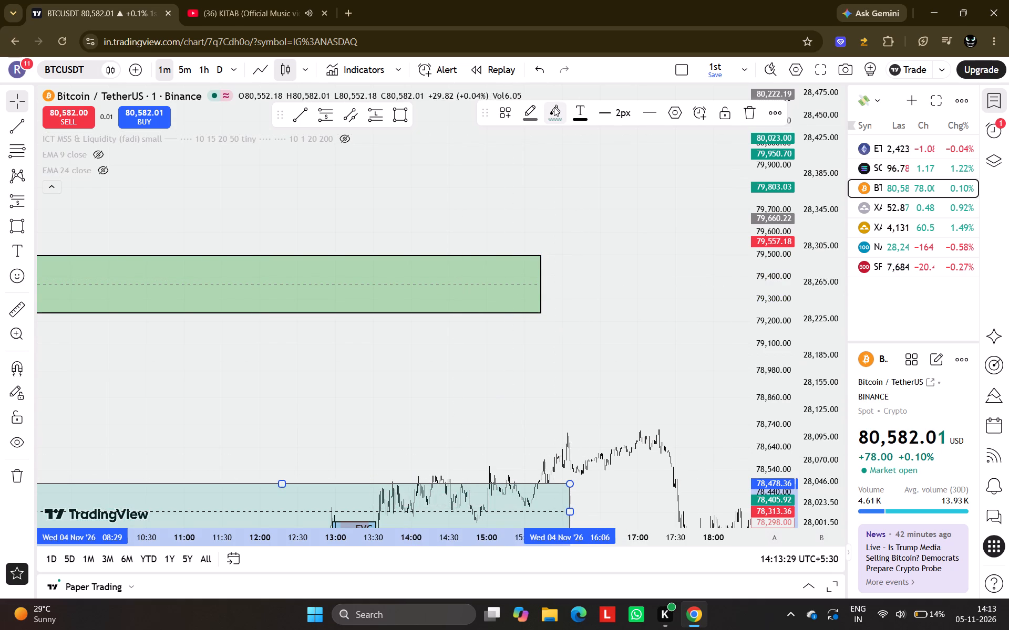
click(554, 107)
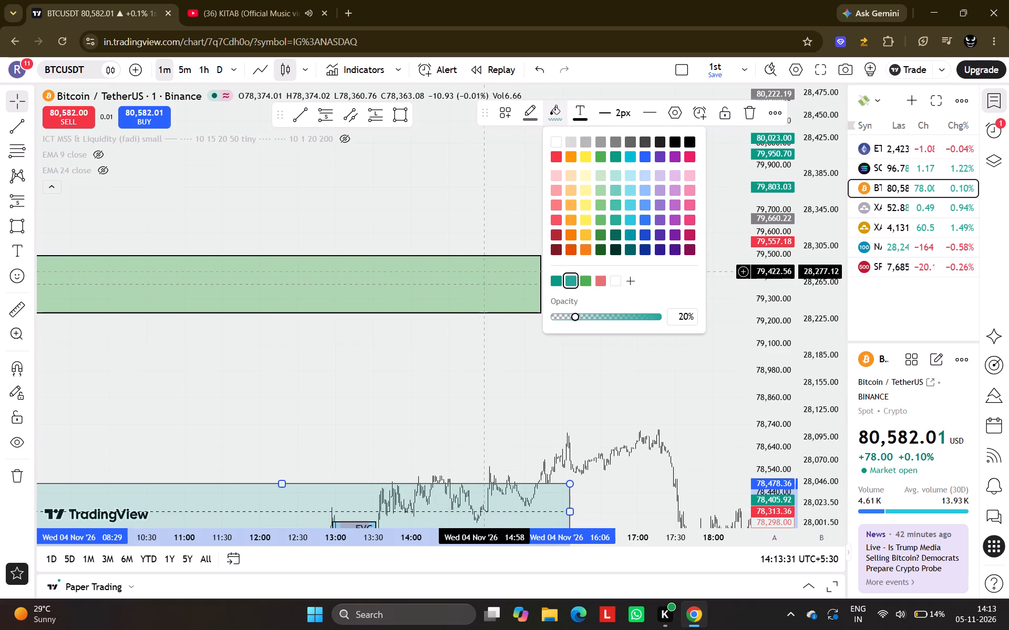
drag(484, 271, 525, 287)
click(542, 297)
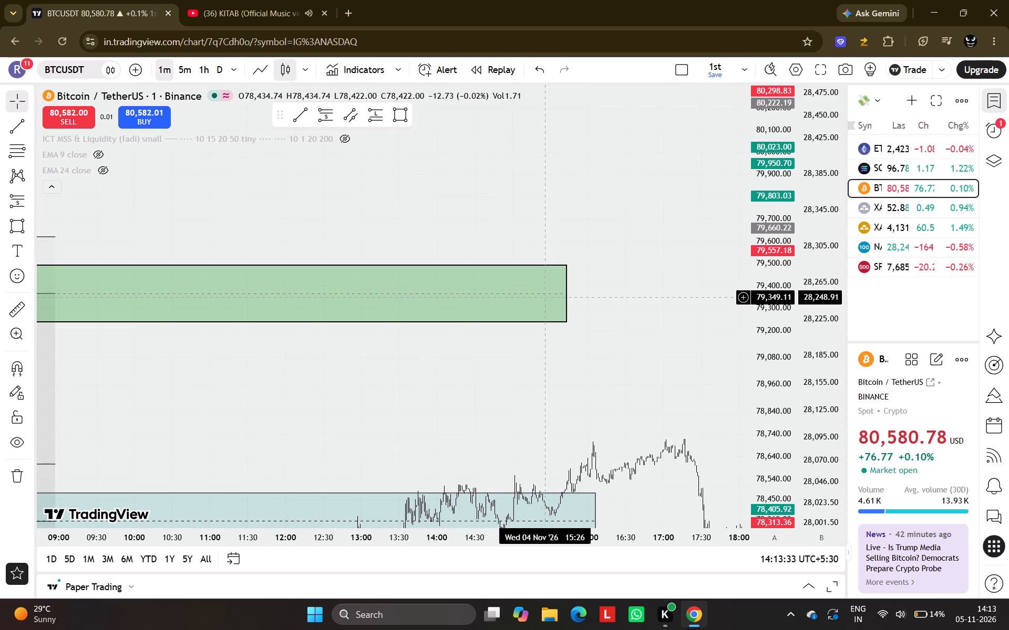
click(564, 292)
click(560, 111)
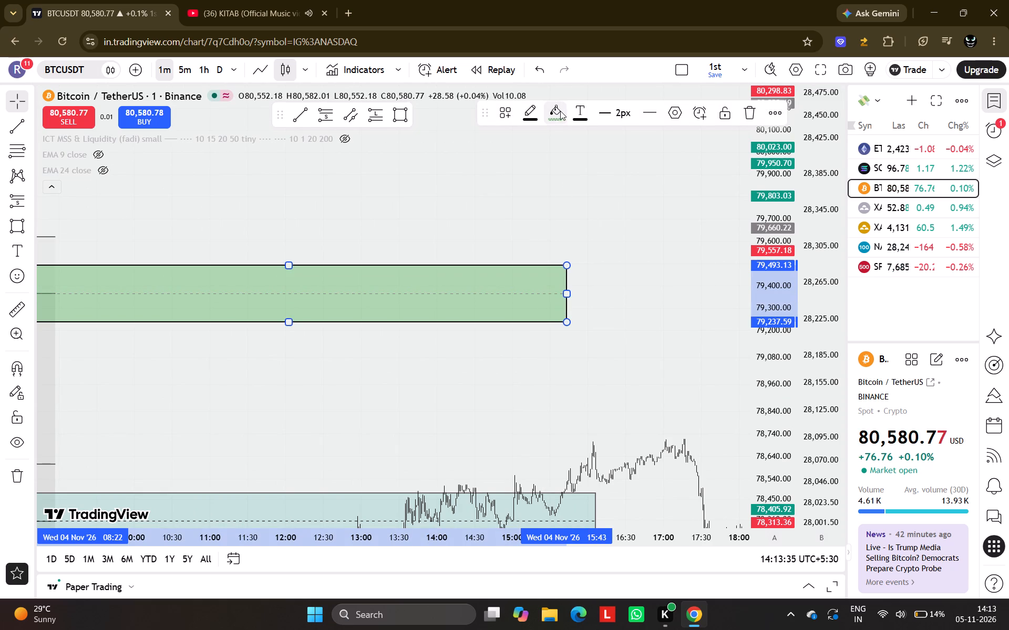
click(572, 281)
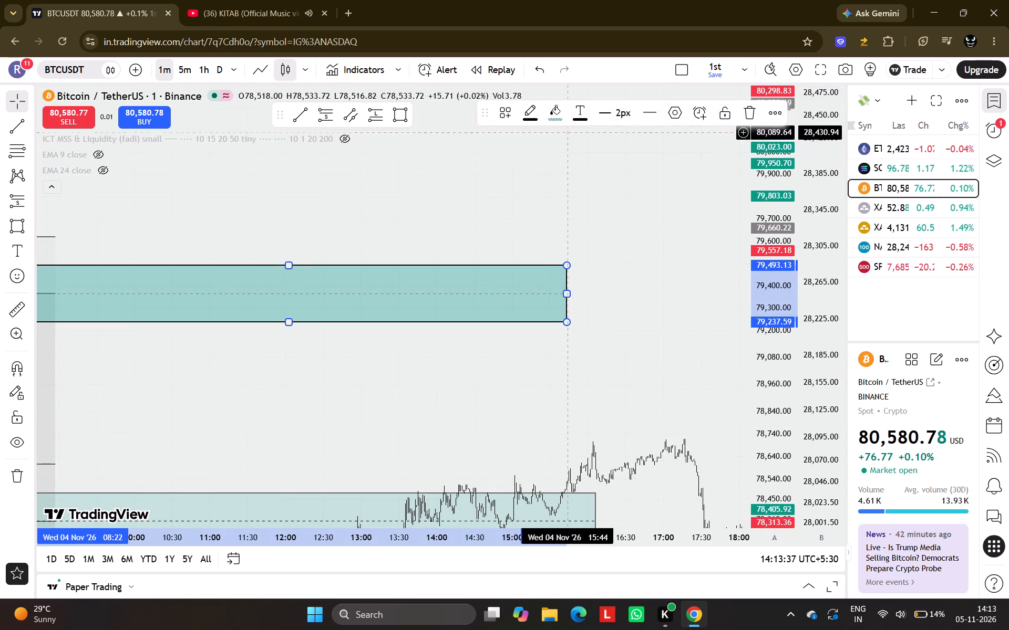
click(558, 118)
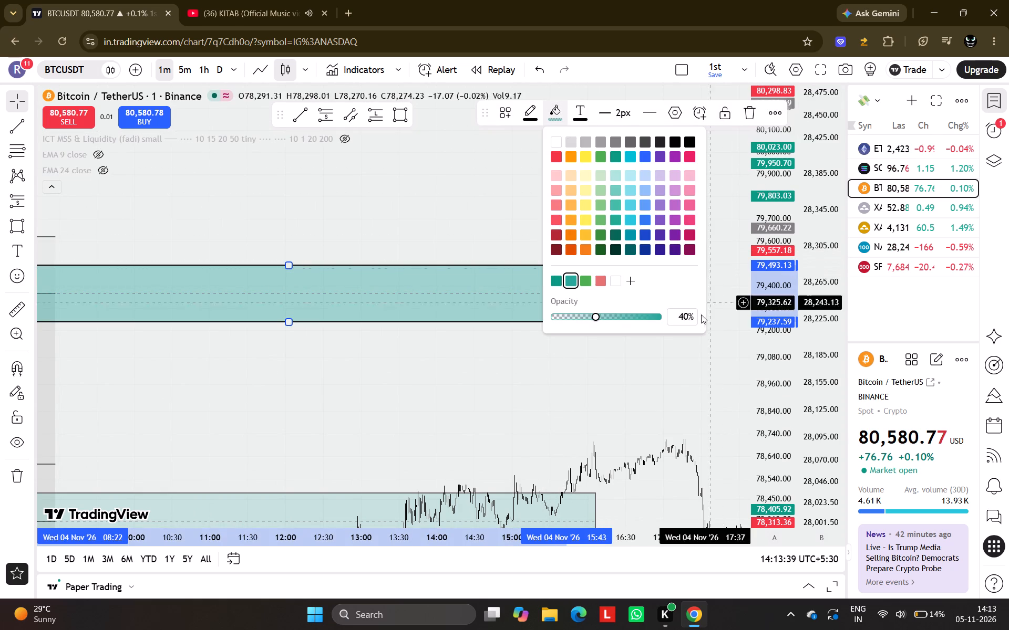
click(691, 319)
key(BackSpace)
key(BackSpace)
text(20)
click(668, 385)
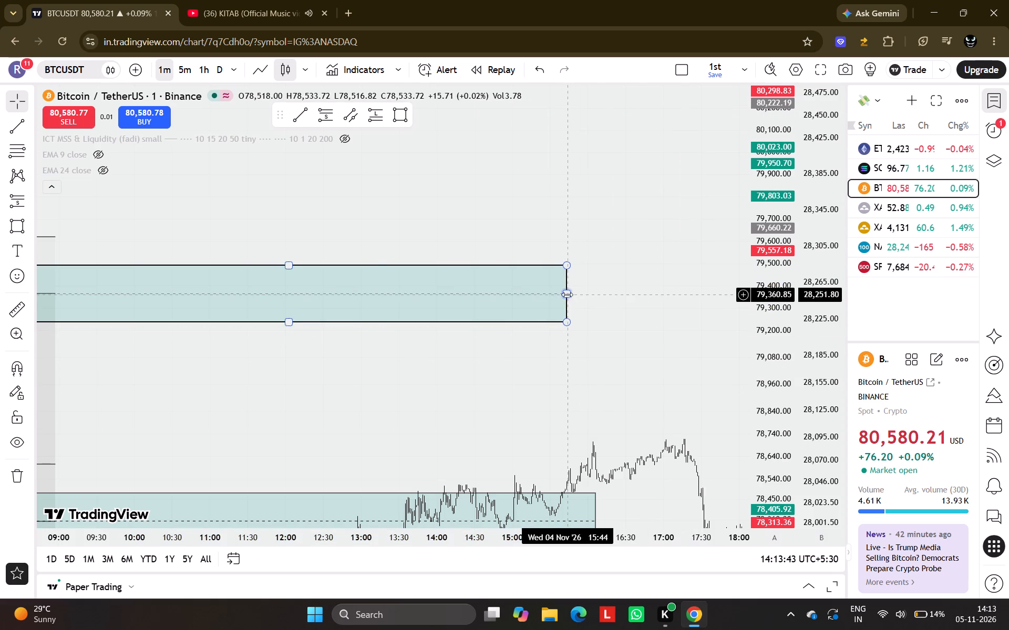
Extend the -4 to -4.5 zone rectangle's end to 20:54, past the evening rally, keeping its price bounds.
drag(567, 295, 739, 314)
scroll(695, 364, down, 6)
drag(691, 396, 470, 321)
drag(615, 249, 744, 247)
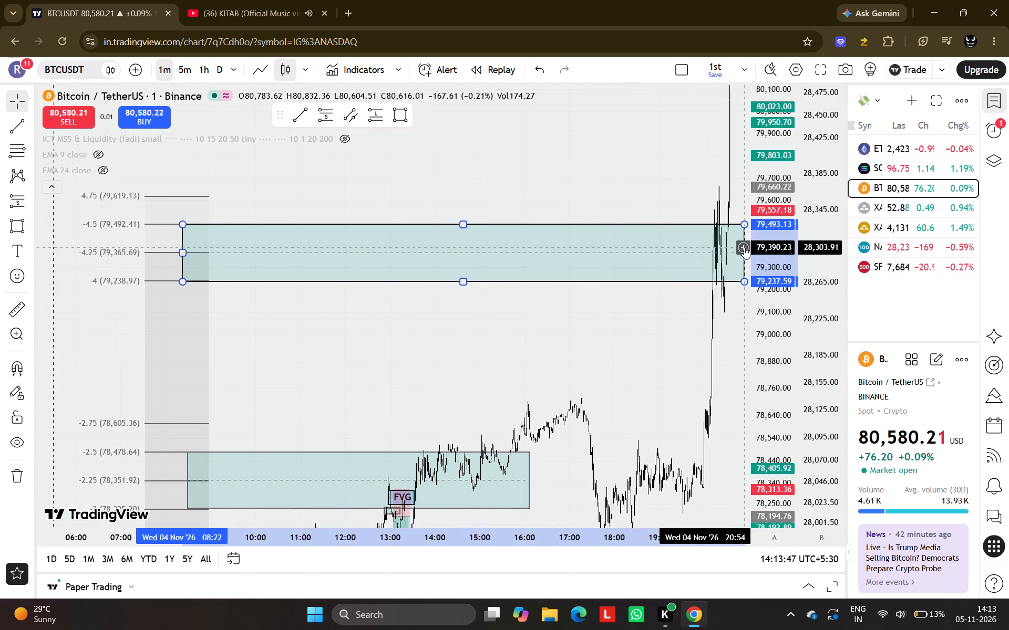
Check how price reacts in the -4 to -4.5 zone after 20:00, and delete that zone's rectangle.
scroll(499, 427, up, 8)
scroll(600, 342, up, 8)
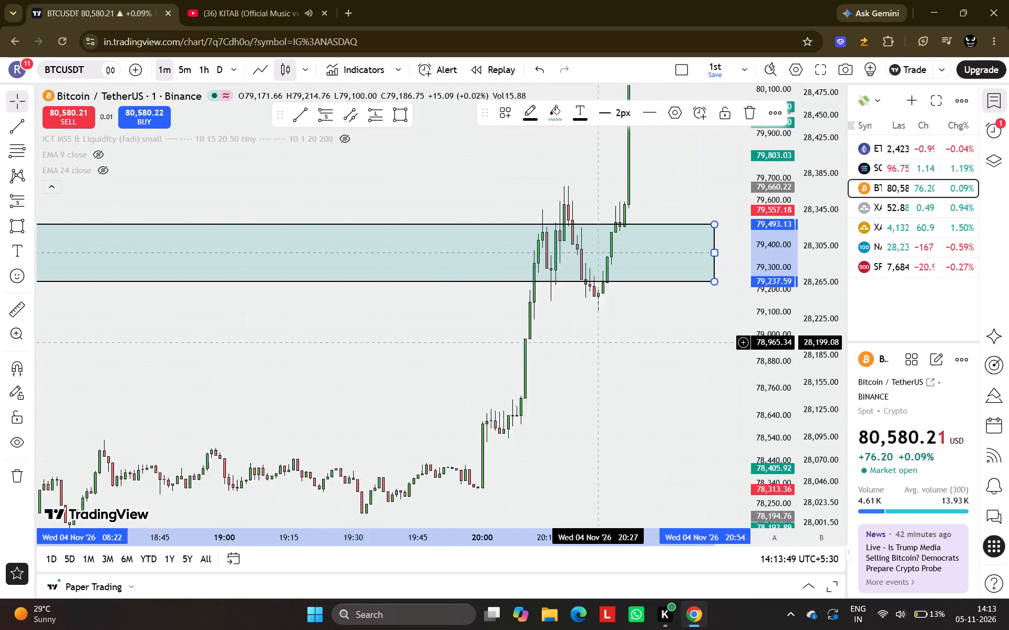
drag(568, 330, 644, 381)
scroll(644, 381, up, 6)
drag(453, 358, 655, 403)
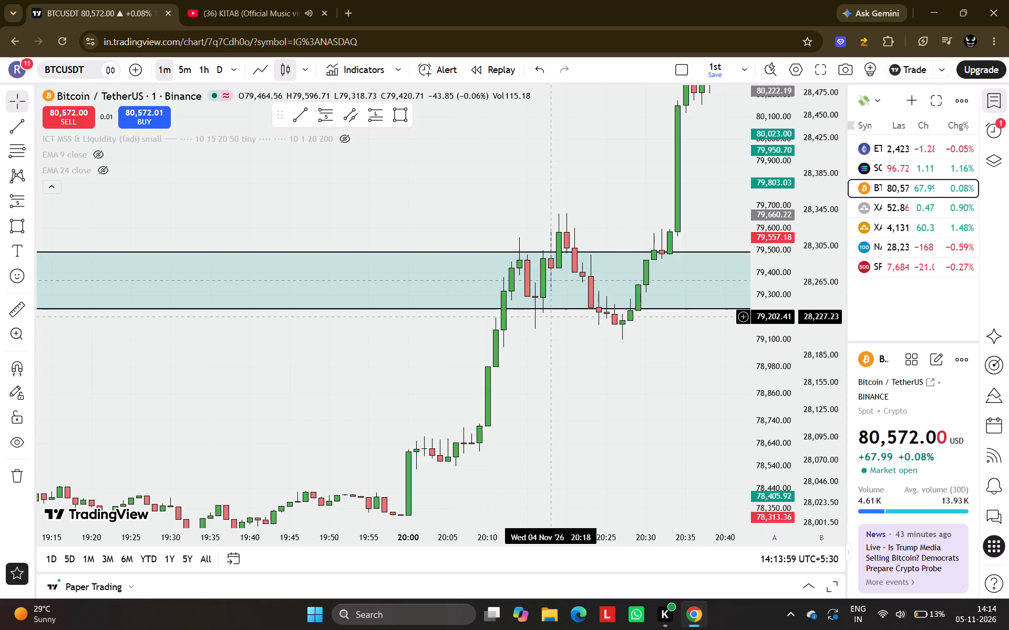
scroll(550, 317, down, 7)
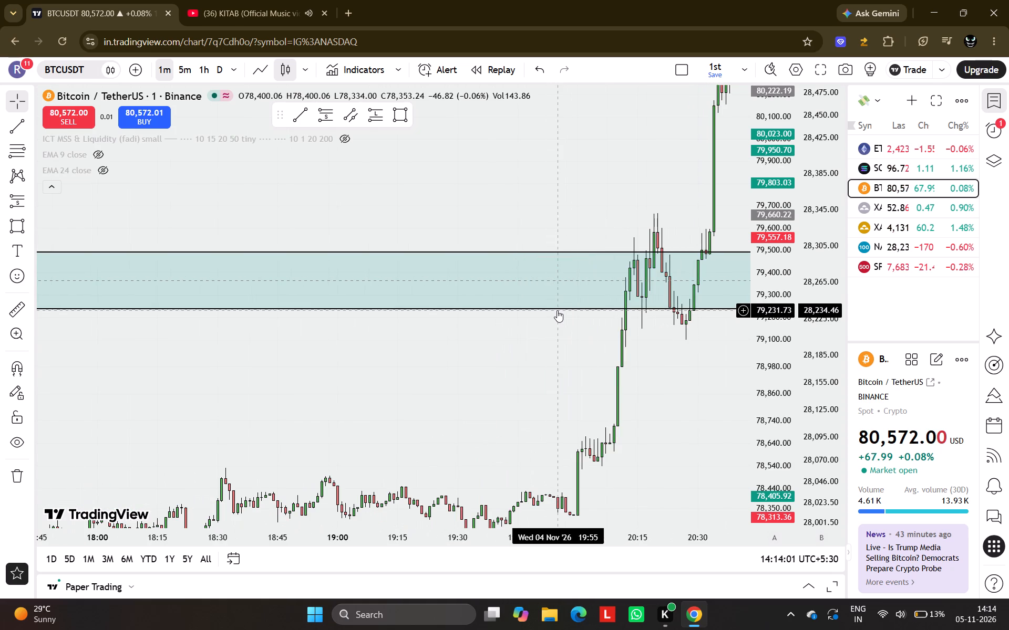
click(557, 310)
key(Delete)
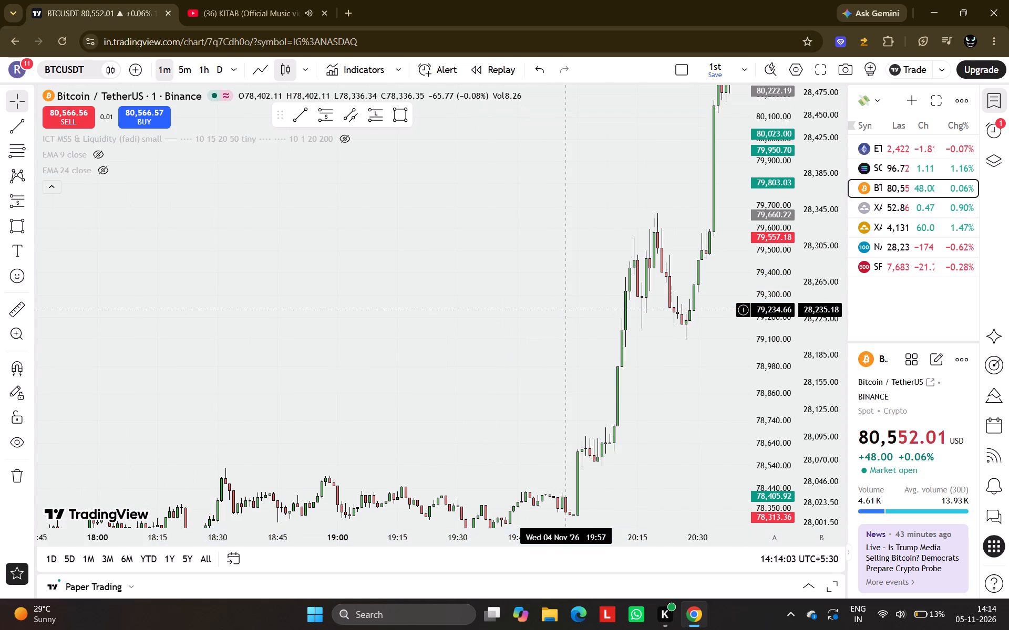
Examine the 5 November price action between its upper and lower zone rectangles, including the latest candles near the lower zone.
scroll(565, 309, down, 7)
scroll(762, 397, down, 9)
scroll(696, 373, down, 4)
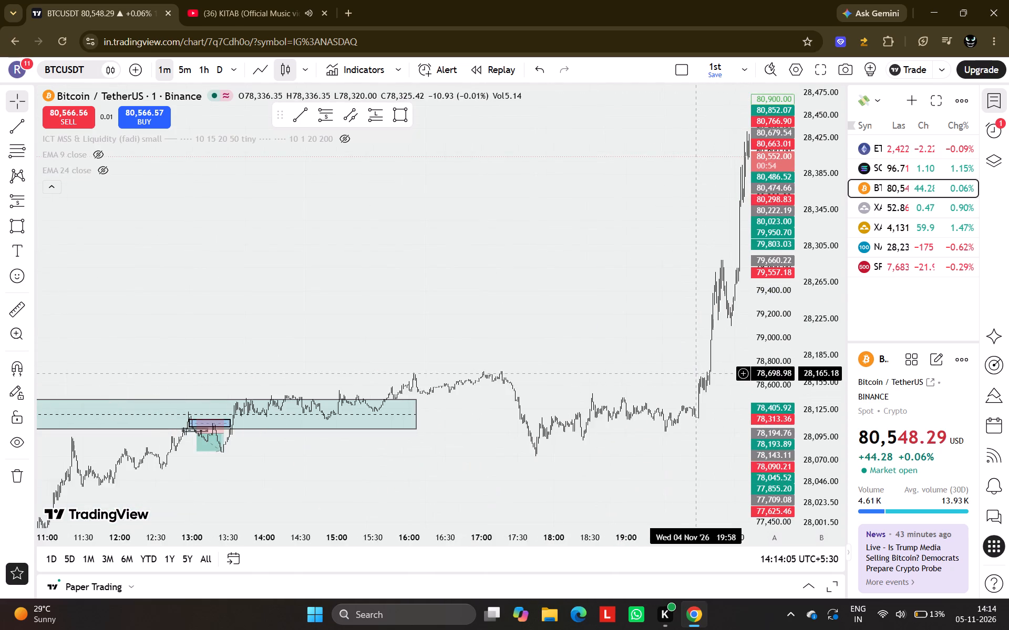
drag(631, 314, 270, 403)
scroll(270, 403, down, 4)
scroll(608, 283, down, 5)
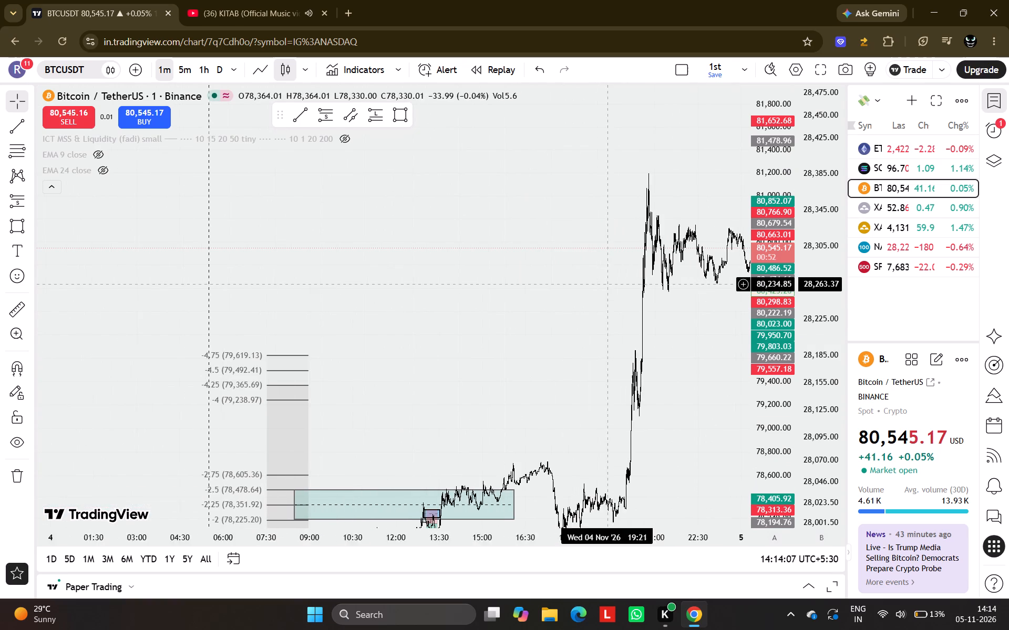
drag(728, 409, 340, 313)
drag(622, 262, 338, 472)
scroll(605, 354, up, 5)
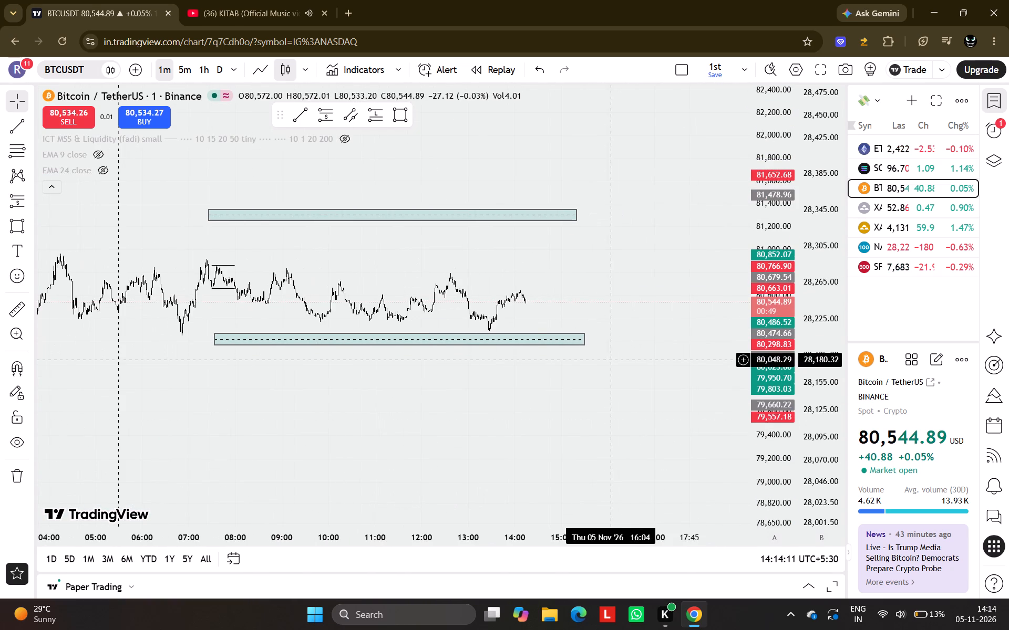
scroll(768, 286, up, 16)
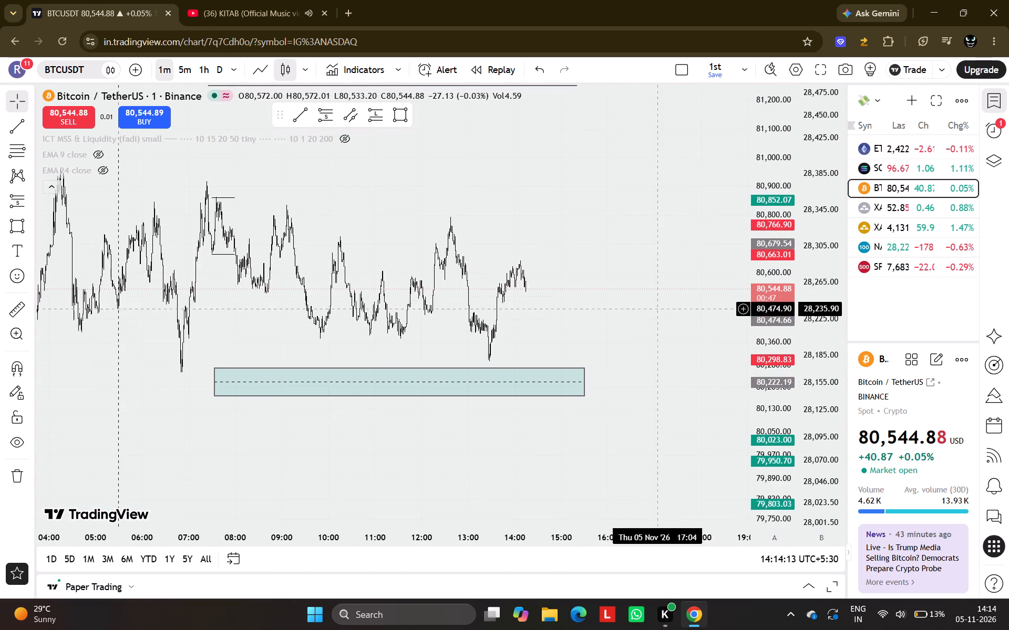
scroll(657, 309, up, 6)
drag(292, 345, 723, 325)
scroll(723, 325, up, 3)
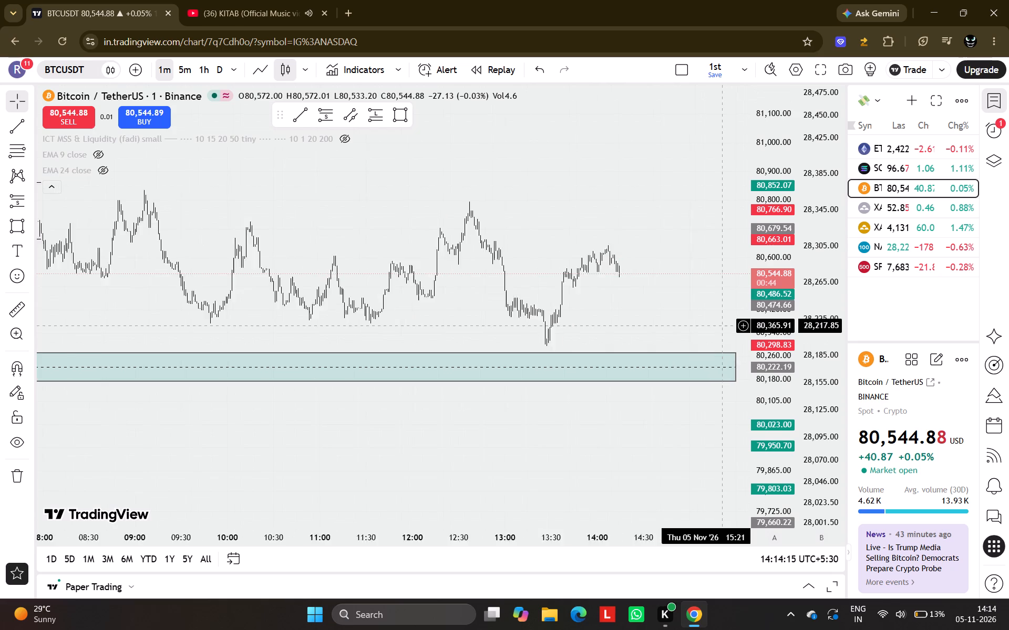
scroll(723, 325, up, 3)
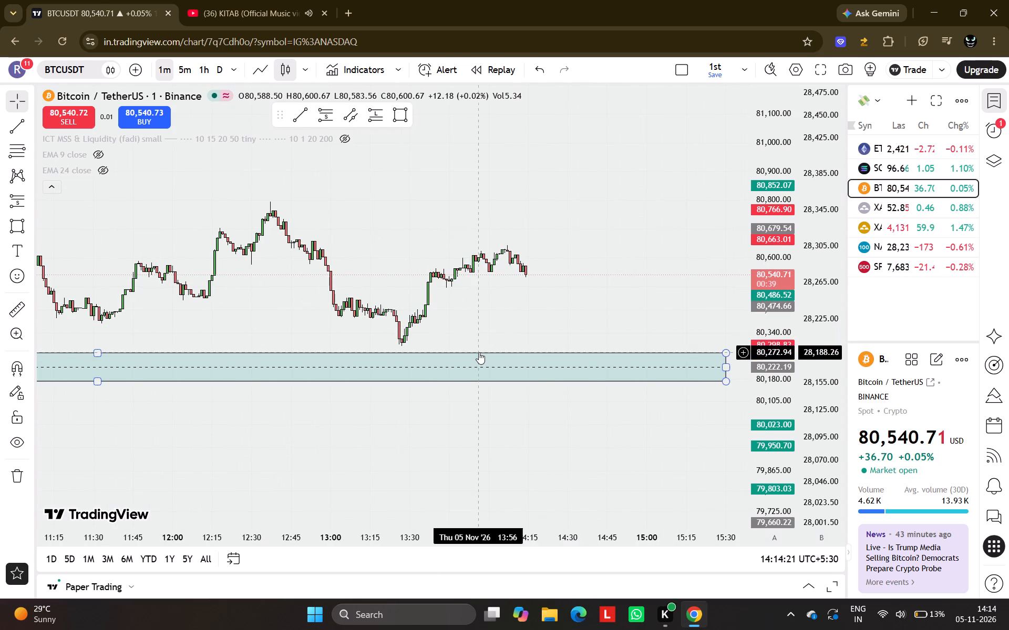
drag(510, 328, 554, 325)
scroll(596, 316, down, 2)
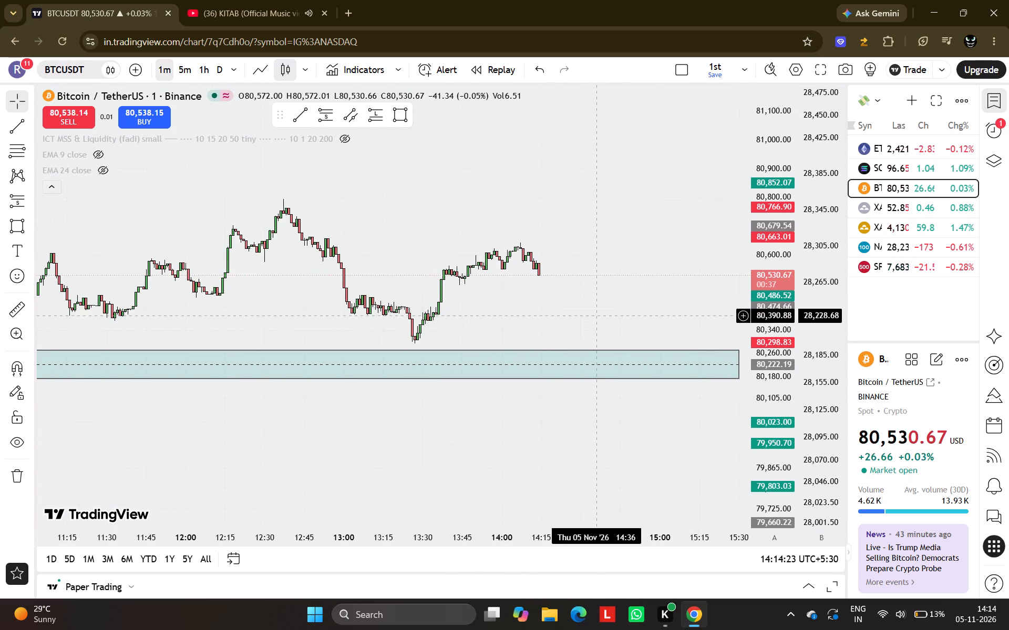
Return to 26 October and examine the evening short setup beneath the upper green zone.
scroll(596, 316, down, 6)
scroll(306, 353, right, 20)
scroll(306, 353, right, 16)
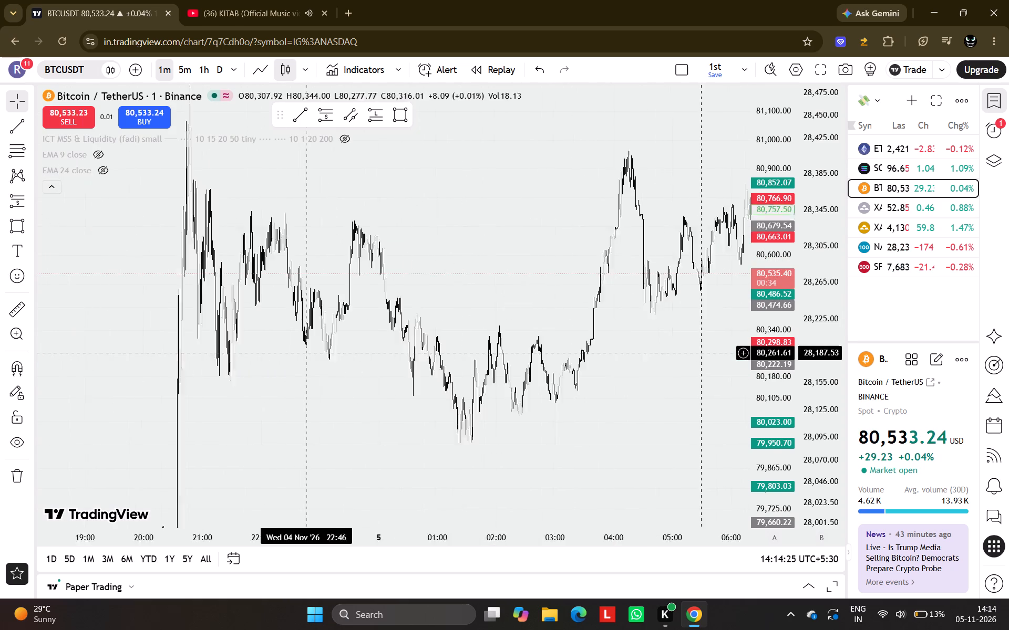
scroll(306, 353, right, 20)
scroll(306, 353, right, 20)
scroll(306, 353, right, 20)
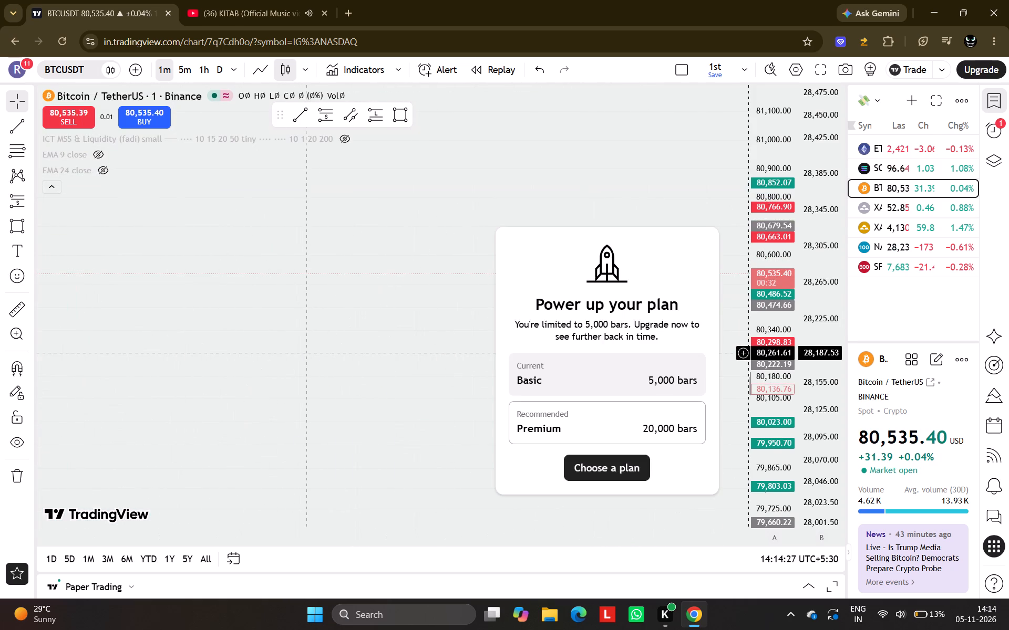
scroll(306, 353, left, 10)
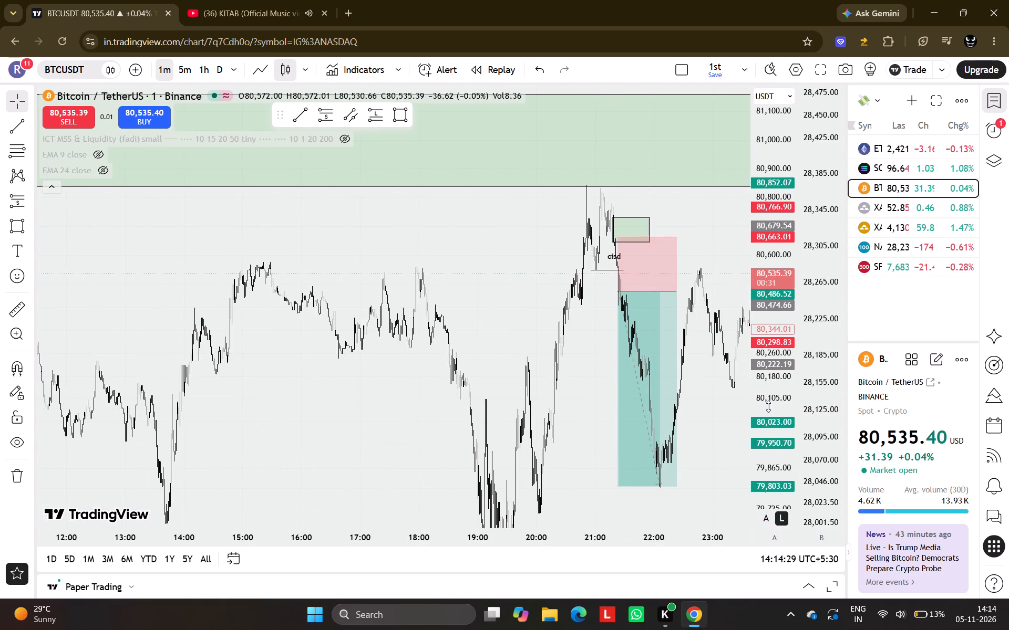
scroll(768, 406, down, 12)
scroll(453, 401, down, 6)
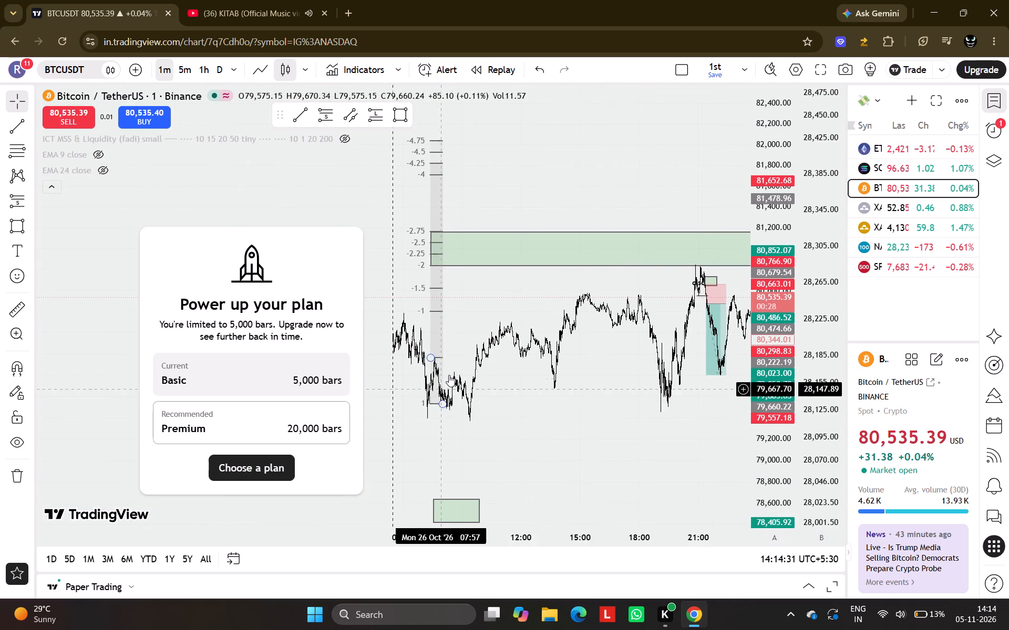
scroll(503, 354, up, 3)
drag(534, 386, 460, 384)
scroll(460, 384, up, 6)
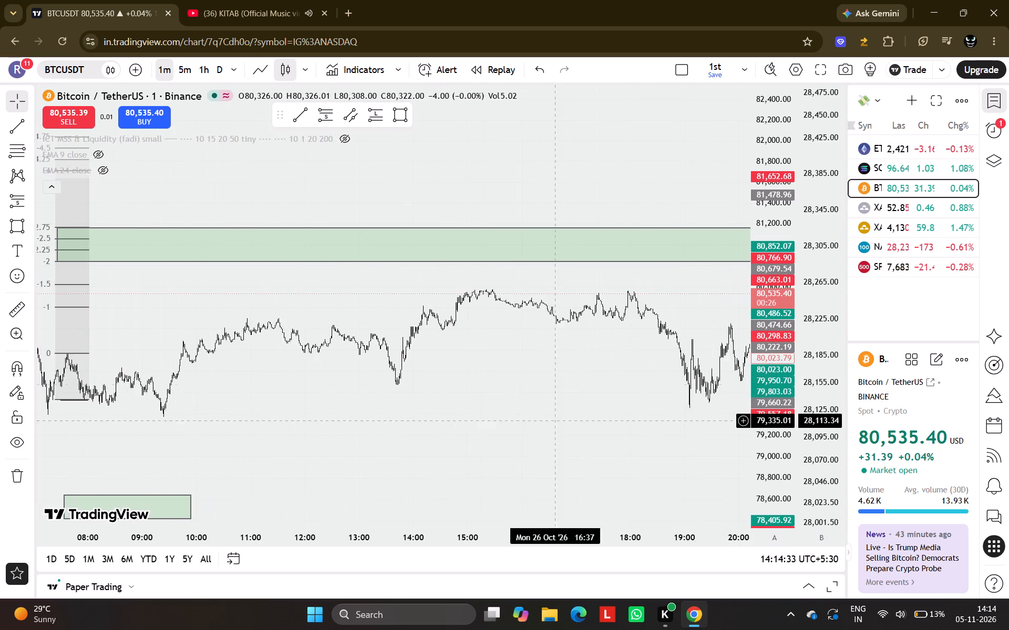
drag(652, 413, 280, 393)
scroll(280, 393, up, 3)
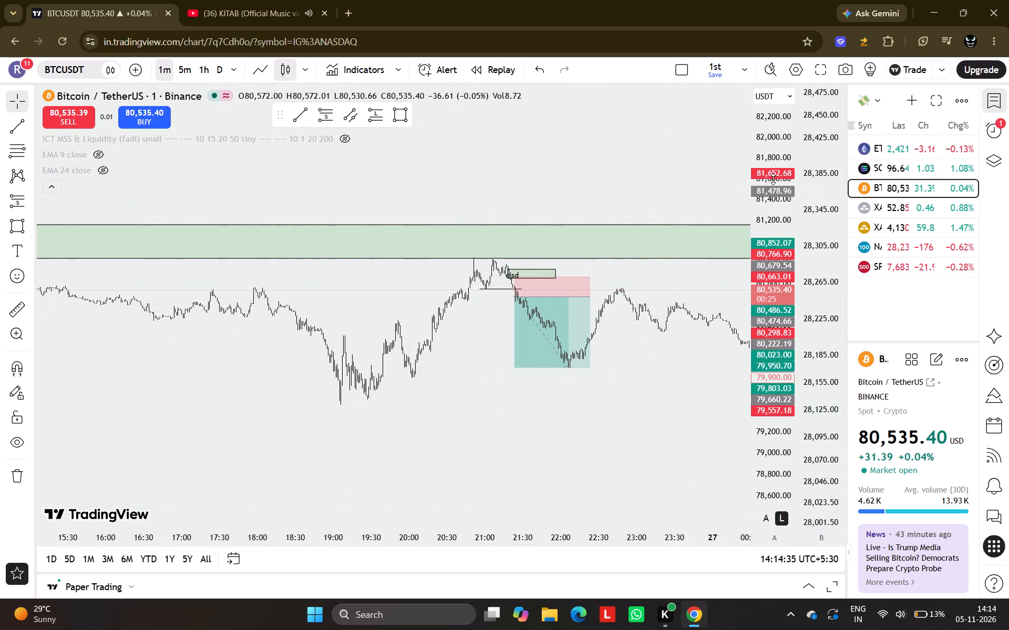
scroll(773, 179, up, 20)
scroll(527, 196, up, 5)
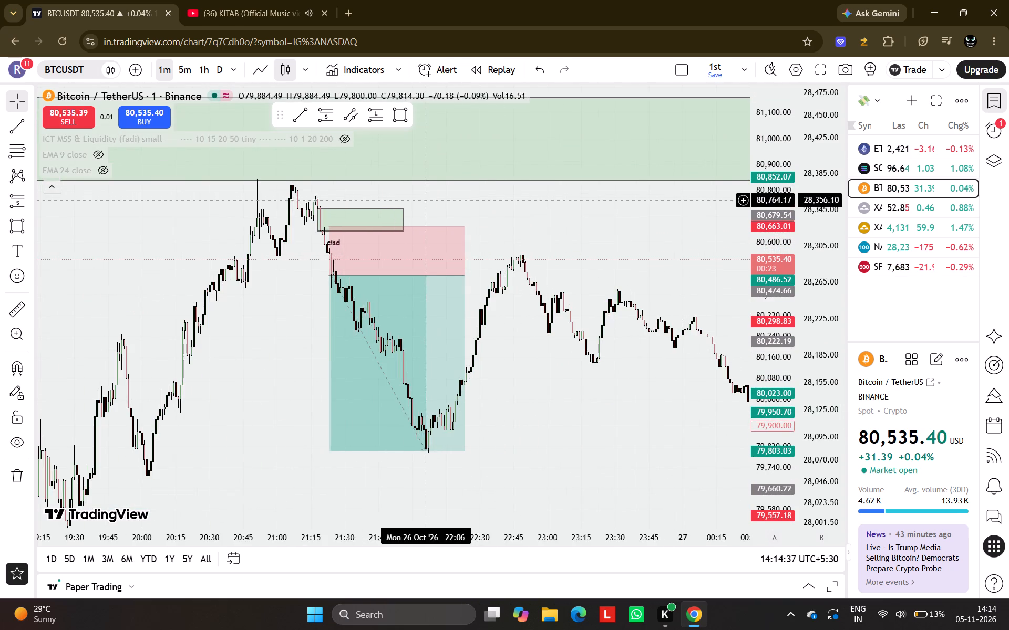
Draw a rectangle over the 26 October swing above the cisd line, from 21:03 to 21:59, between about 80,667 and 80,768.
drag(425, 201, 728, 320)
scroll(728, 320, up, 6)
scroll(775, 276, up, 10)
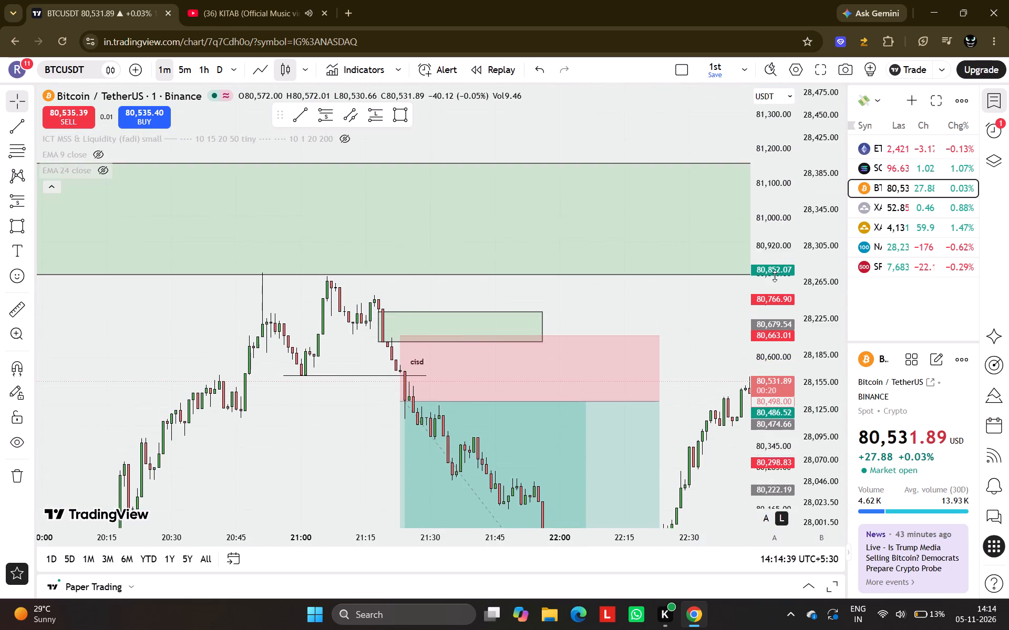
drag(627, 321, 631, 269)
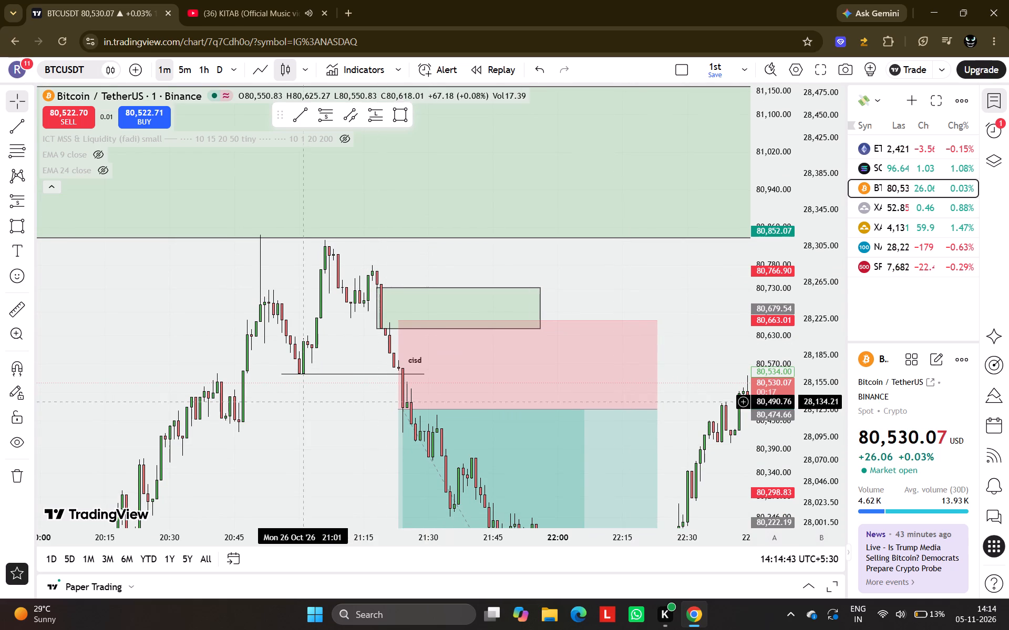
click(395, 120)
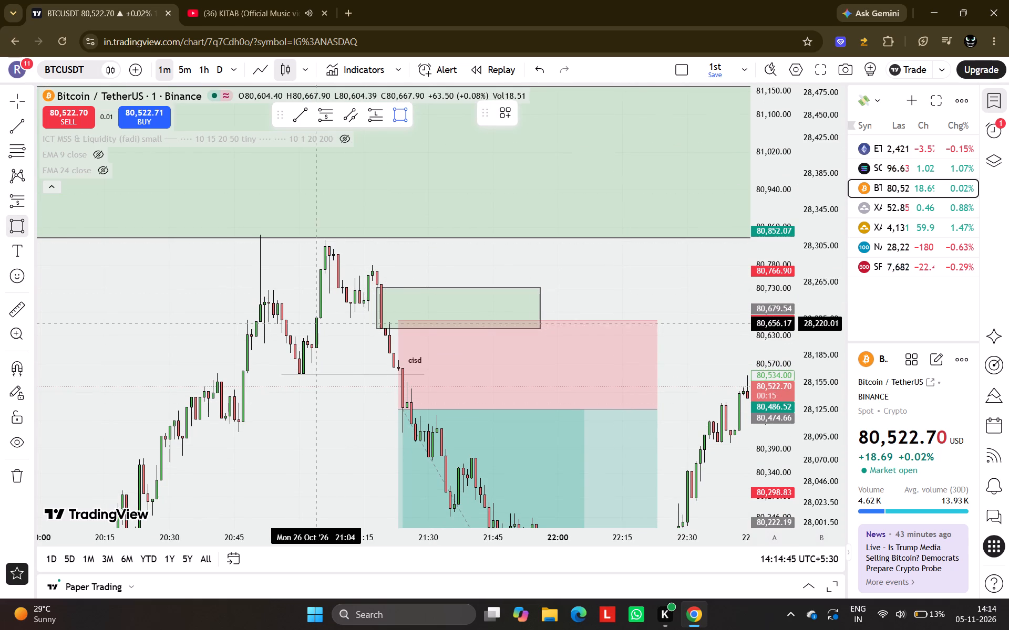
drag(310, 318, 441, 274)
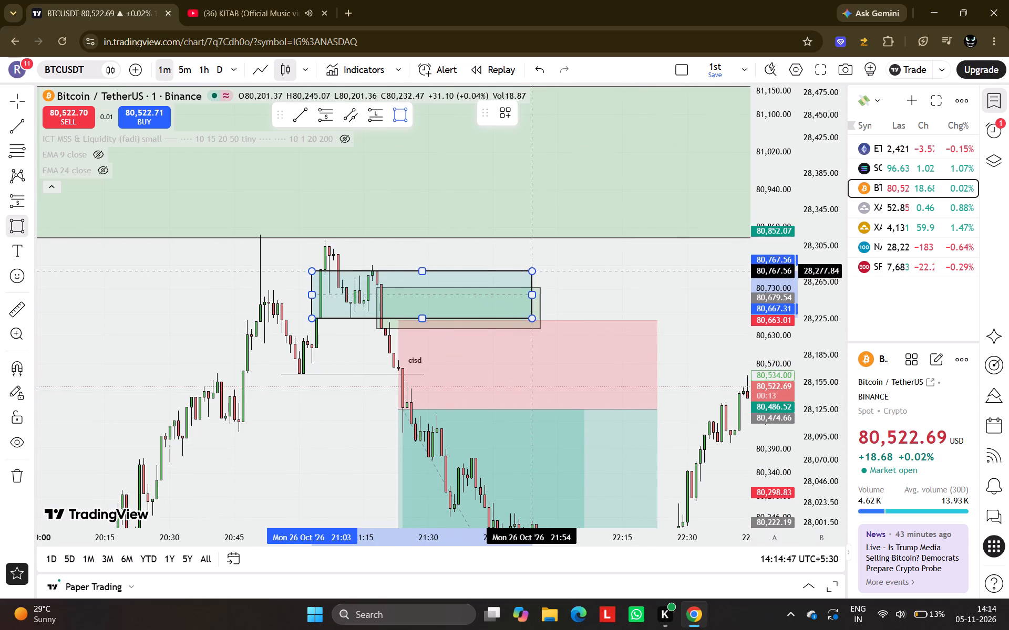
click(552, 271)
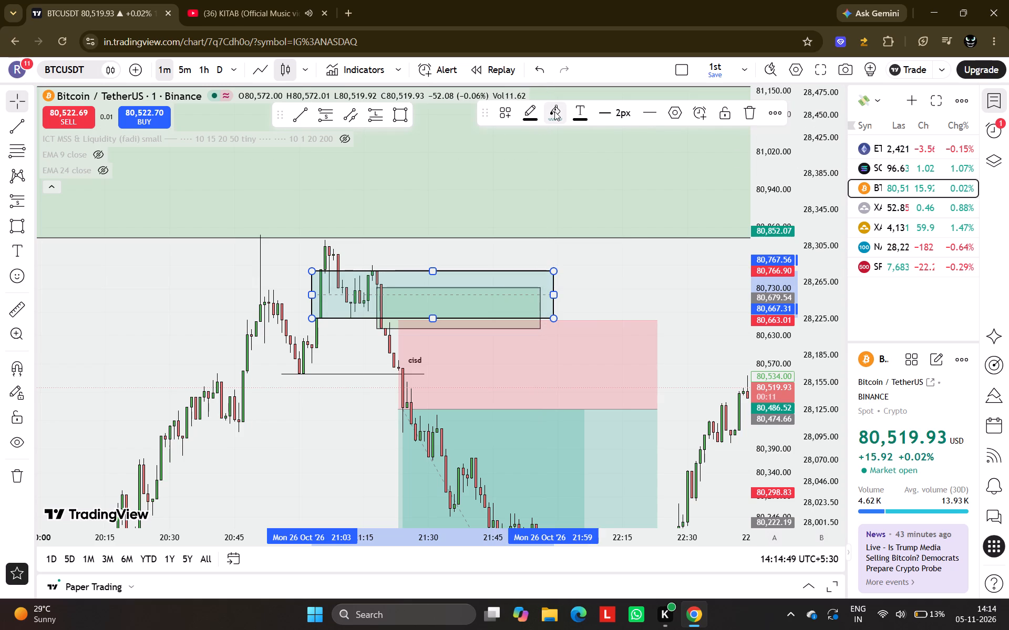
Check the large upper zone's fill and match it on the new 21:03 rectangle with green at 20% opacity.
click(554, 111)
click(557, 282)
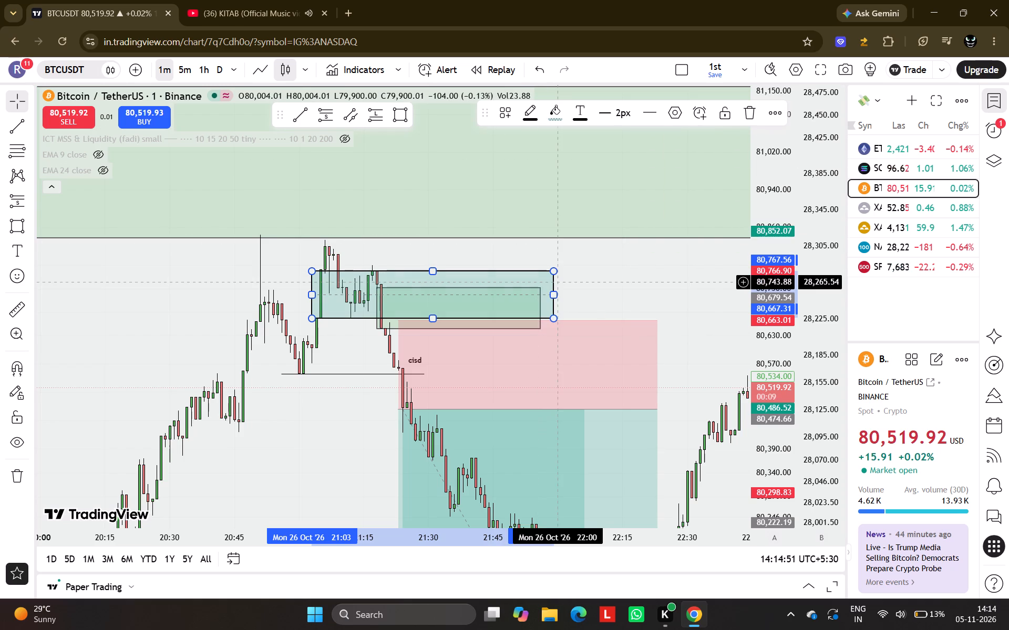
click(582, 293)
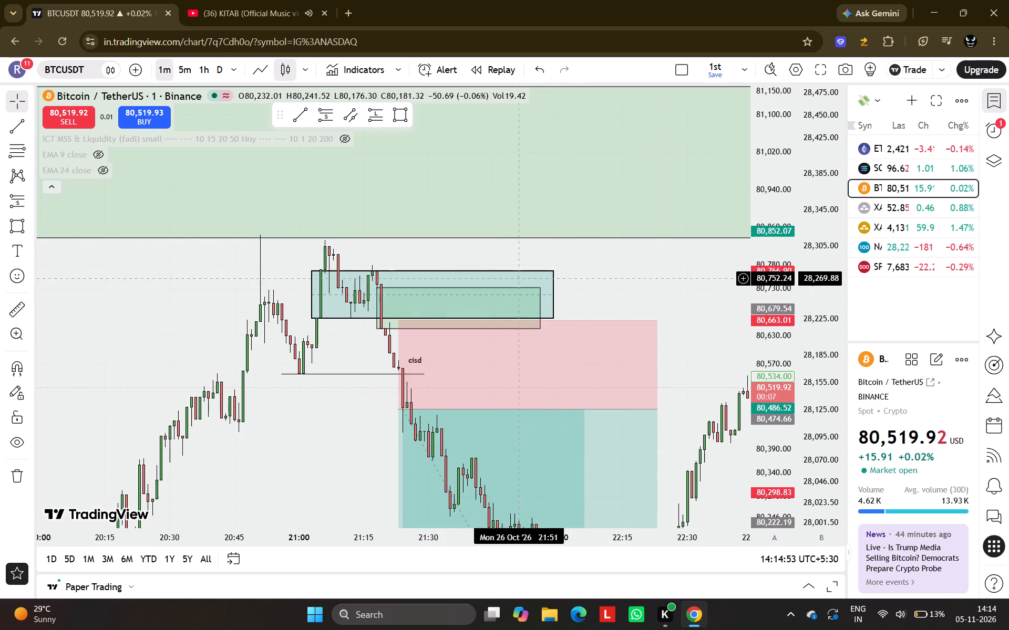
click(598, 238)
click(559, 113)
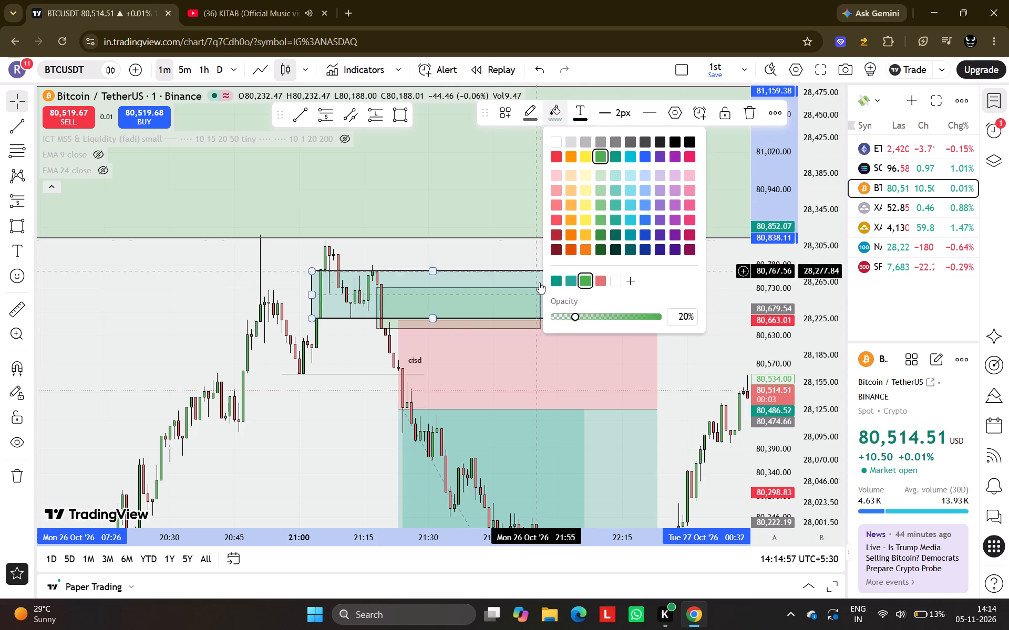
drag(504, 244, 514, 273)
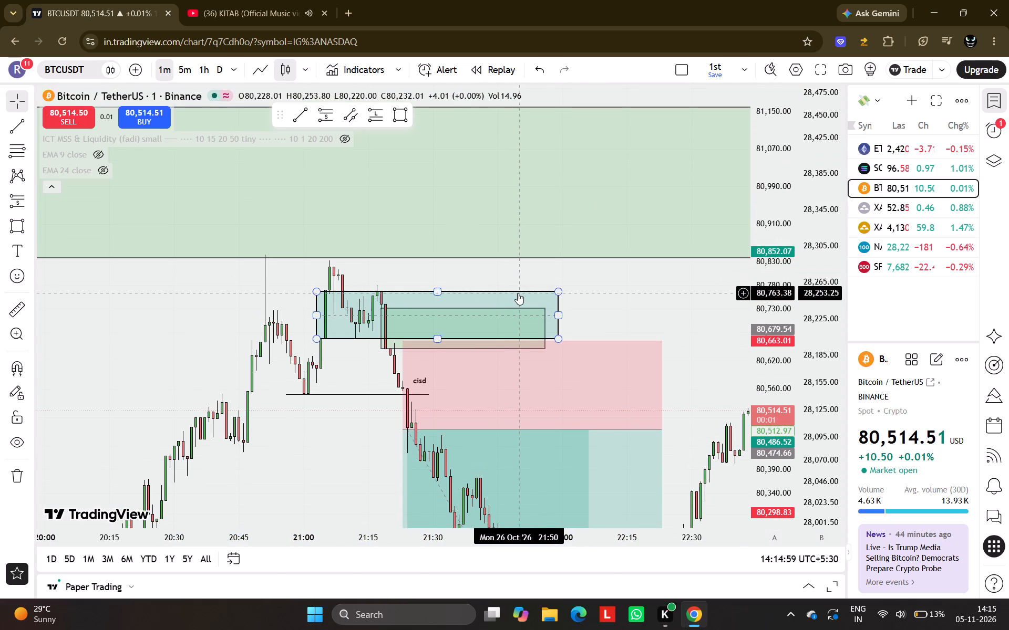
click(520, 289)
click(527, 291)
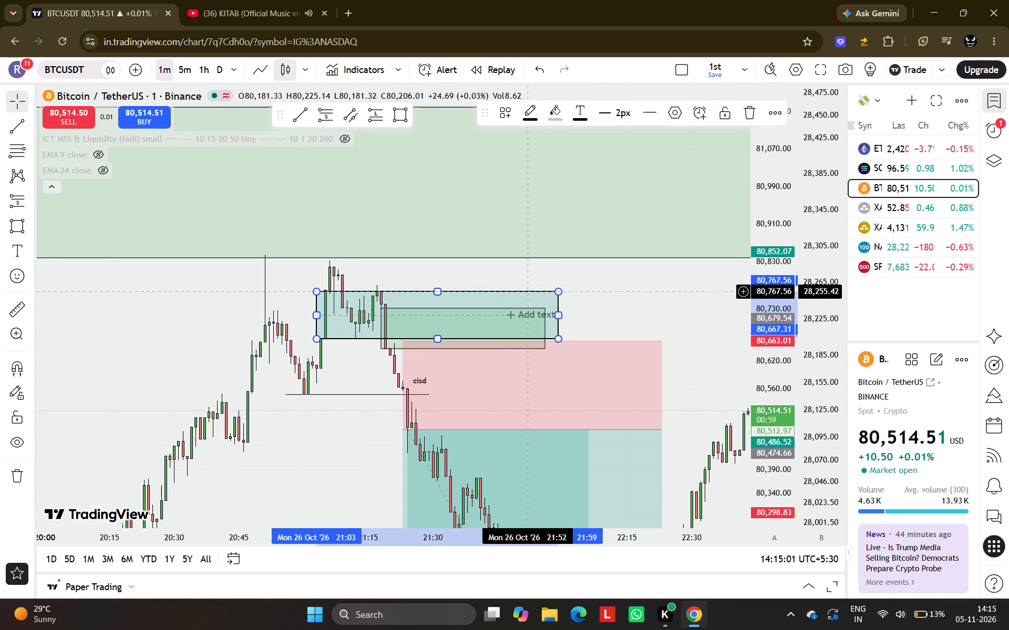
click(560, 115)
click(580, 285)
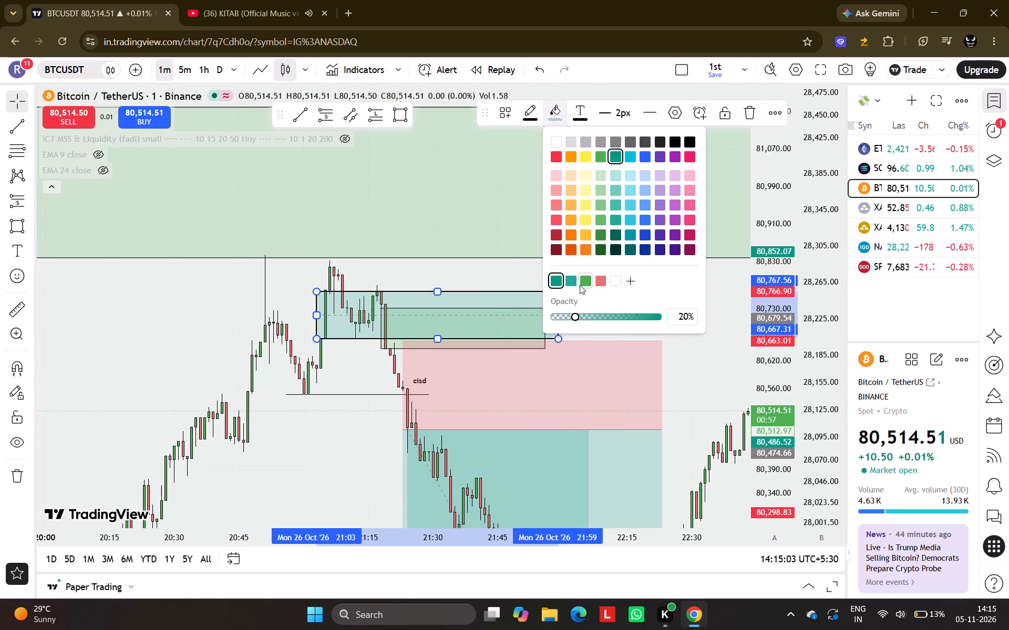
Lower the upper edge of the 21:03 rectangle to about 80,762, keeping its lower edge and time span.
scroll(612, 295, up, 1)
scroll(756, 294, up, 11)
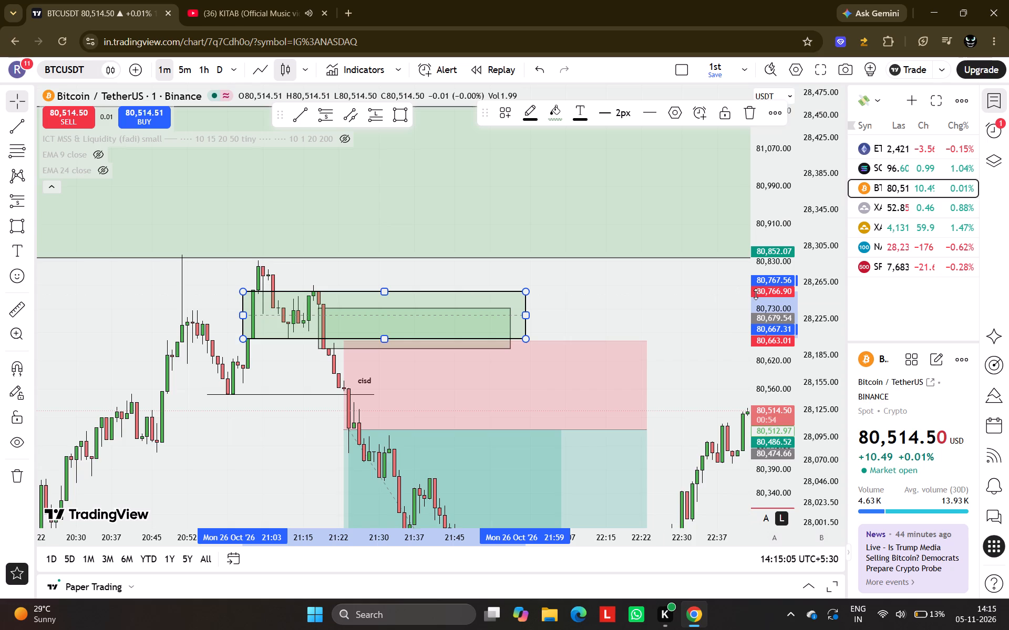
scroll(756, 294, up, 7)
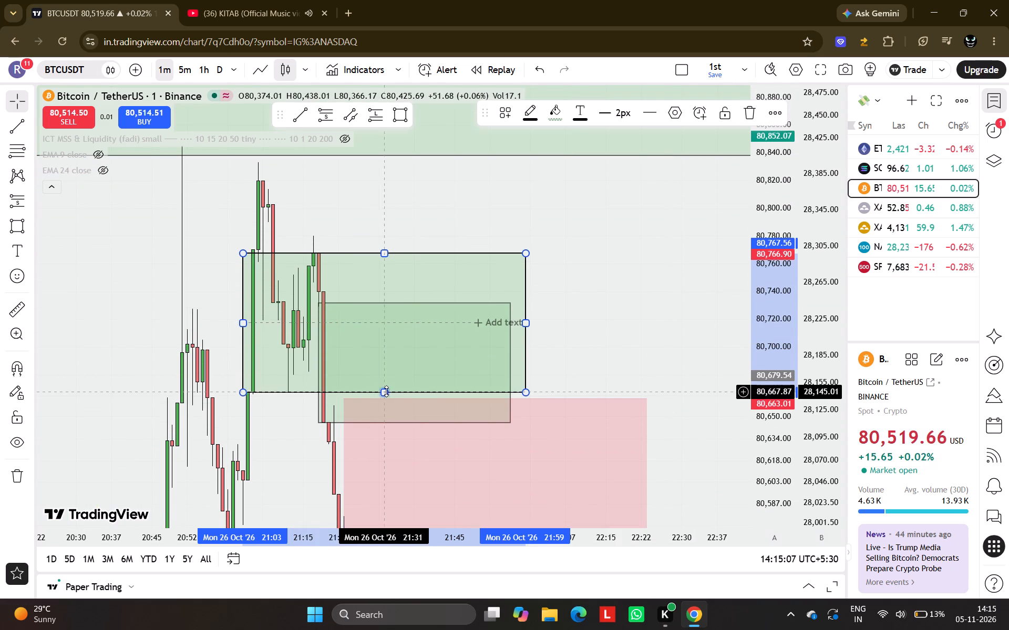
drag(383, 255, 388, 261)
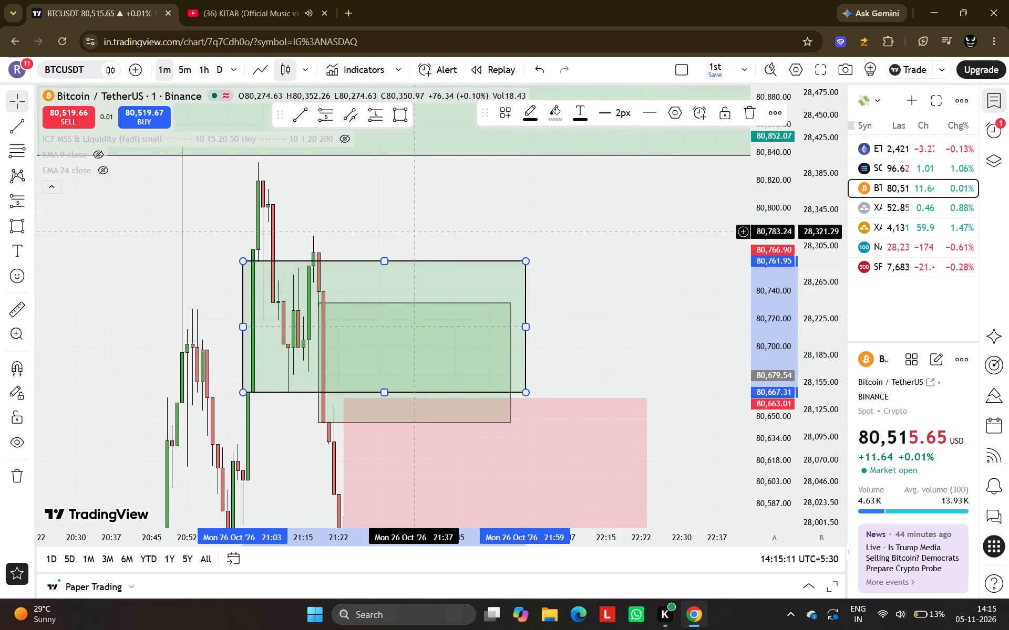
Examine how price moves around the two overlapping green rectangles, the cisd line and the short position on 26 October.
drag(611, 356, 638, 282)
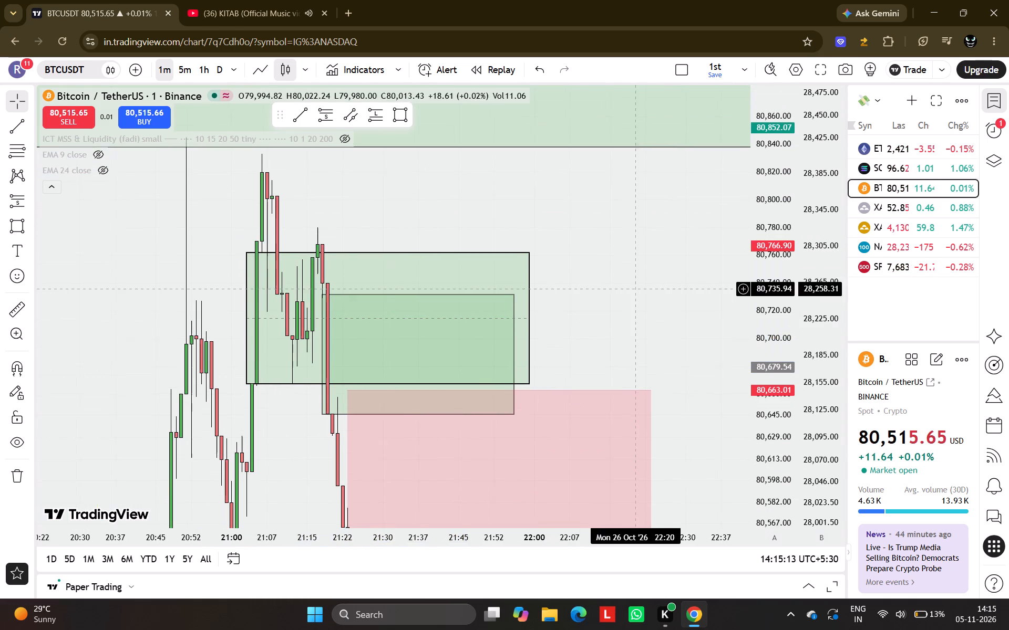
drag(638, 282, 639, 280)
scroll(764, 387, down, 6)
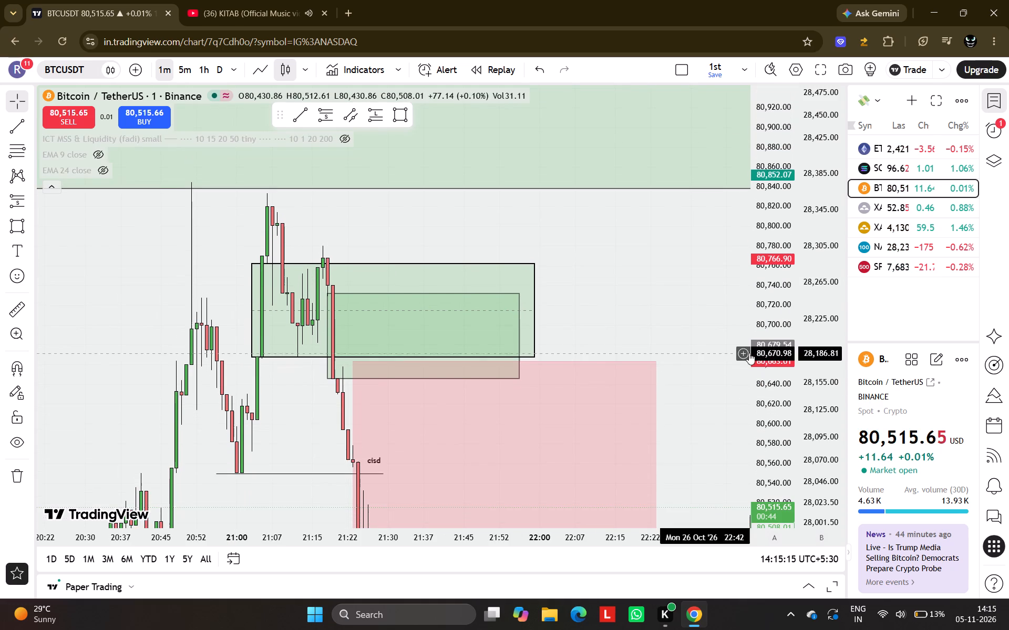
drag(677, 318, 676, 280)
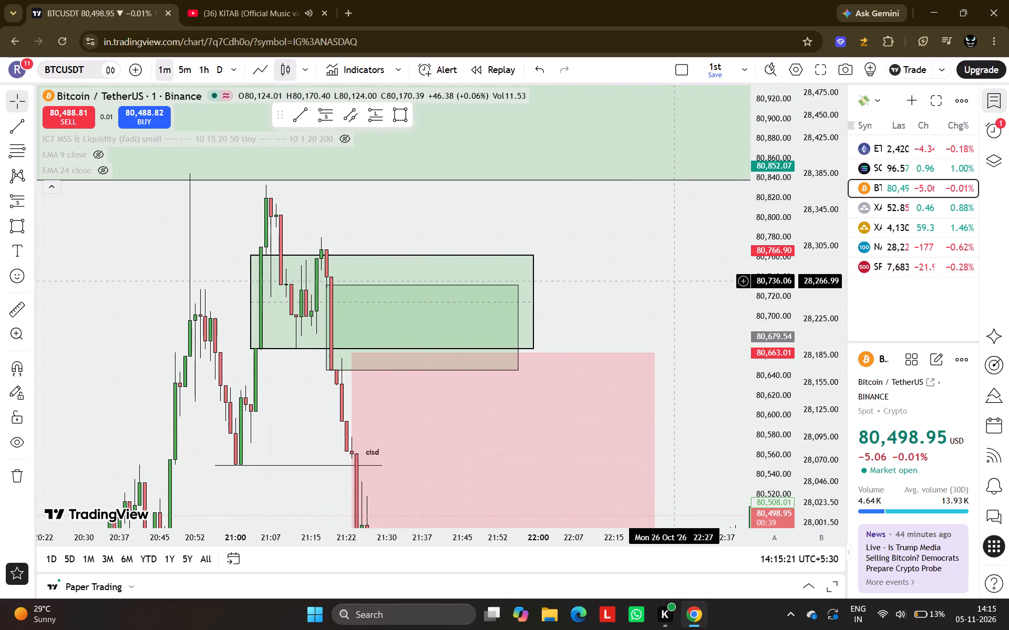
drag(629, 318, 657, 224)
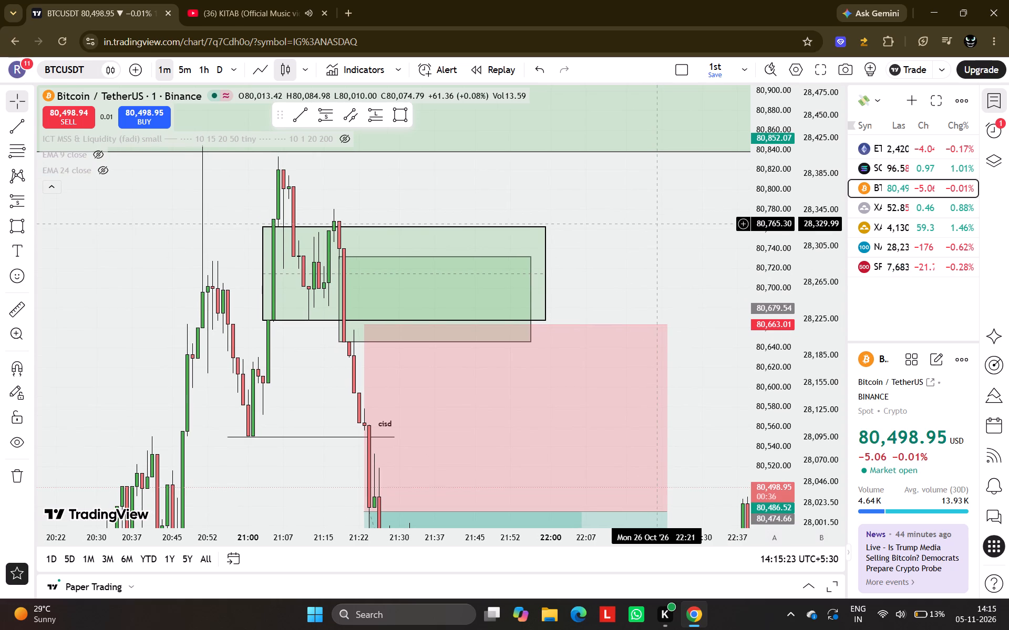
drag(650, 257, 673, 175)
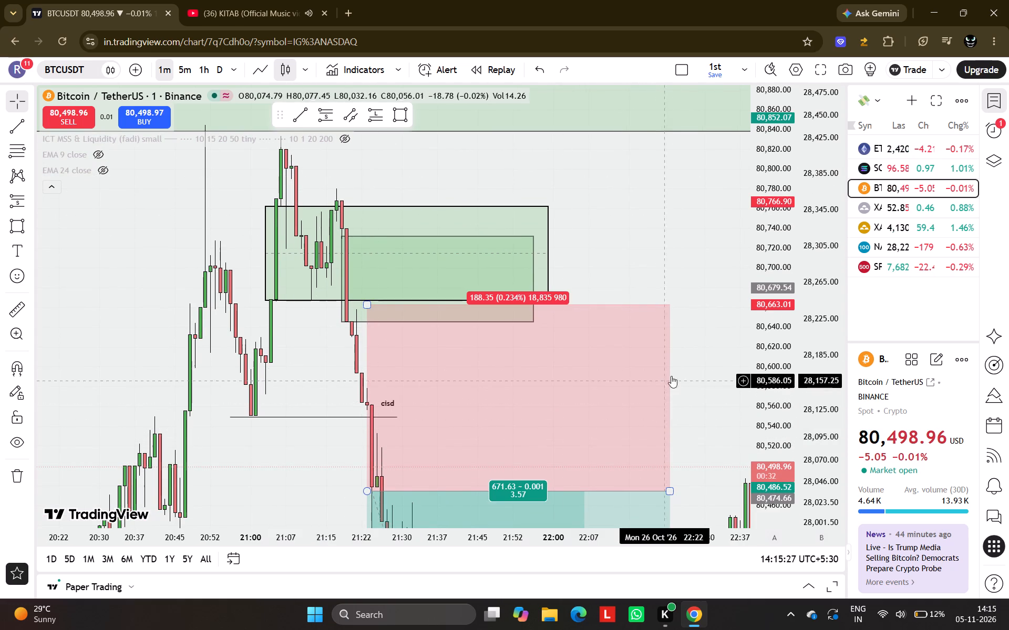
drag(665, 255, 678, 198)
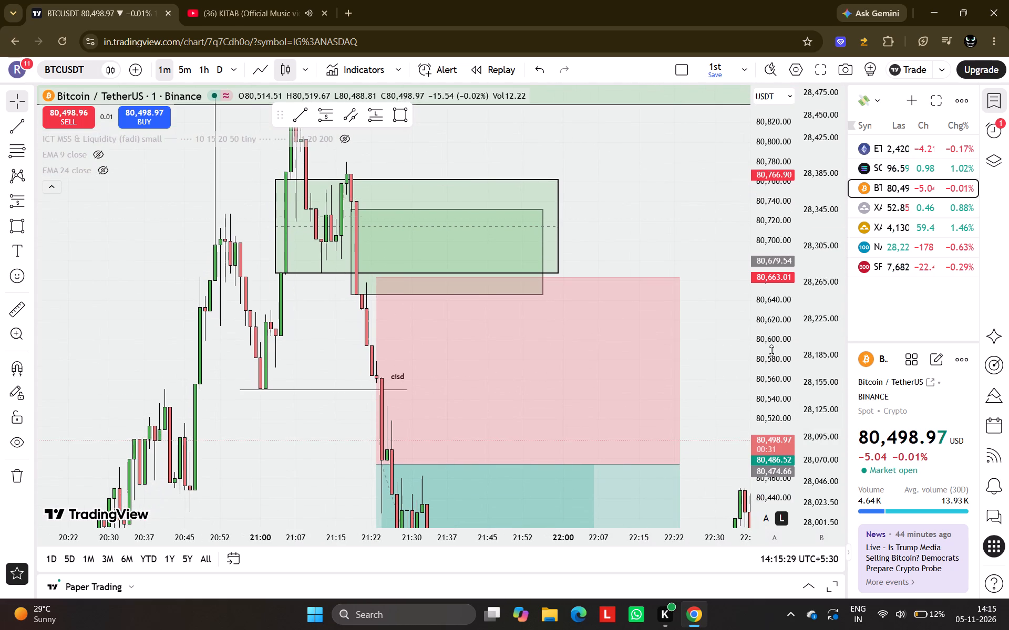
scroll(771, 350, down, 5)
drag(641, 252, 652, 224)
drag(602, 201, 616, 214)
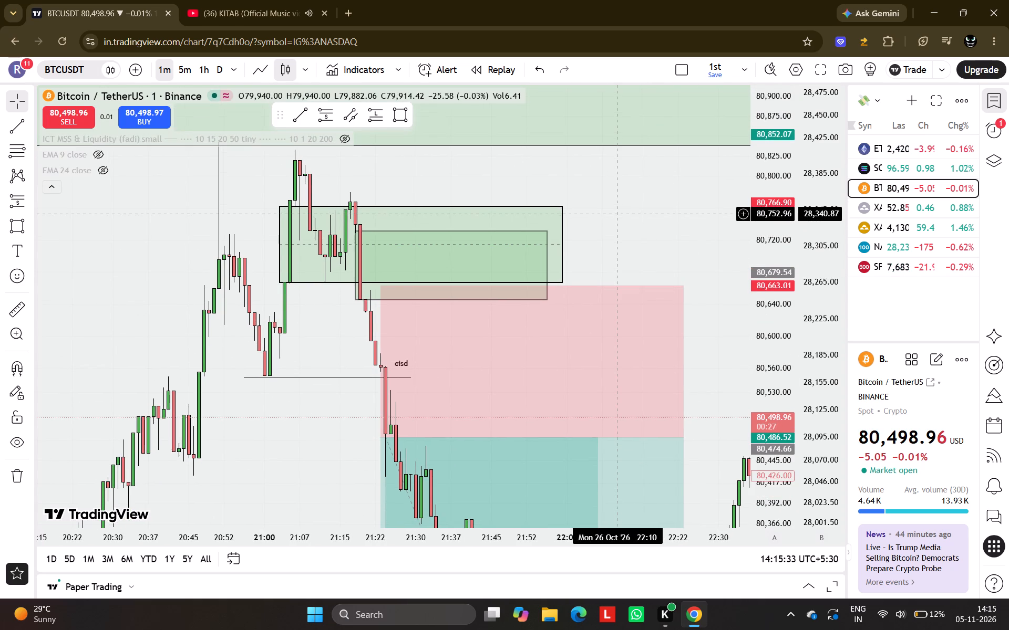
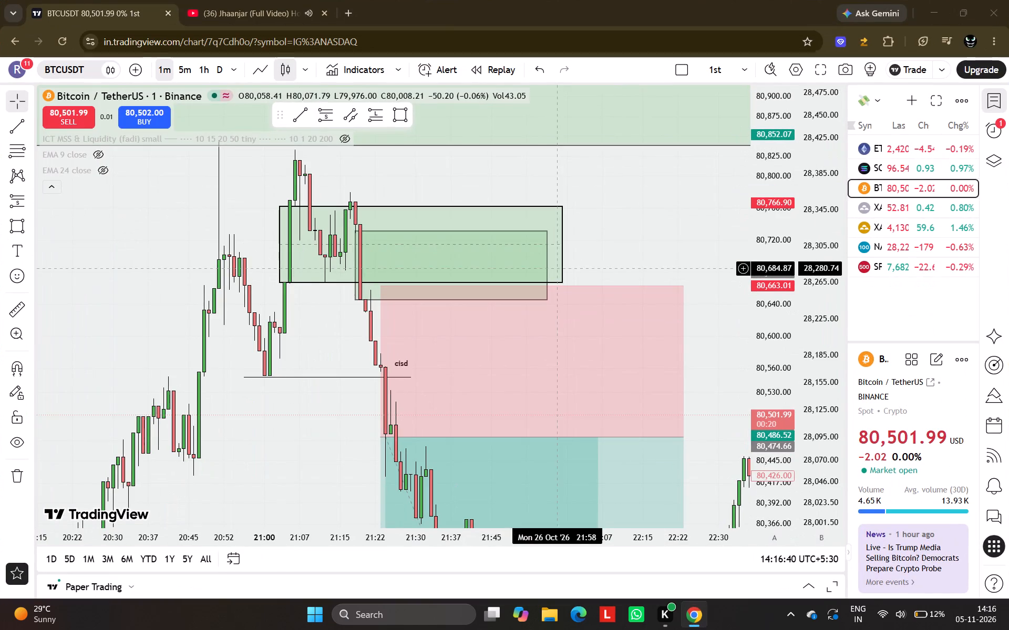
Switch to YouTube and play the LAAVAN music video by Jasmine Sandlas from the suggested videos.
click(280, 0)
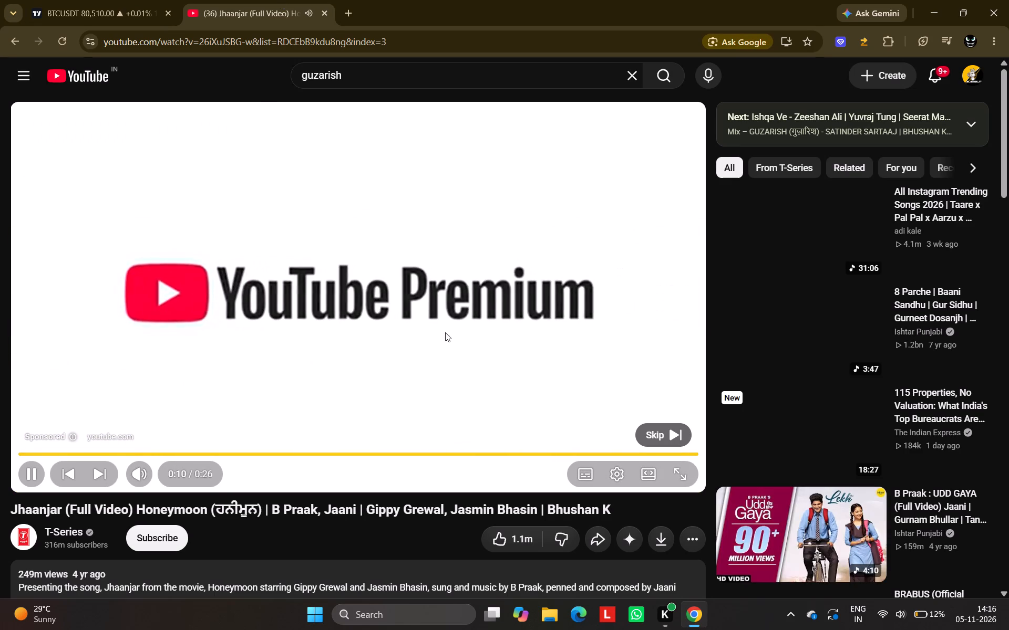
scroll(582, 427, down, 4)
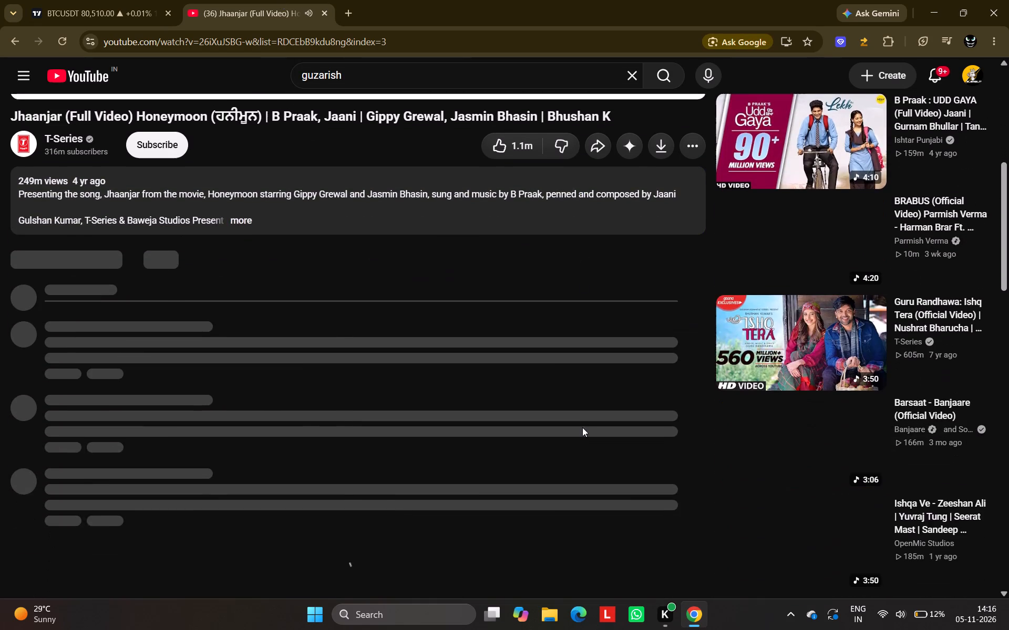
scroll(582, 427, down, 4)
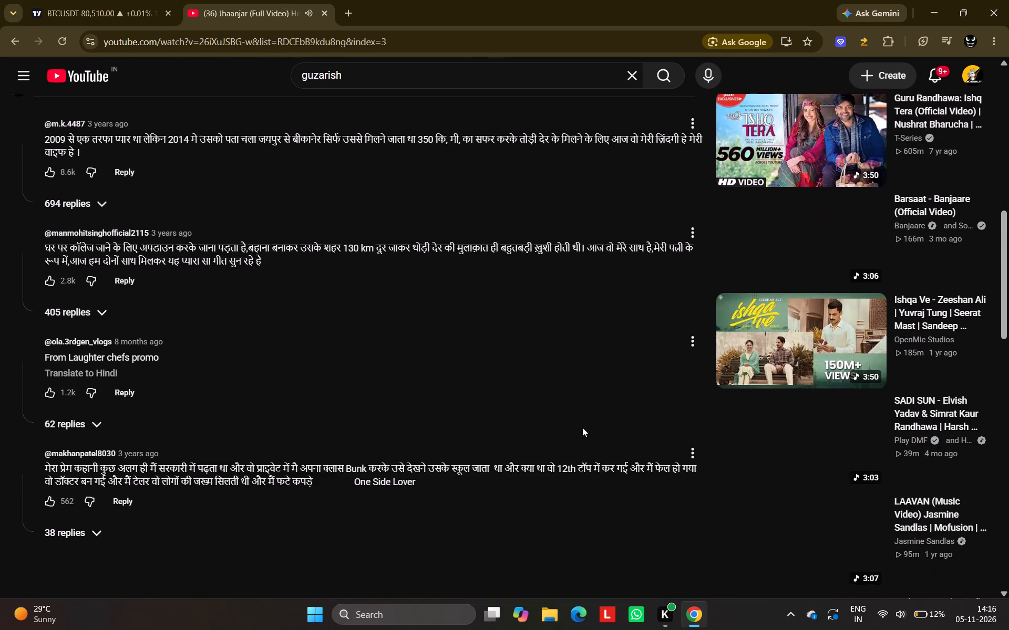
scroll(582, 427, down, 1)
click(794, 418)
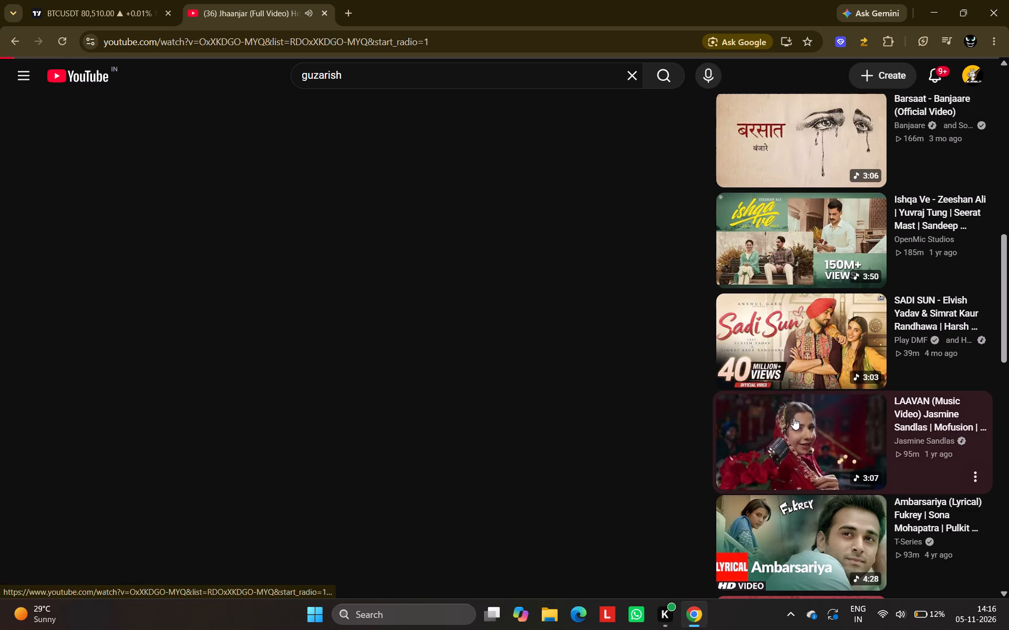
Return to the BTCUSDT chart and examine the 26 October drop from the green rectangles and the rebound towards the cisd line.
click(81, 0)
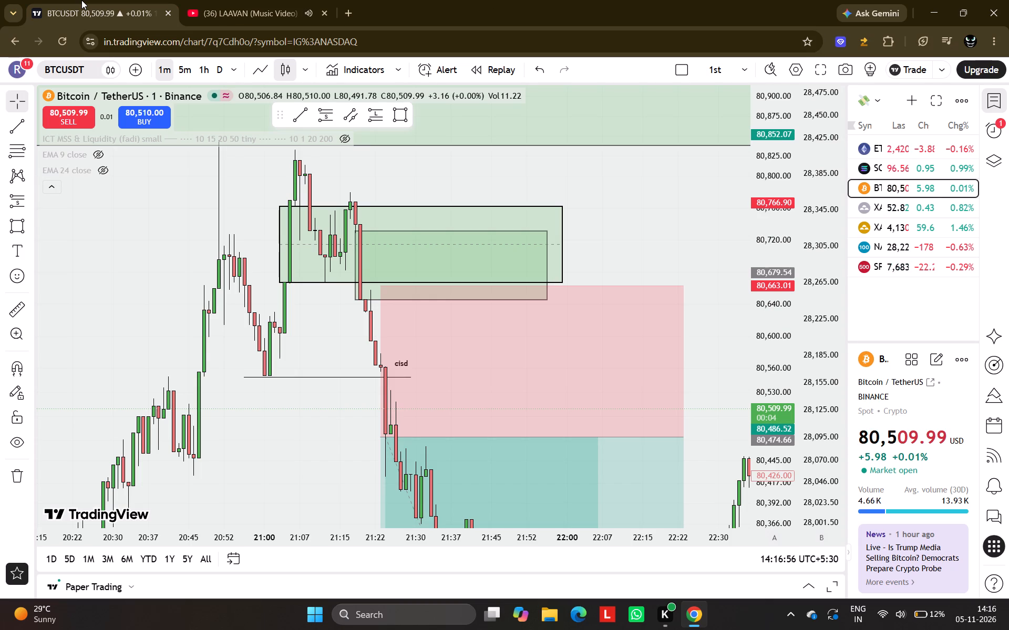
double_click(554, 188)
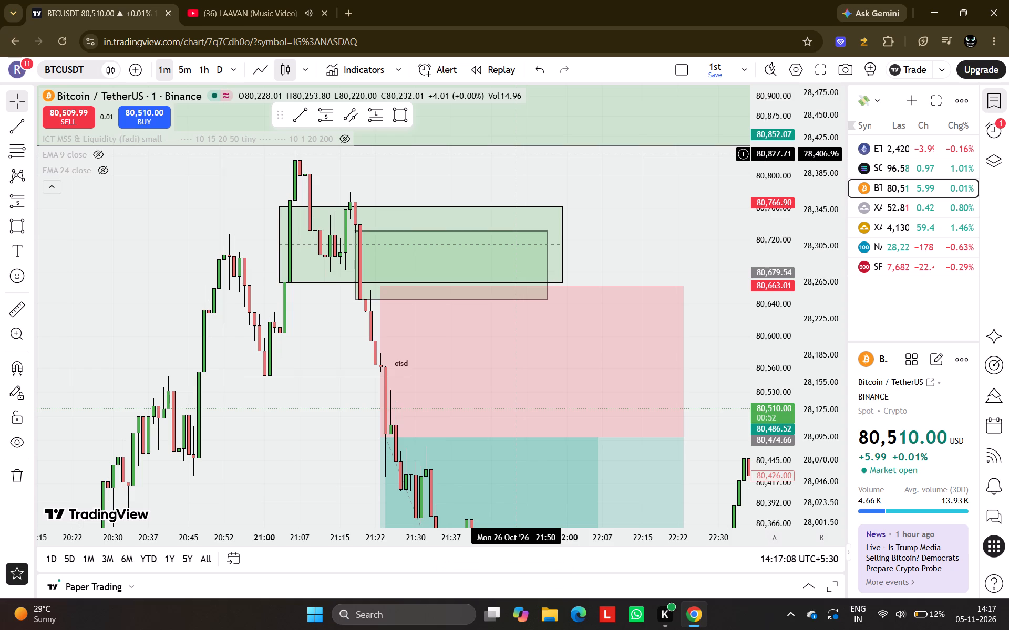
drag(656, 231, 606, 142)
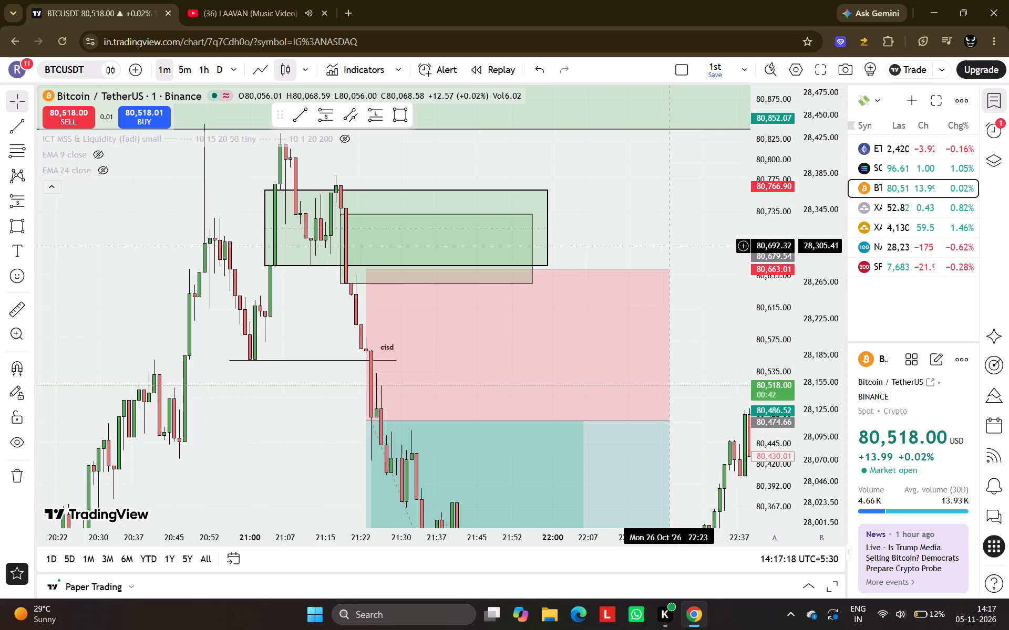
drag(710, 266, 674, 184)
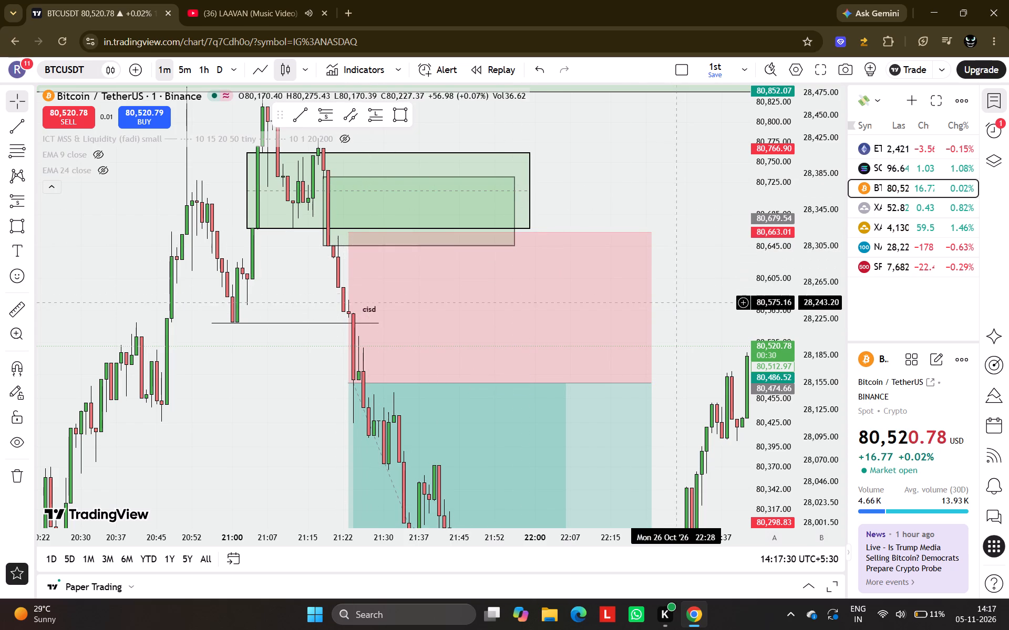
scroll(780, 336, down, 6)
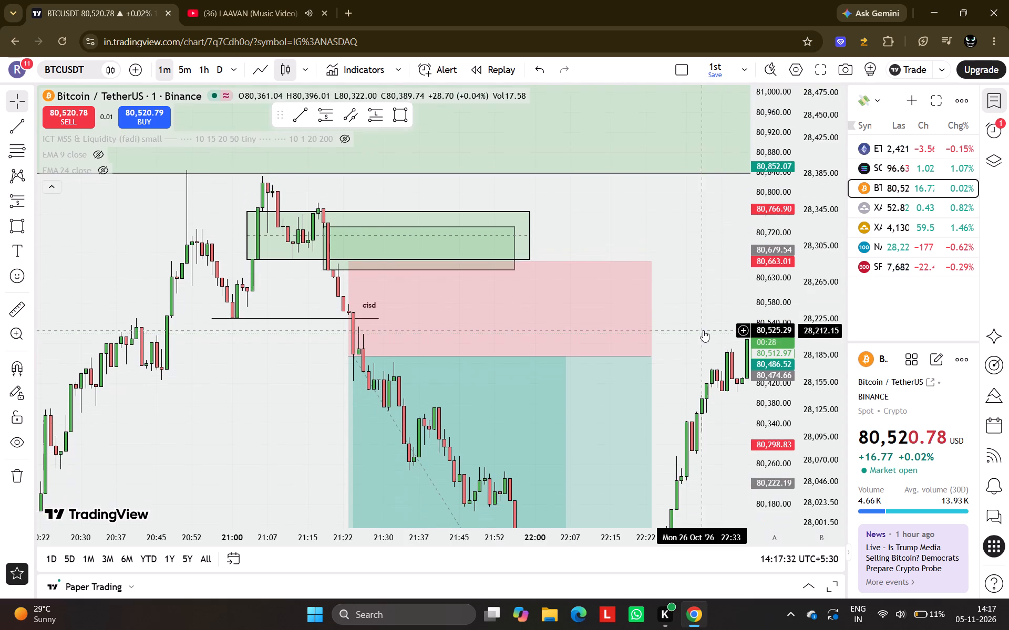
scroll(703, 330, down, 2)
drag(706, 353, 642, 259)
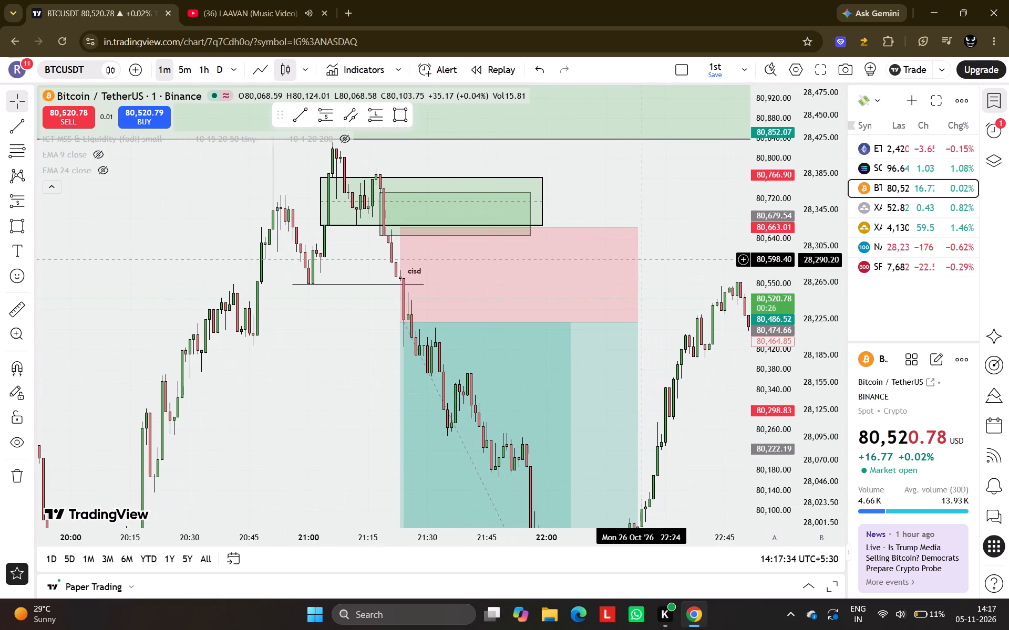
drag(639, 188, 621, 127)
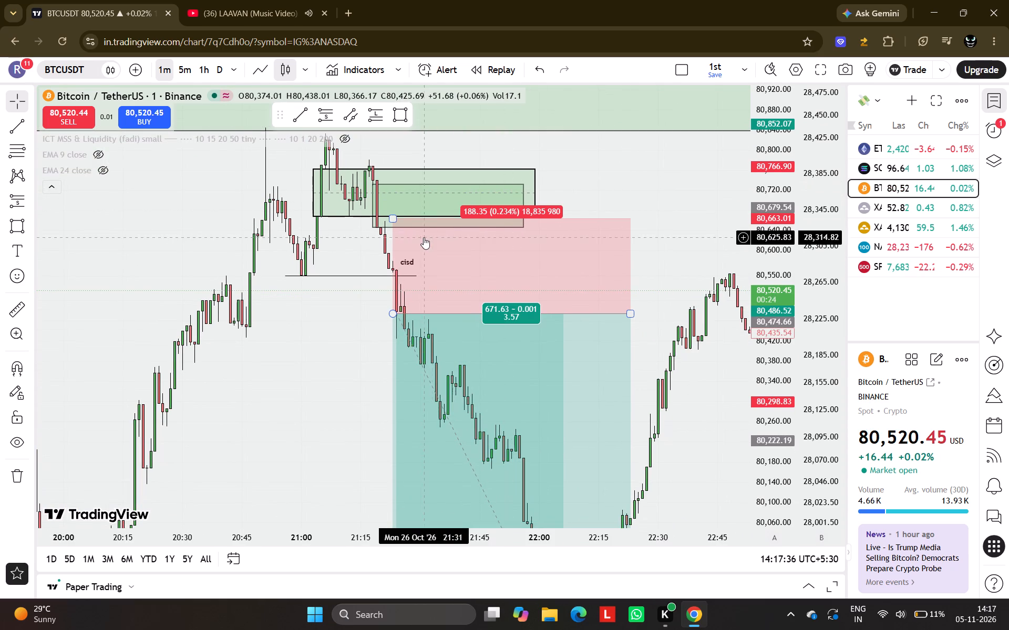
click(388, 217)
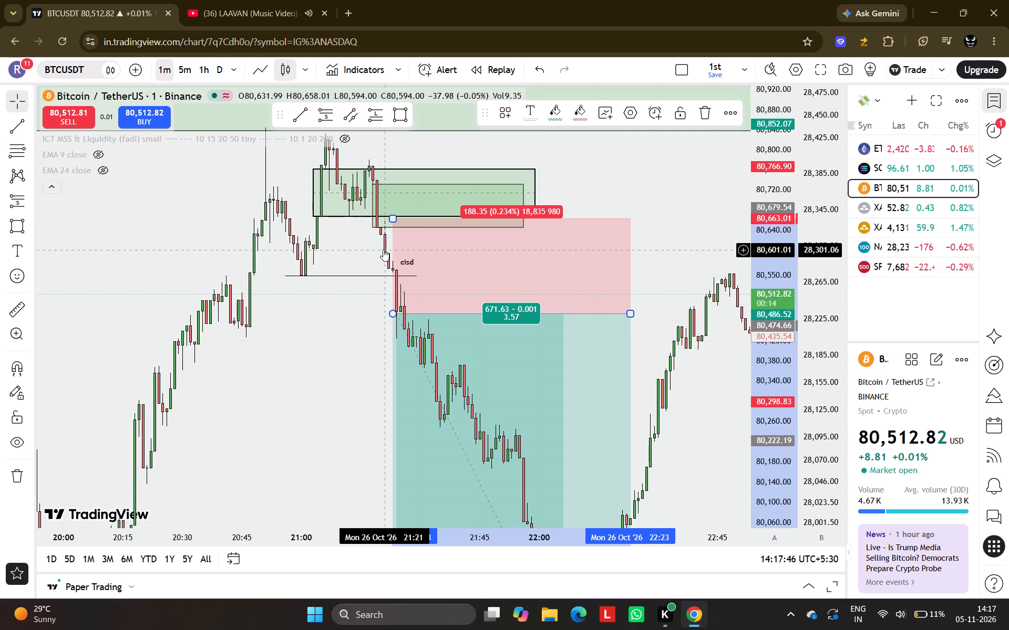
drag(629, 192, 575, 175)
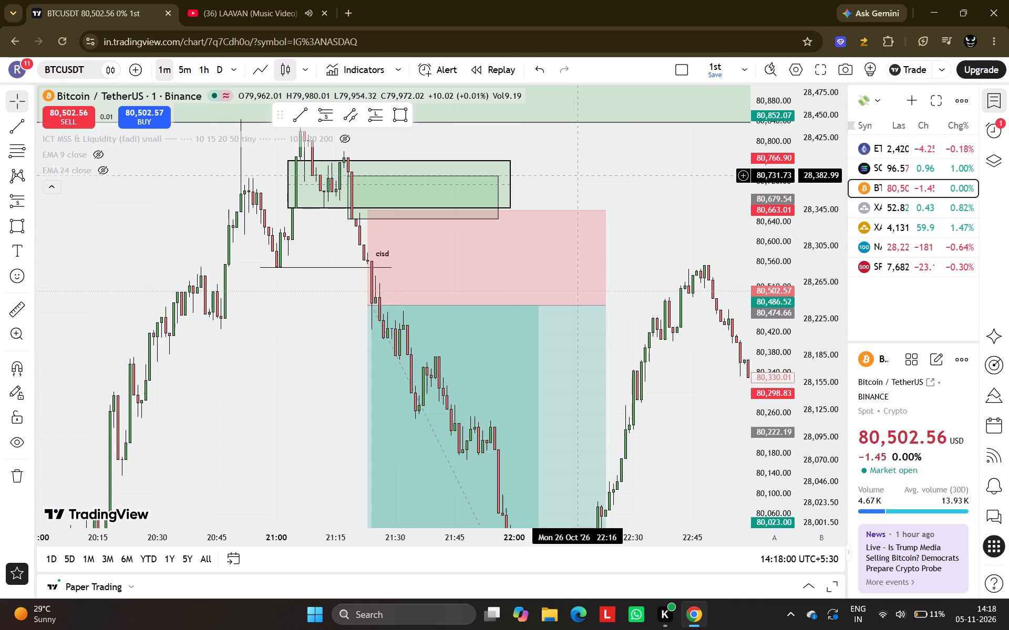
scroll(654, 254, down, 3)
drag(671, 258, 478, 298)
scroll(478, 298, up, 1)
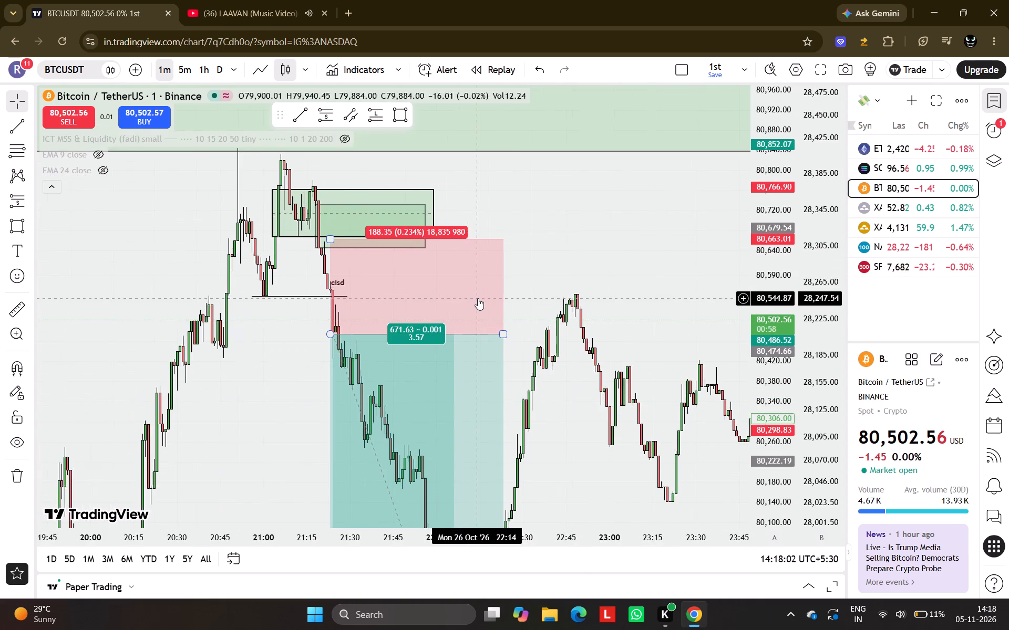
scroll(760, 367, down, 8)
scroll(583, 371, down, 5)
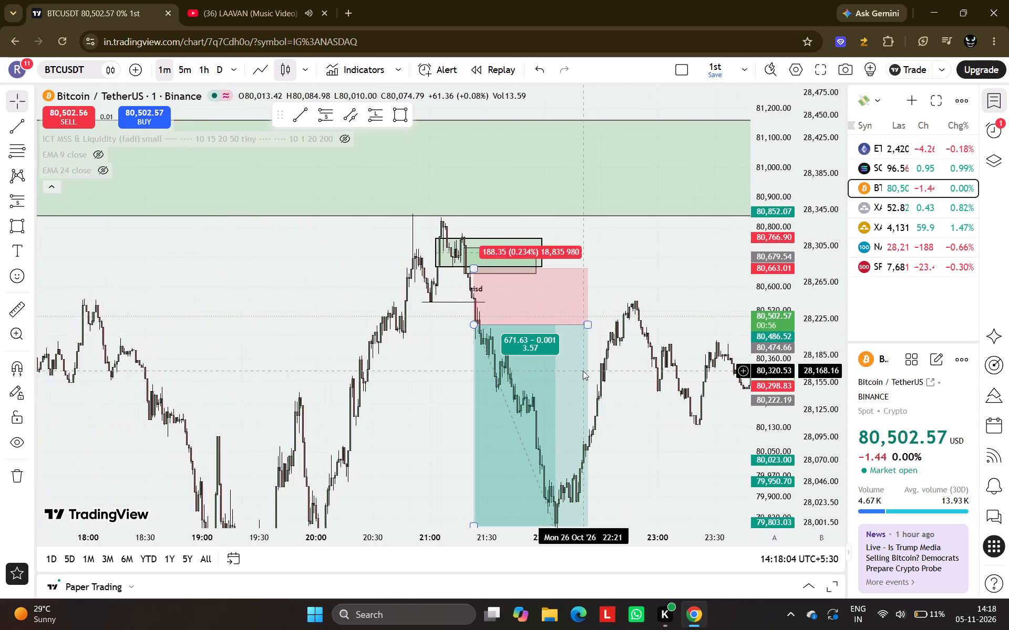
drag(617, 405, 571, 376)
scroll(571, 376, up, 5)
scroll(779, 294, up, 4)
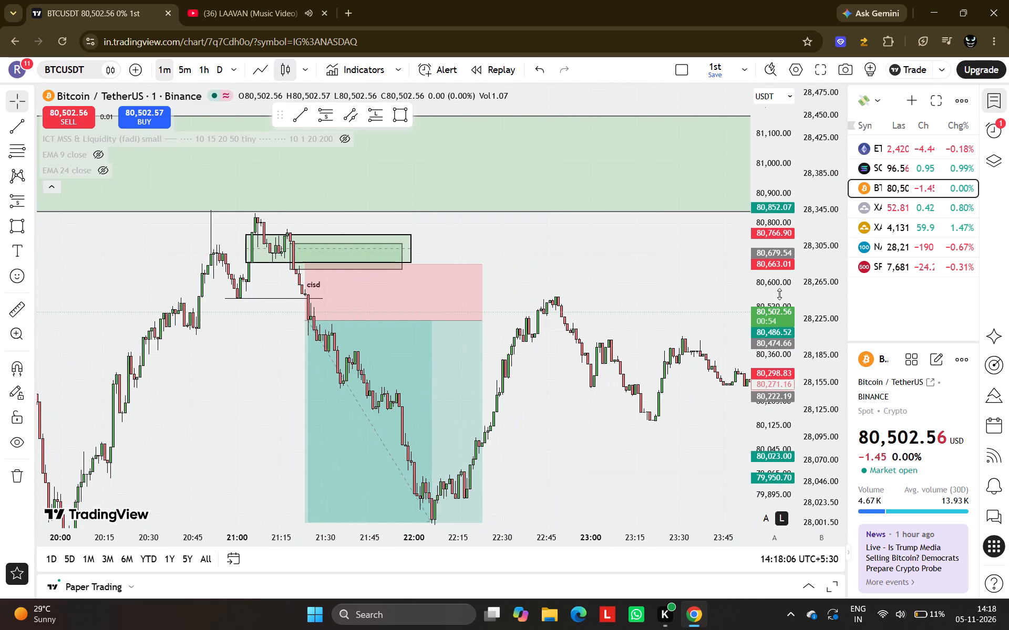
scroll(779, 294, up, 4)
scroll(703, 194, up, 3)
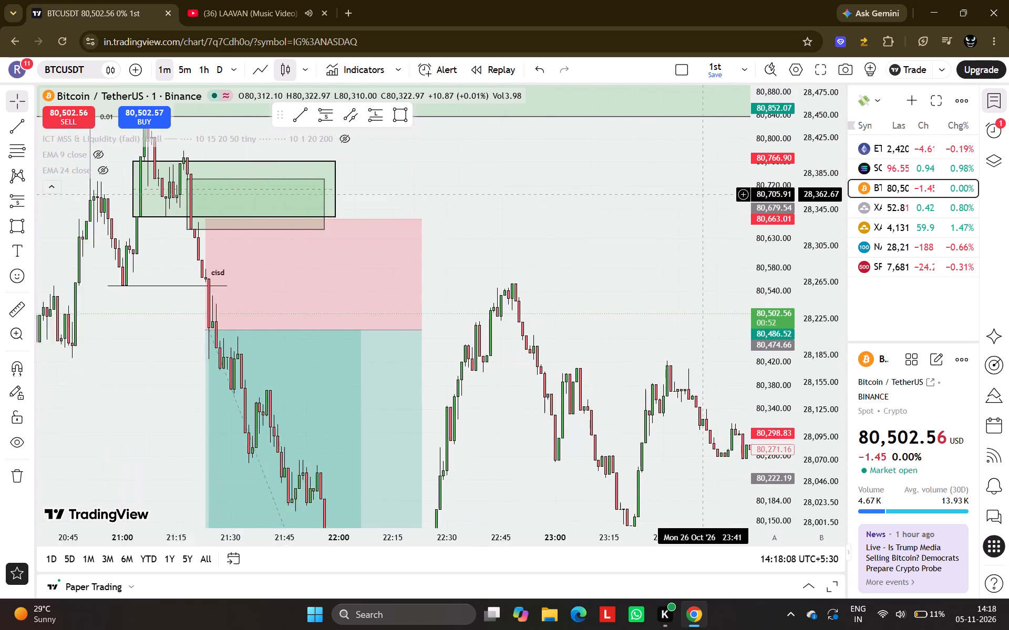
Draw a thin rectangle at the cisd line on 26 October, from about 21:20 to 23:29, between about 80,534 and 80,557.
drag(490, 234, 602, 202)
click(396, 115)
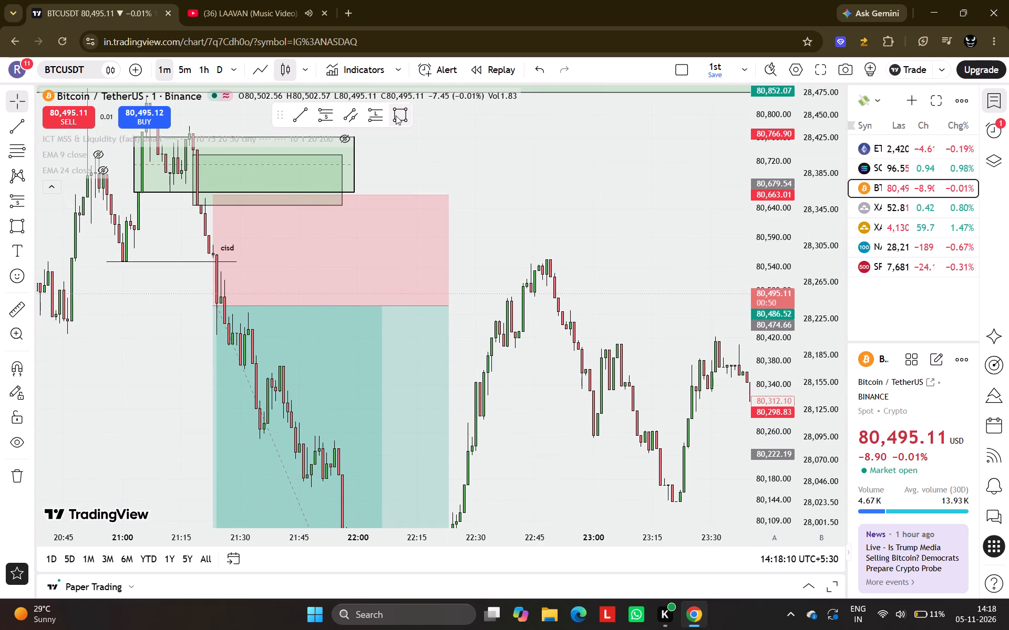
drag(202, 257, 277, 263)
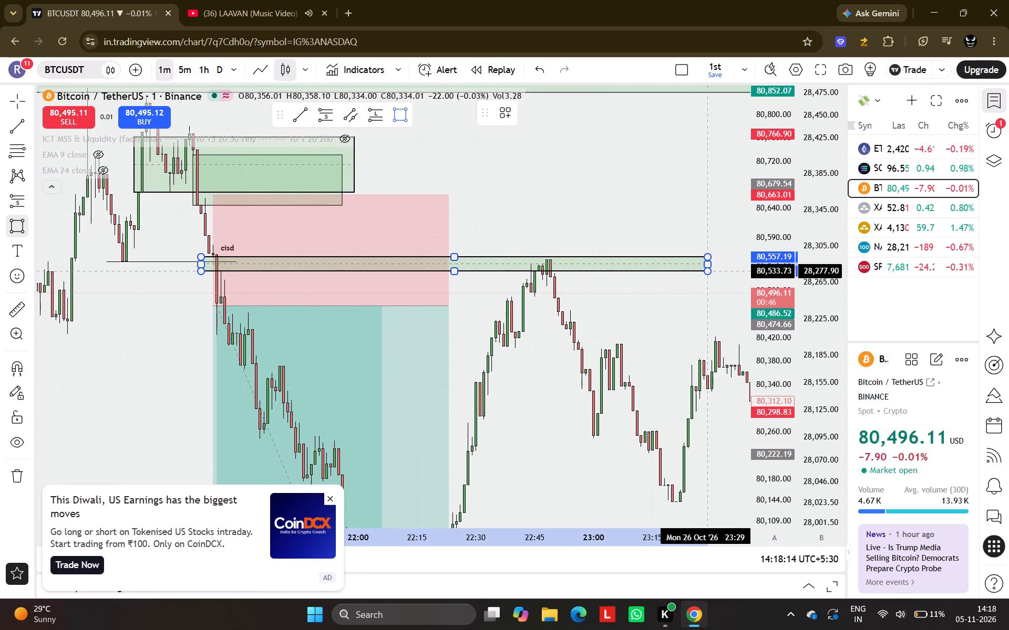
click(707, 271)
click(509, 149)
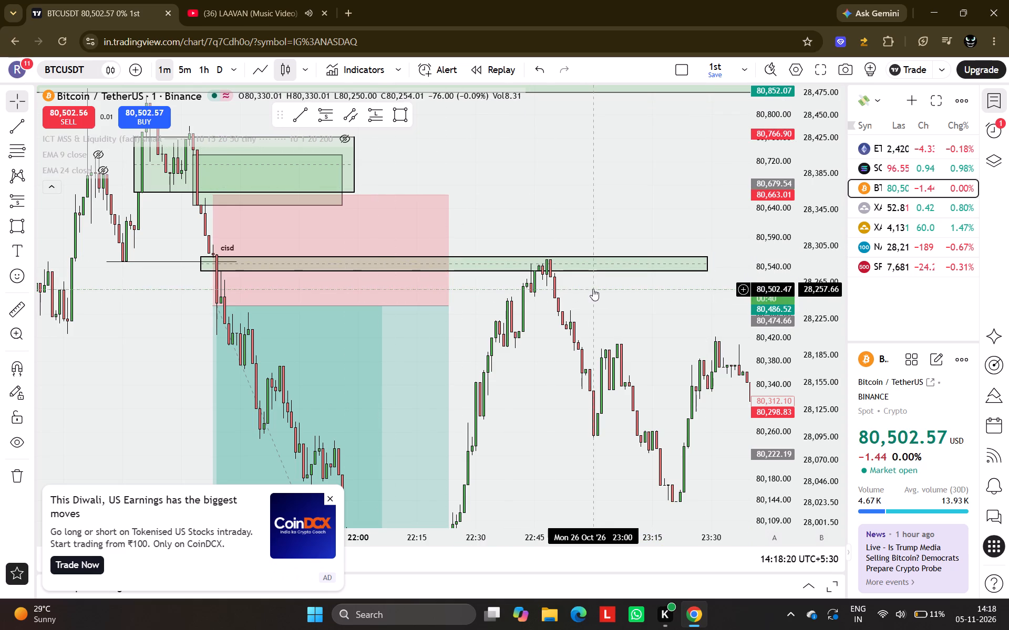
Place a short position at 22:47 just below the cisd rectangle, with entry at about 80,523.68 and stop at about 80,563.89.
drag(593, 289, 464, 171)
click(322, 122)
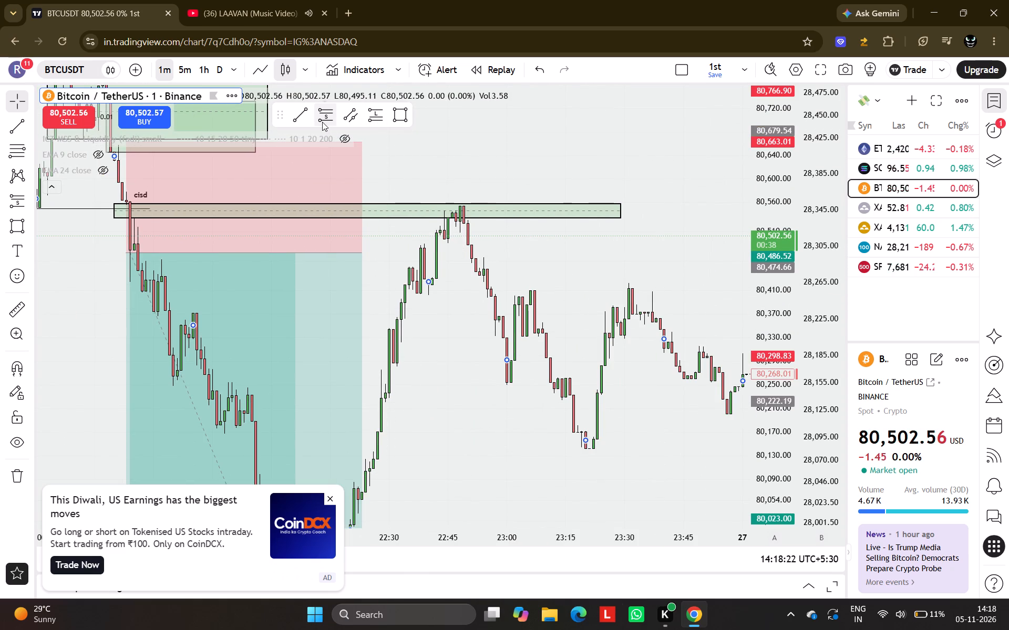
click(457, 224)
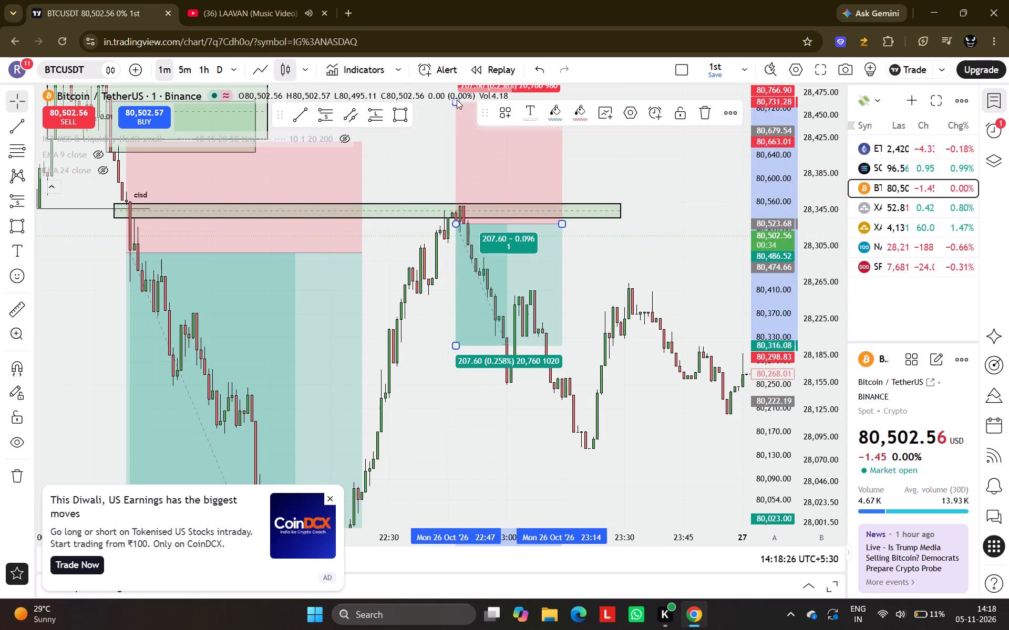
drag(455, 106, 485, 199)
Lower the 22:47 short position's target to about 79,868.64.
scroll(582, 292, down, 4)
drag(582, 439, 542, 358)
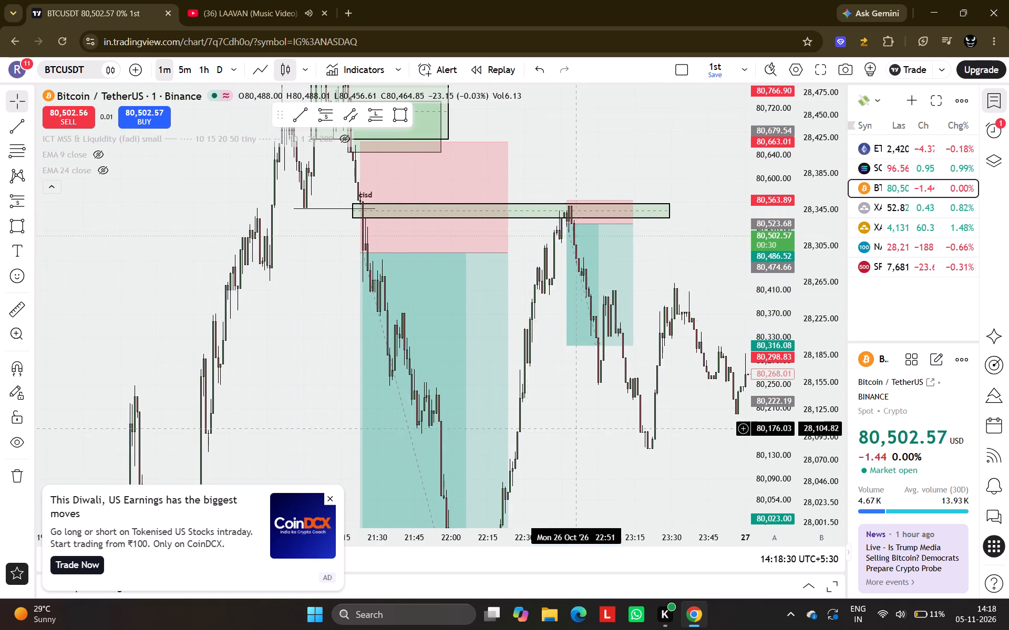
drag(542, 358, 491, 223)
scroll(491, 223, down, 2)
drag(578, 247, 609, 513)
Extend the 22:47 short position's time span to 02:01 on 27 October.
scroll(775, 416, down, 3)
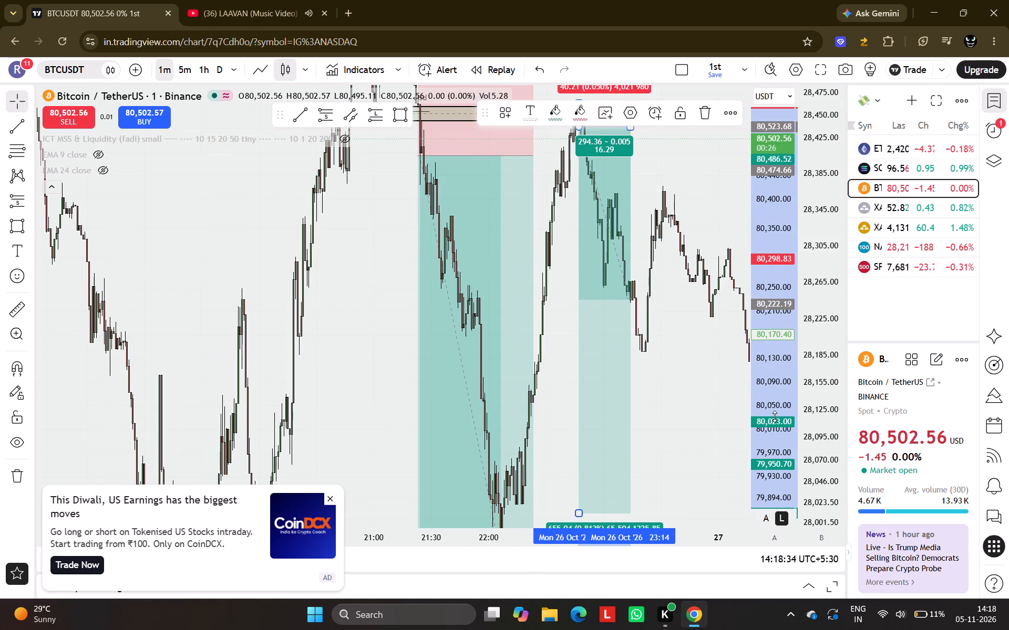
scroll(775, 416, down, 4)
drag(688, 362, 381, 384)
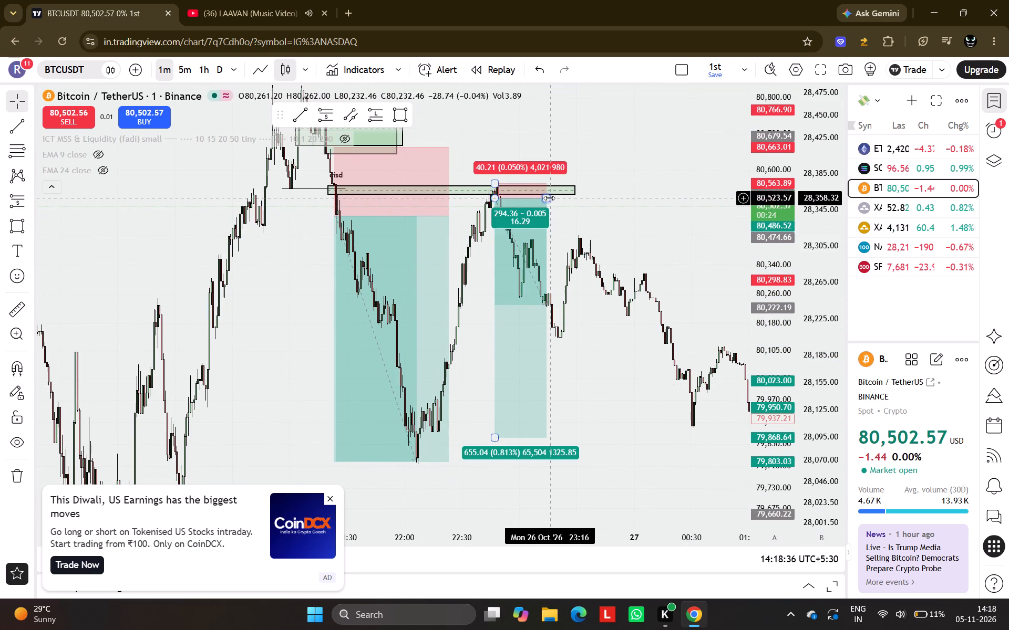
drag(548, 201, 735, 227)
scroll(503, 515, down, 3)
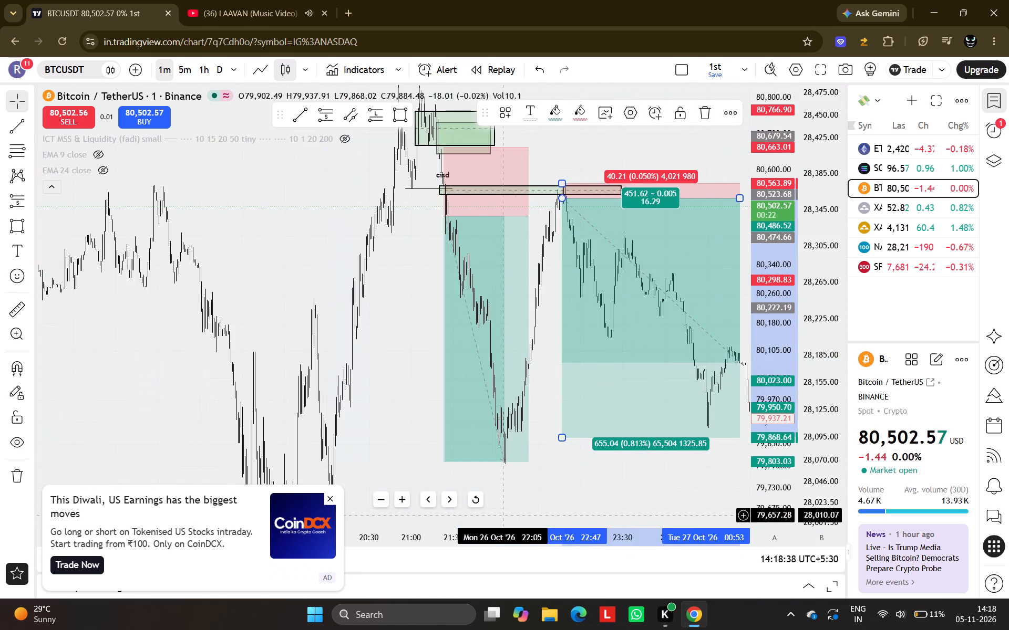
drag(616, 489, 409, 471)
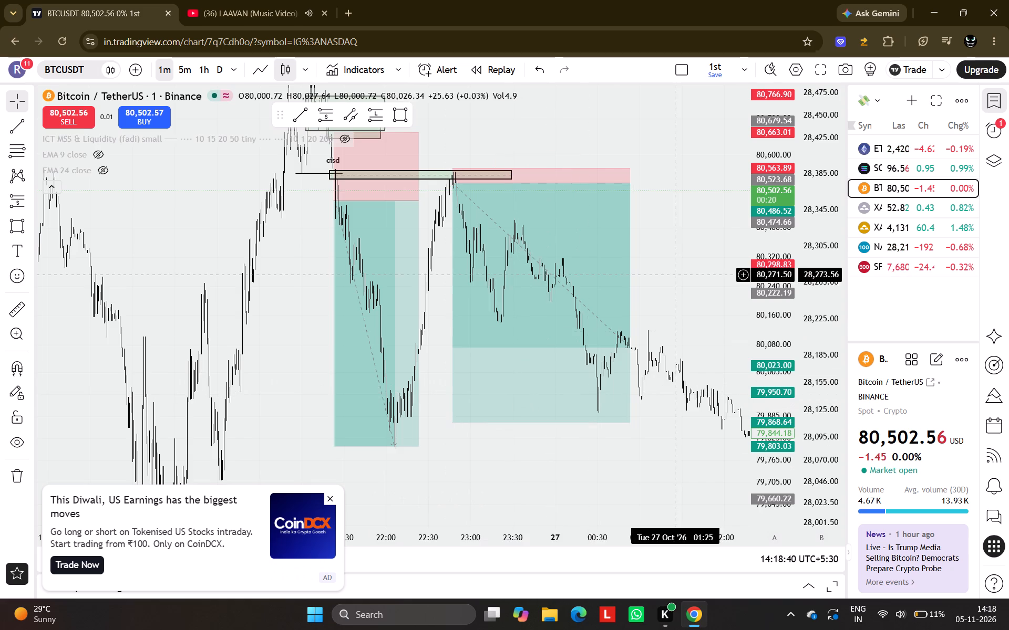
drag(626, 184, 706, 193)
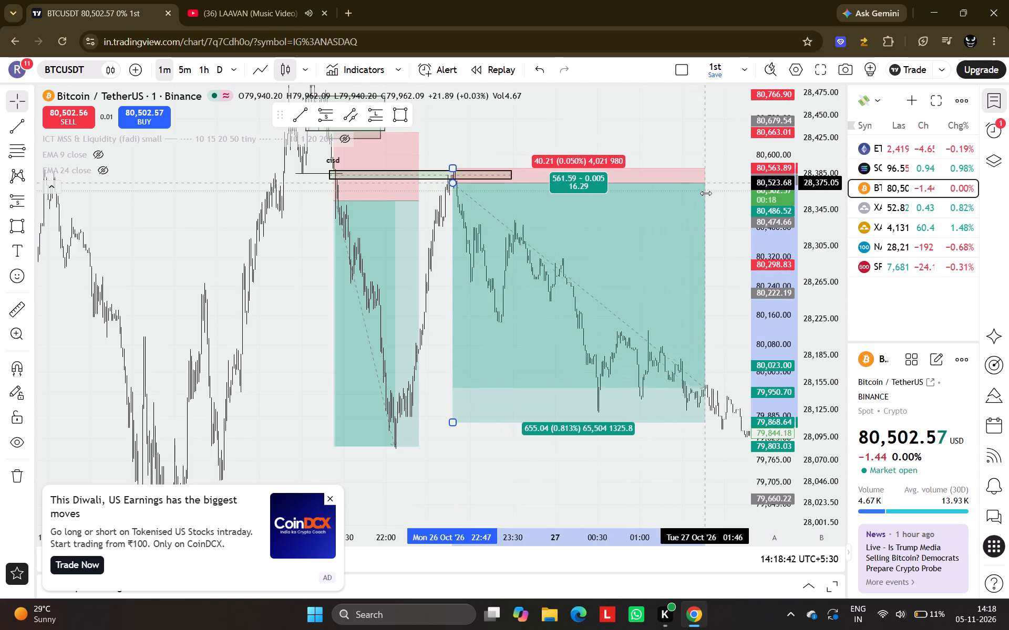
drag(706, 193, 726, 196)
Adjust the 22:47 short position's target to about 79,898.47 and its end to 00:34 on 27 October.
scroll(576, 436, down, 2)
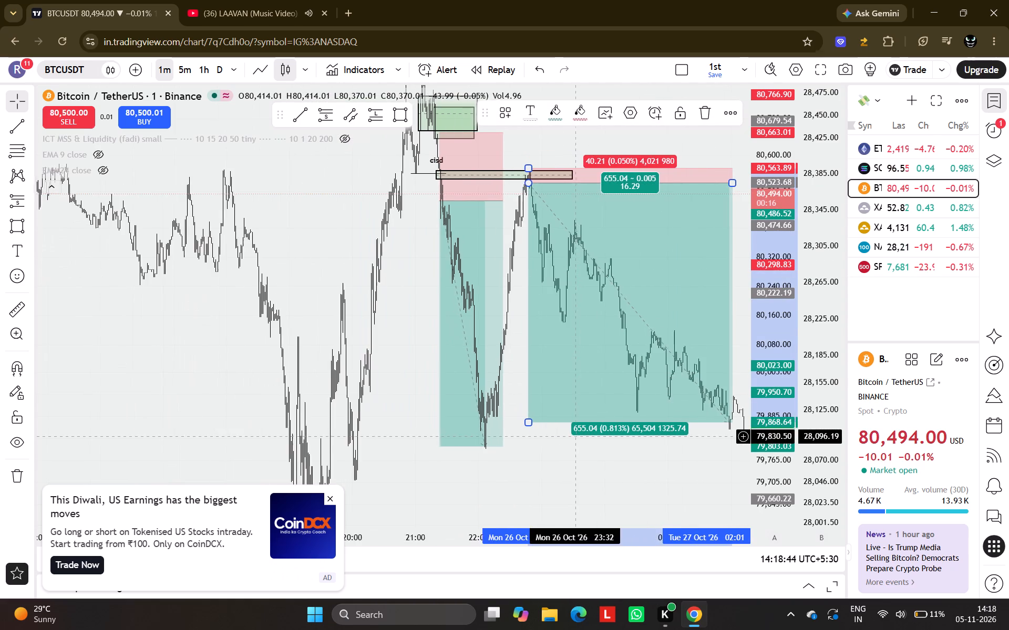
drag(607, 446, 398, 423)
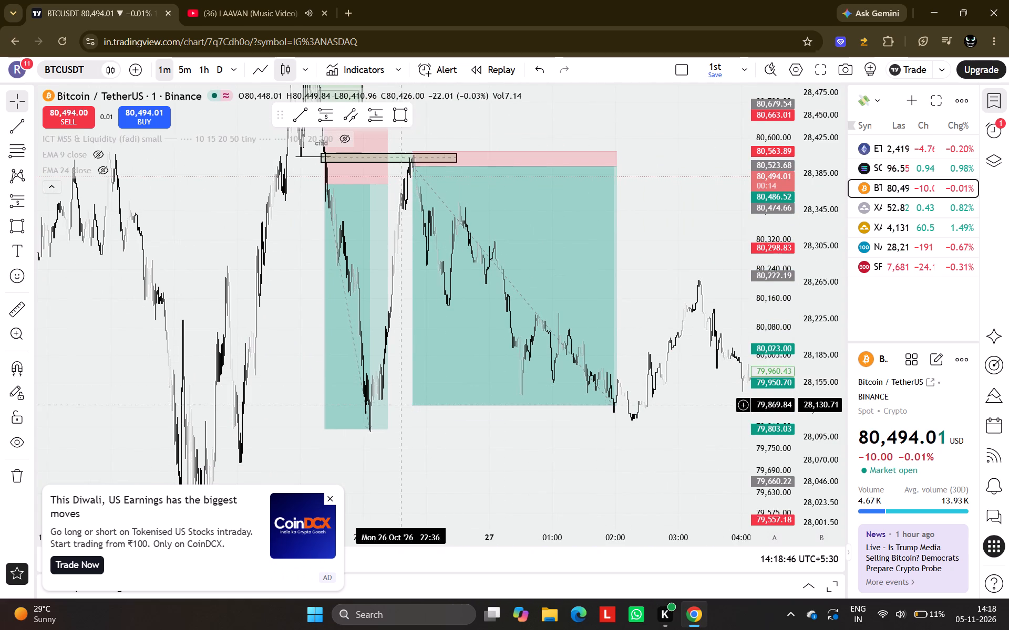
drag(417, 404, 433, 419)
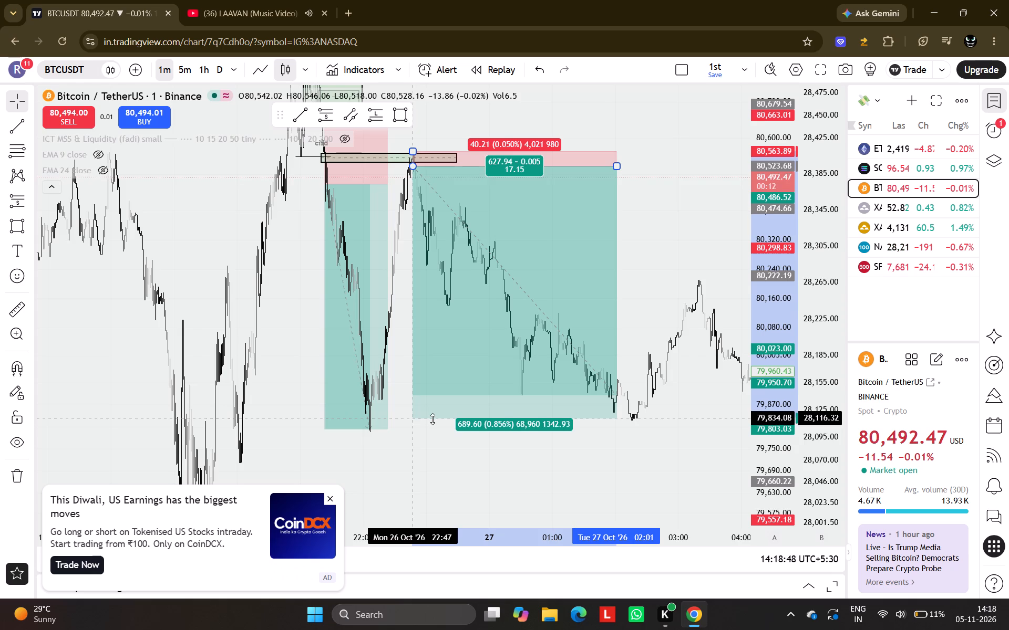
drag(433, 419, 432, 408)
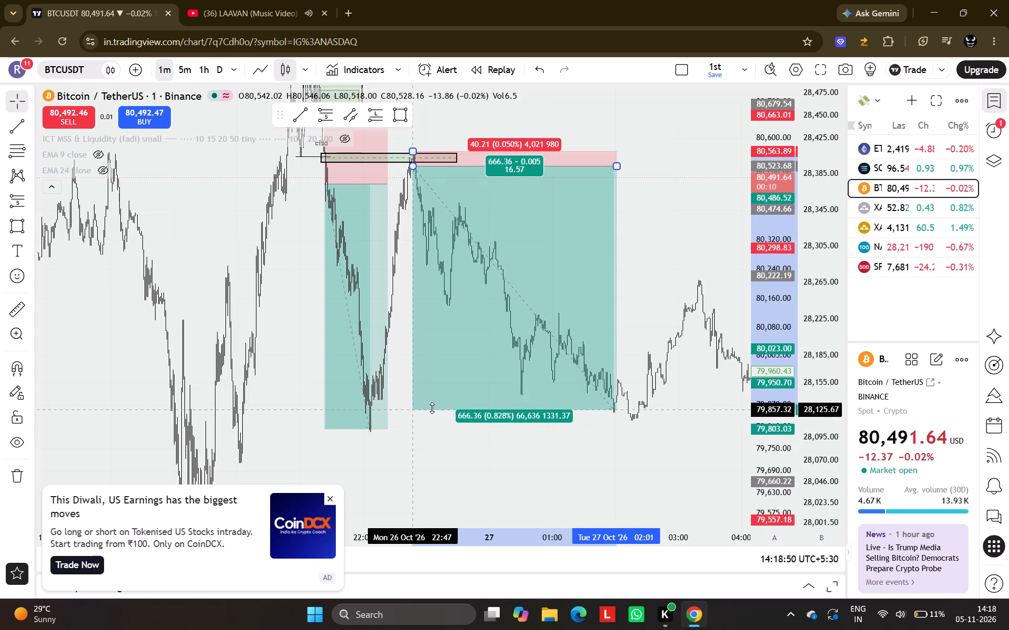
drag(432, 408, 421, 394)
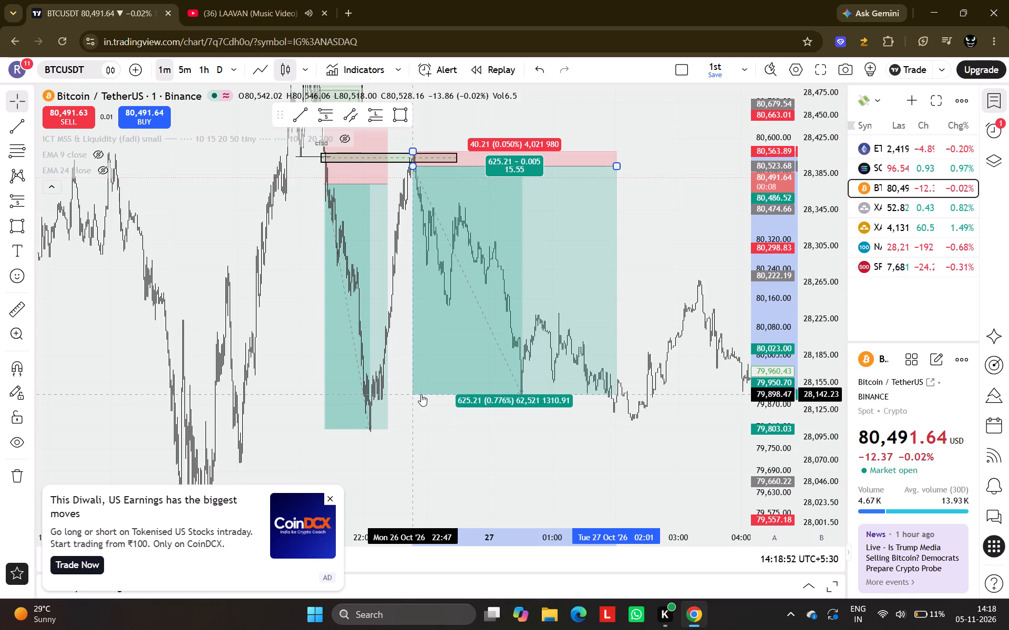
drag(614, 168, 543, 175)
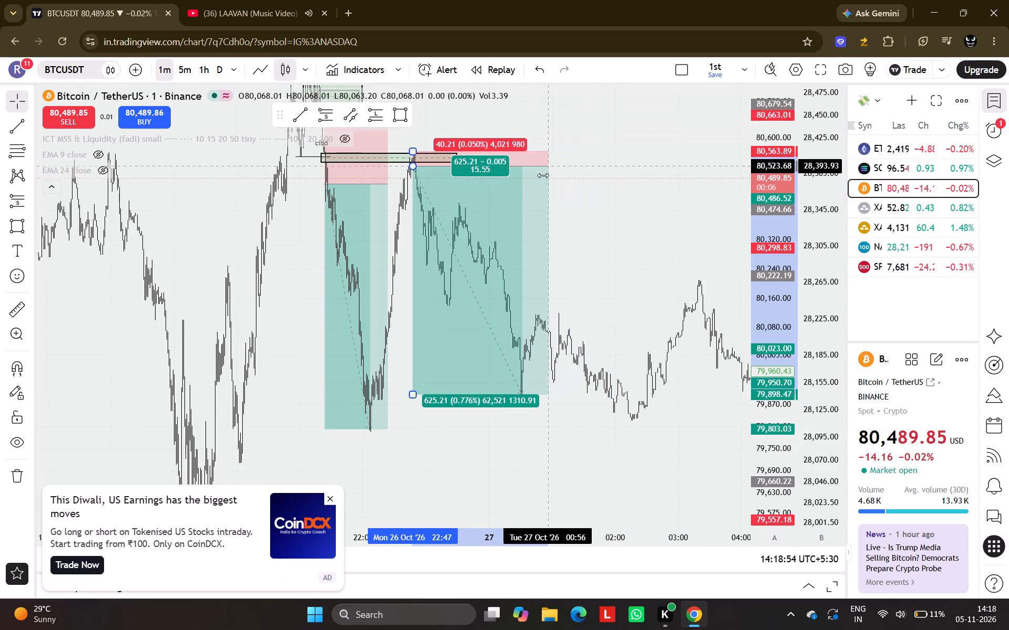
drag(543, 175, 524, 173)
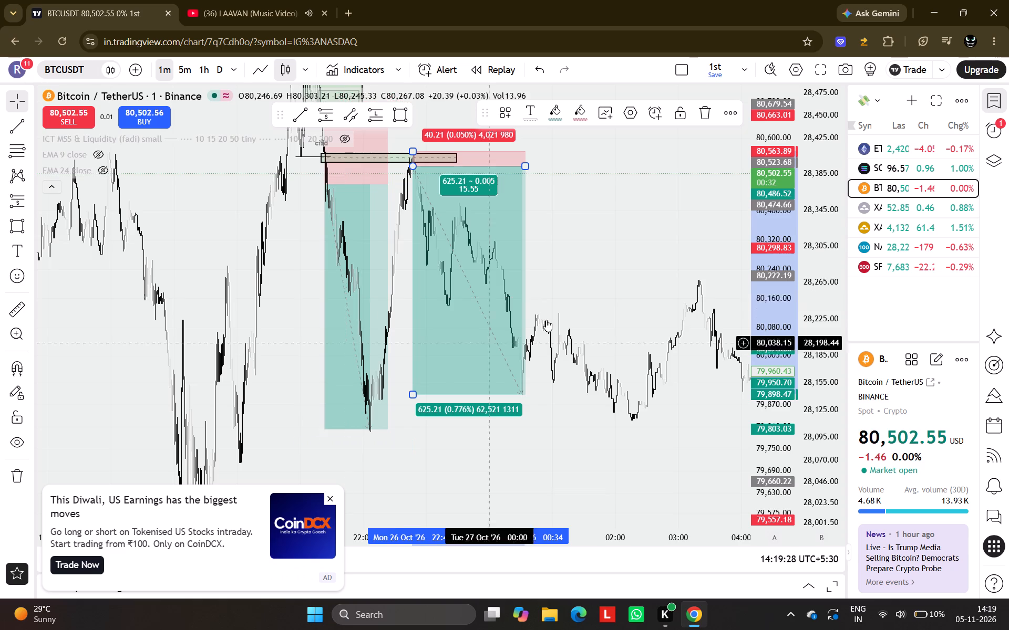
Dismiss the CoinDCX advertisement covering the chart.
scroll(626, 293, down, 2)
scroll(760, 379, down, 7)
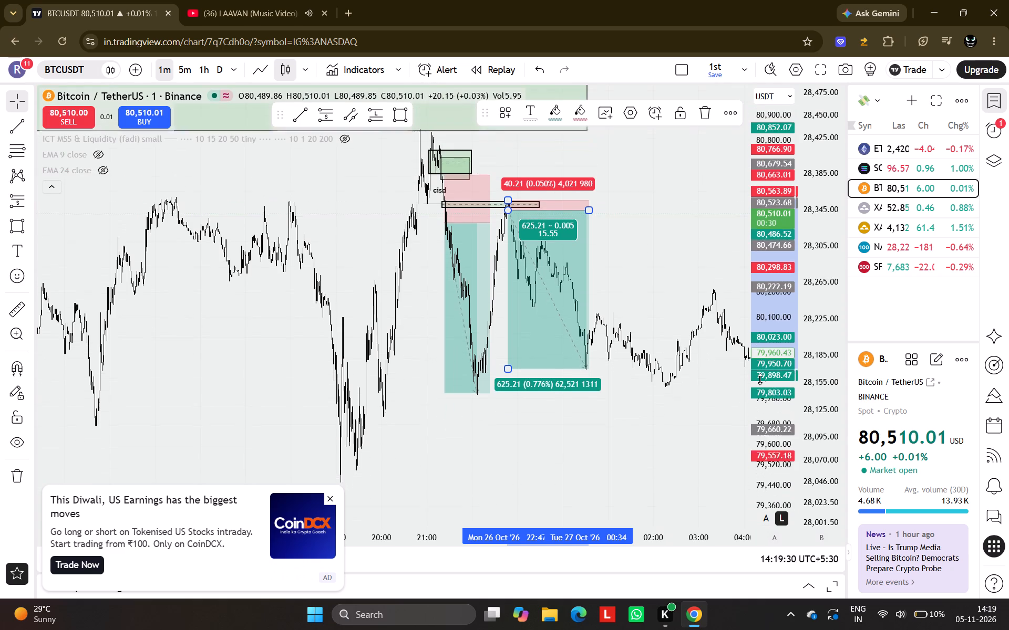
scroll(760, 379, down, 1)
scroll(647, 329, down, 4)
drag(673, 462, 411, 405)
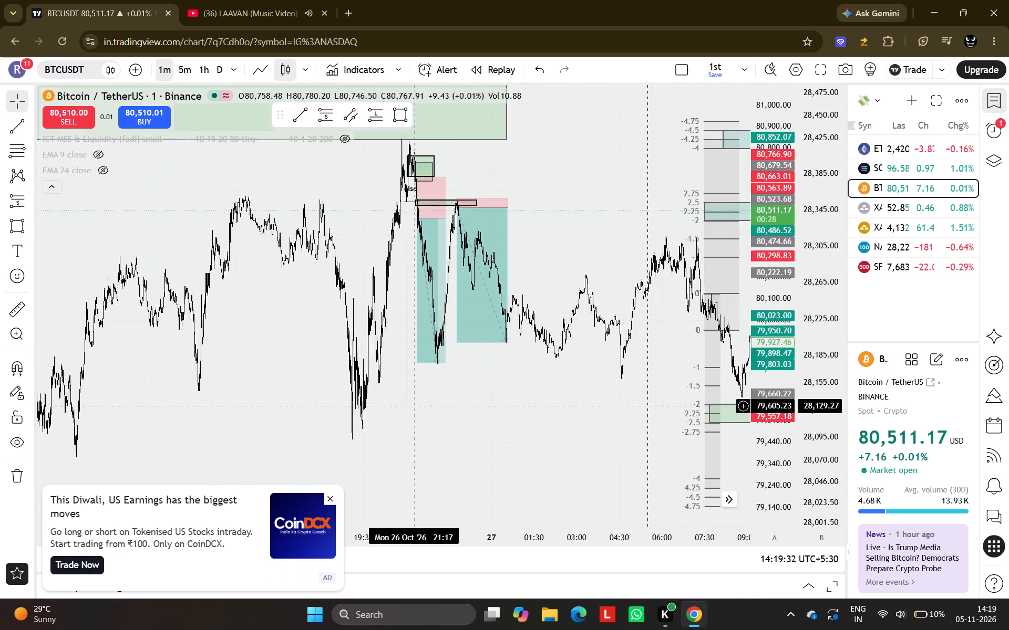
scroll(411, 405, left, 1)
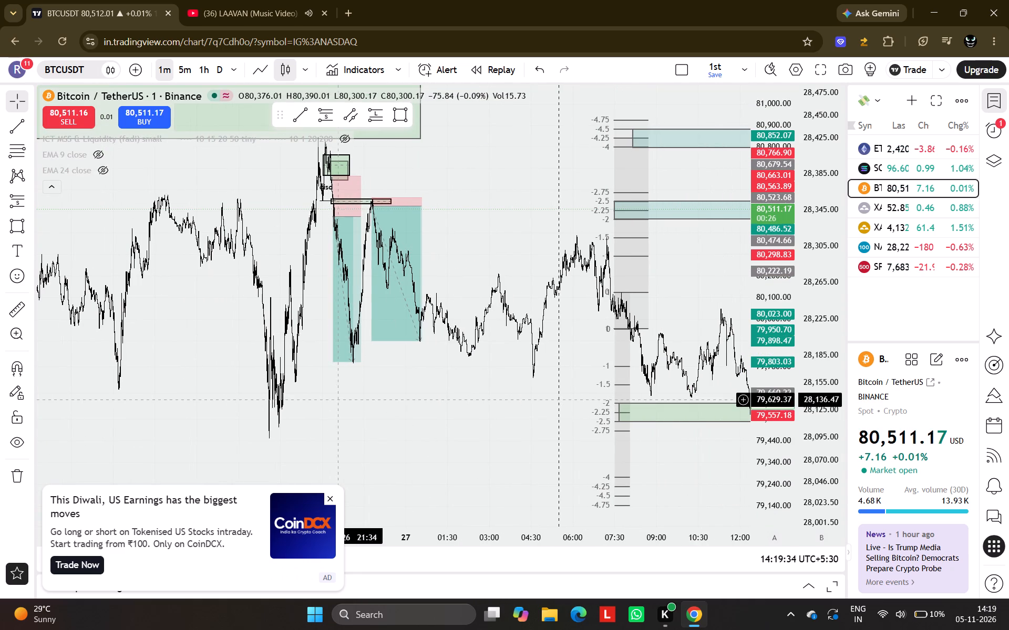
click(328, 498)
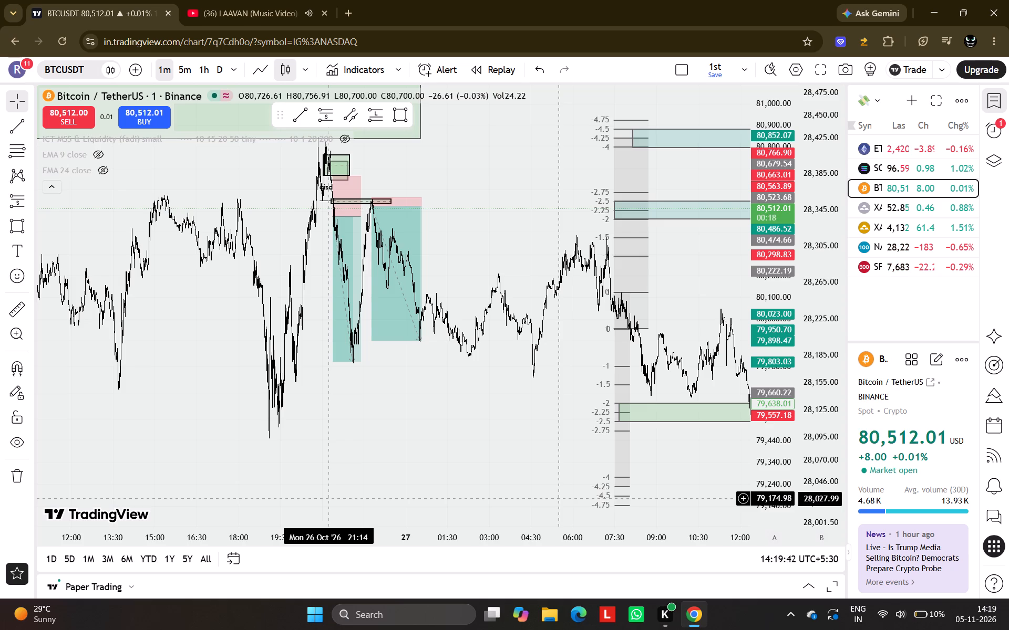
Examine the 27 October long position, its entry block and the green reaction zone beneath it, around 12:15 to 13:15.
scroll(452, 372, up, 7)
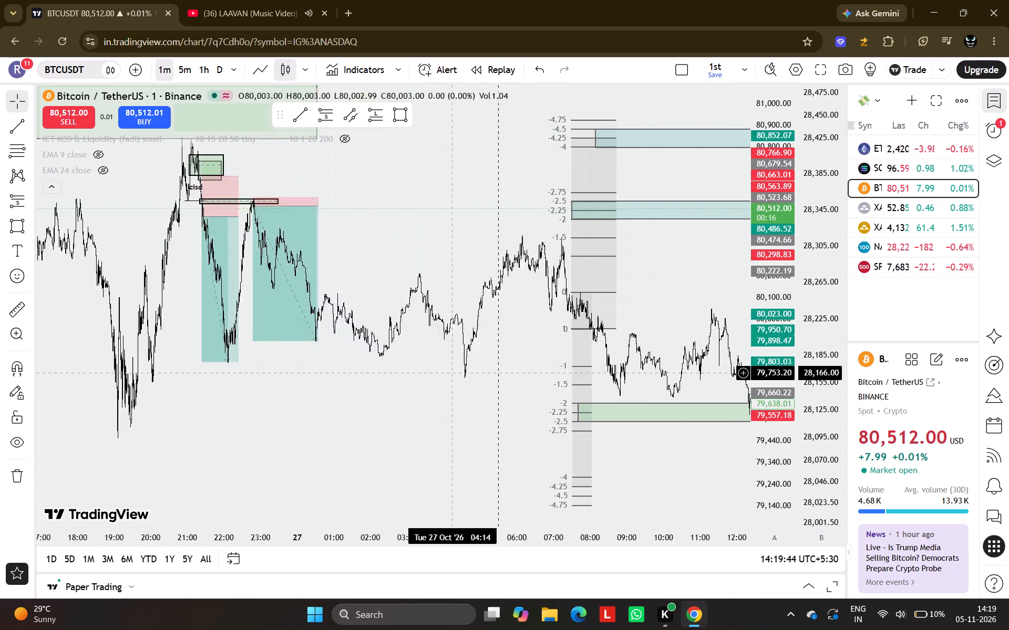
drag(657, 351, 468, 421)
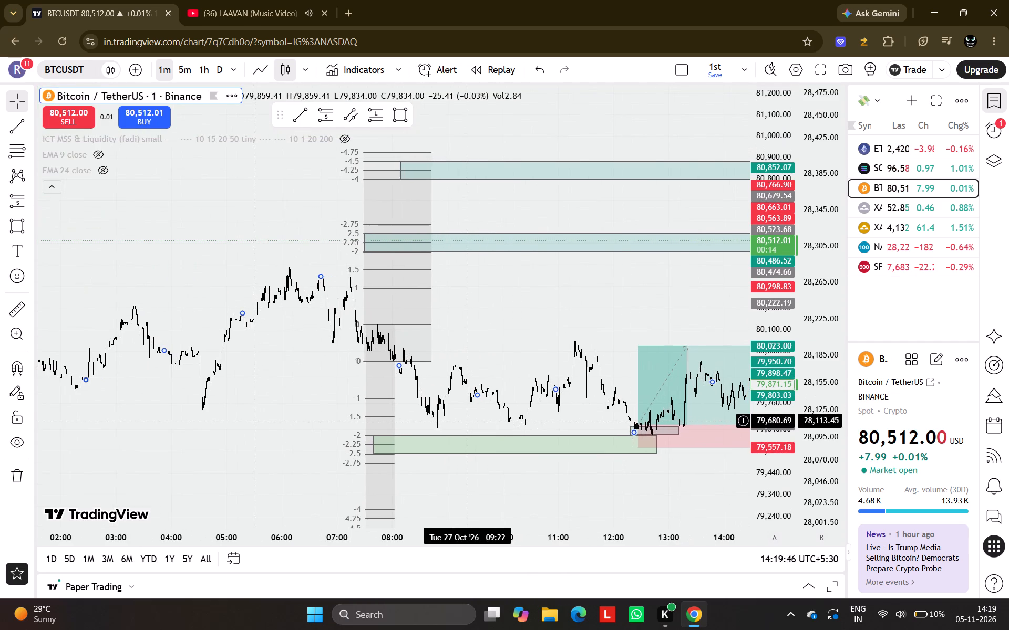
scroll(637, 463, up, 1)
drag(676, 479, 427, 265)
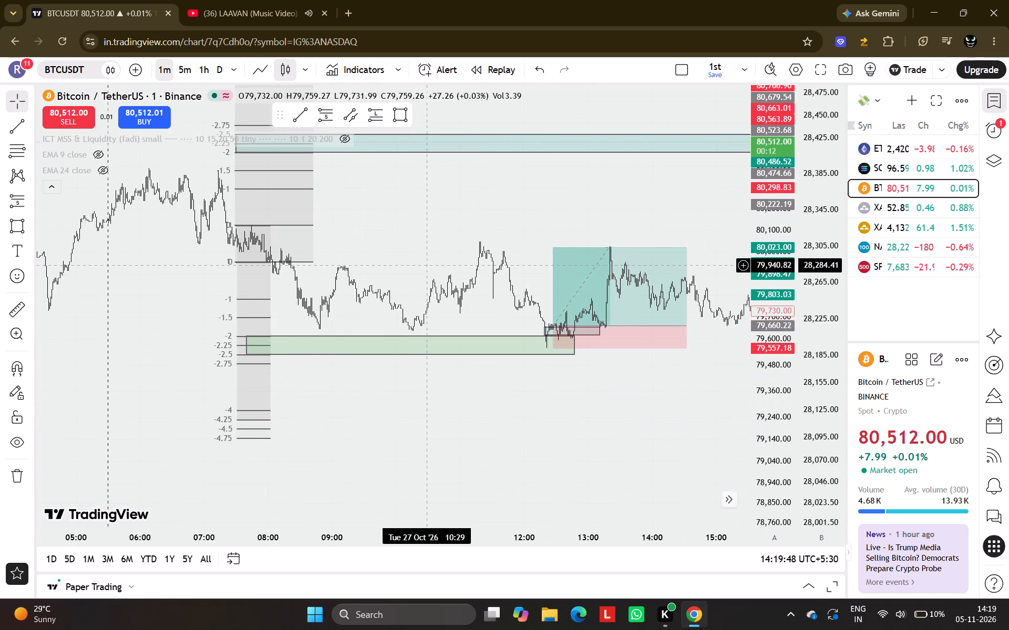
scroll(427, 265, up, 1)
scroll(784, 266, up, 11)
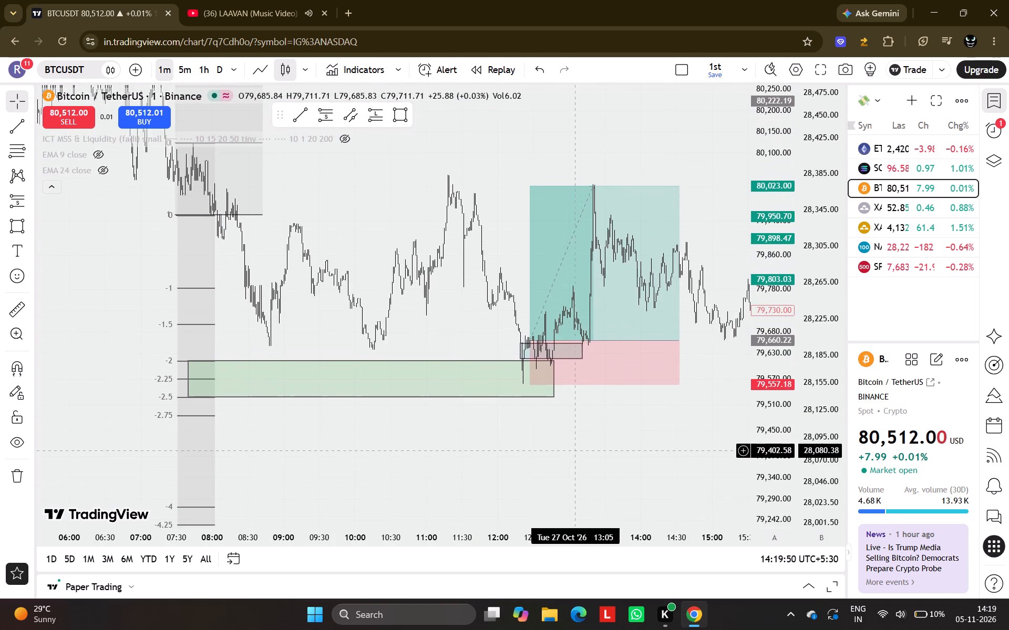
scroll(575, 450, up, 4)
scroll(768, 343, up, 5)
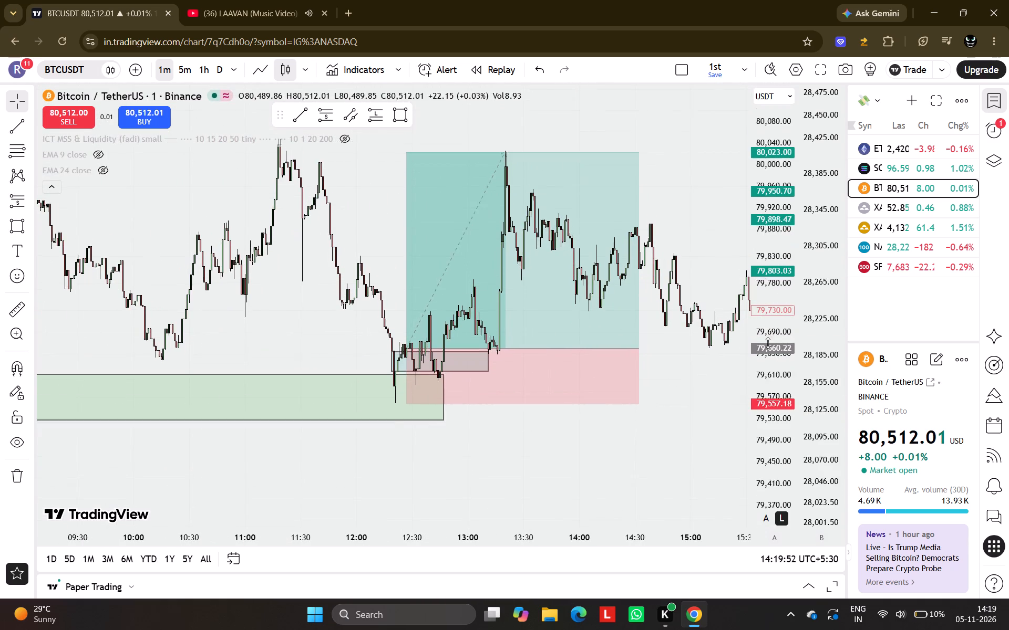
scroll(768, 343, up, 11)
drag(672, 422, 725, 196)
scroll(725, 196, up, 7)
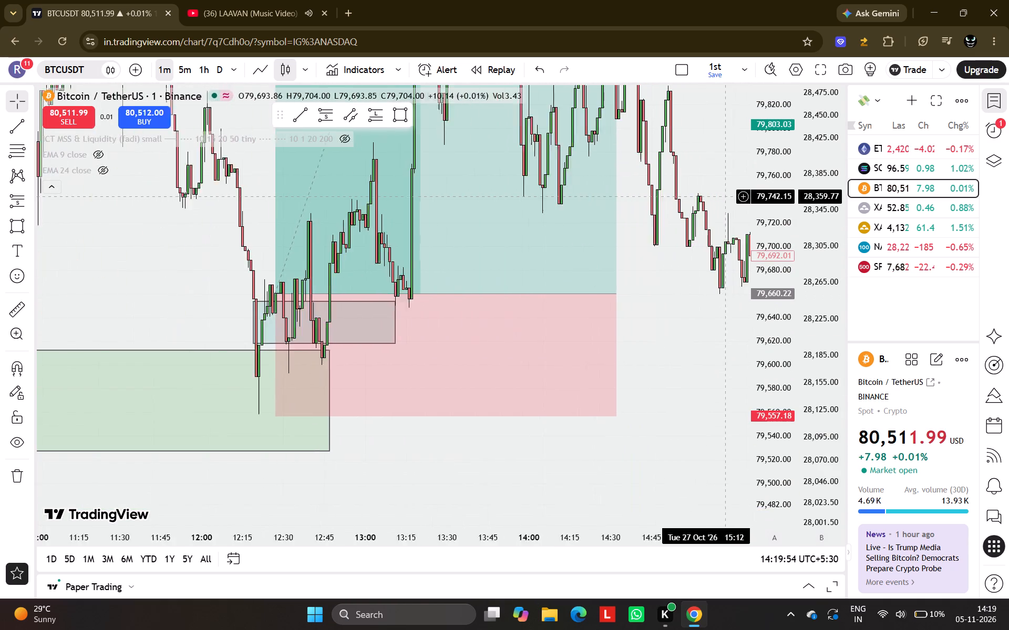
drag(245, 466, 712, 437)
scroll(712, 437, up, 2)
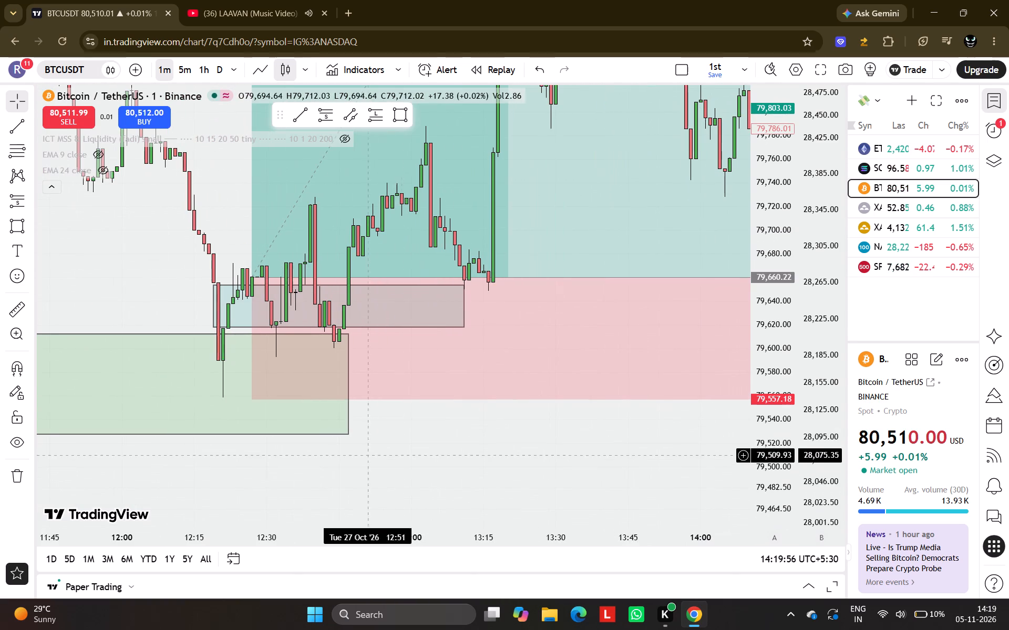
drag(386, 434, 633, 485)
scroll(633, 485, up, 1)
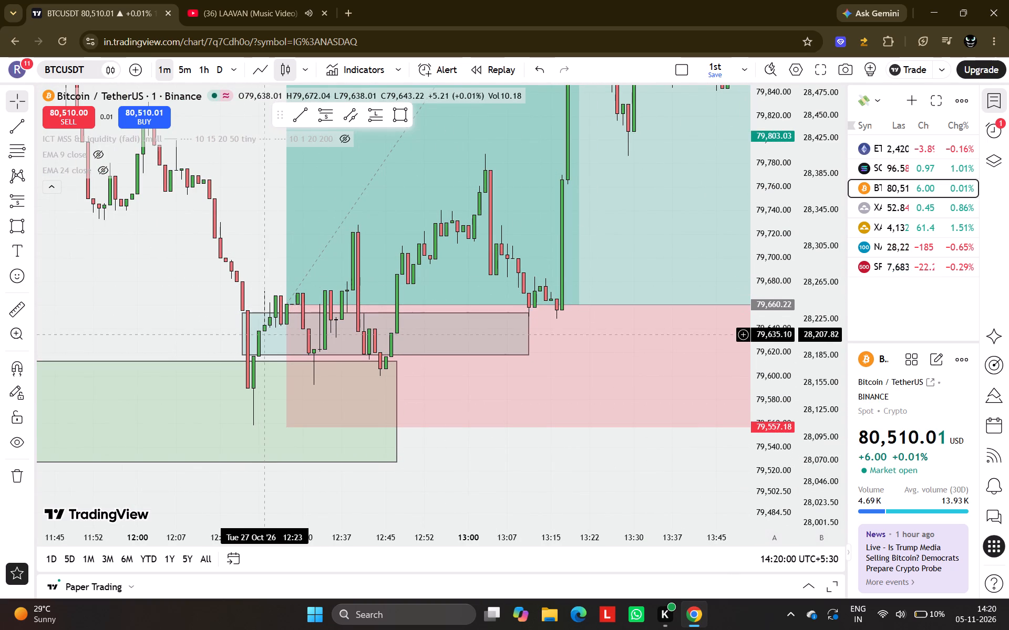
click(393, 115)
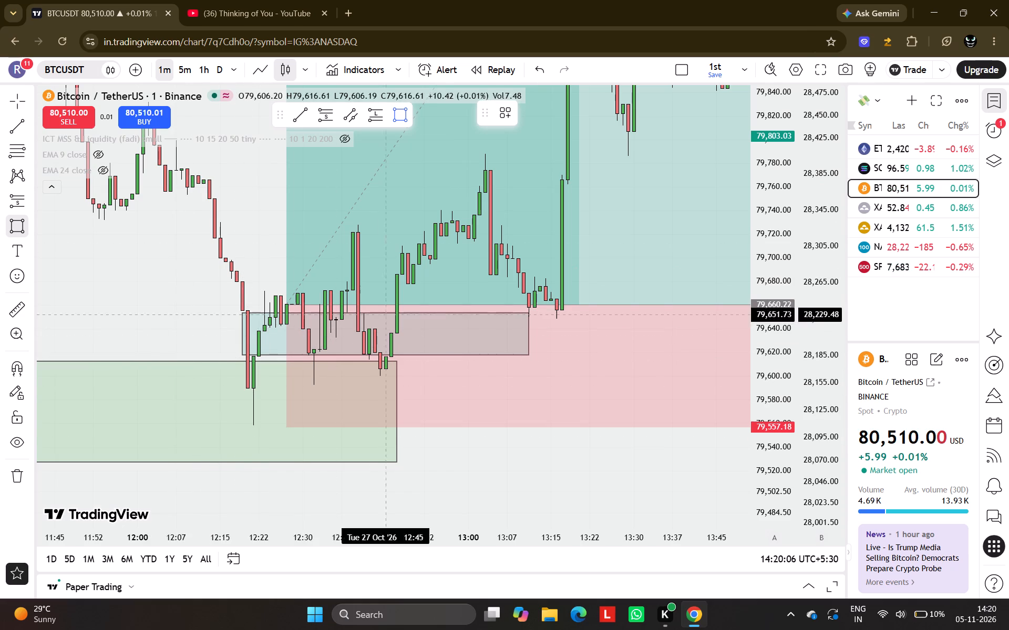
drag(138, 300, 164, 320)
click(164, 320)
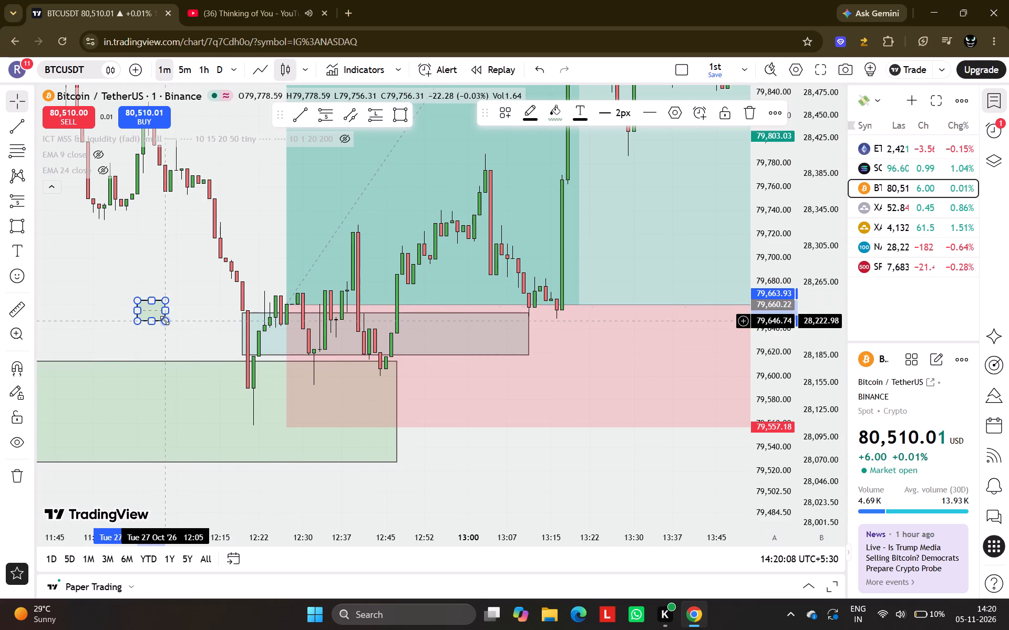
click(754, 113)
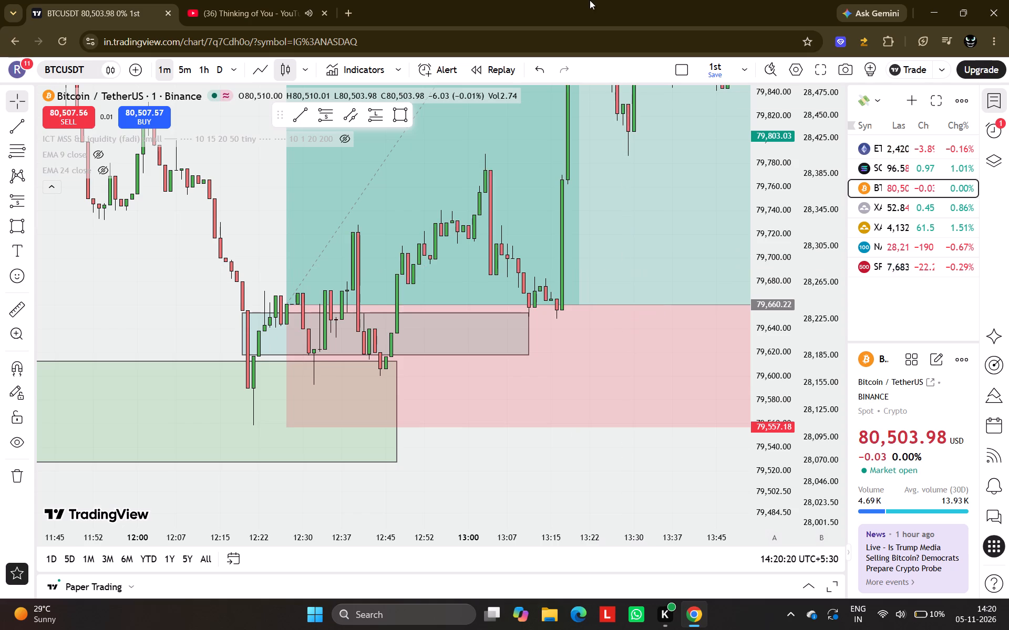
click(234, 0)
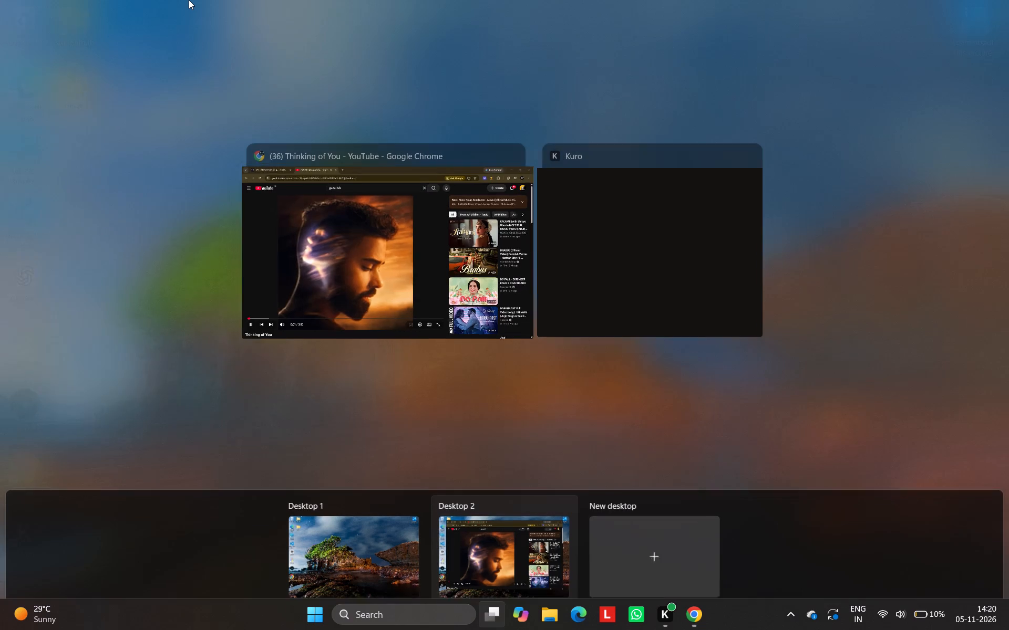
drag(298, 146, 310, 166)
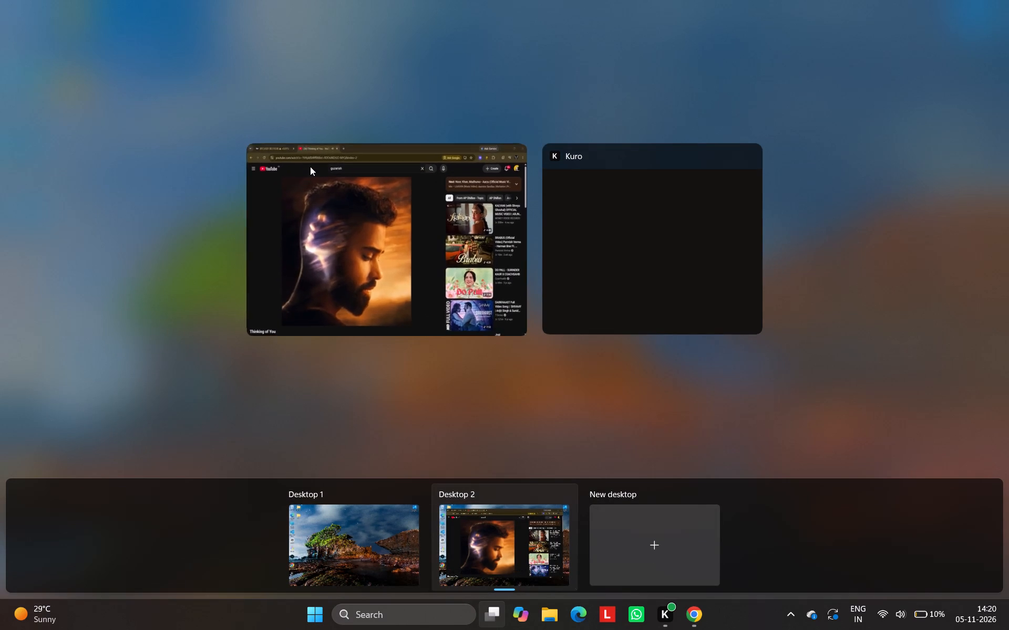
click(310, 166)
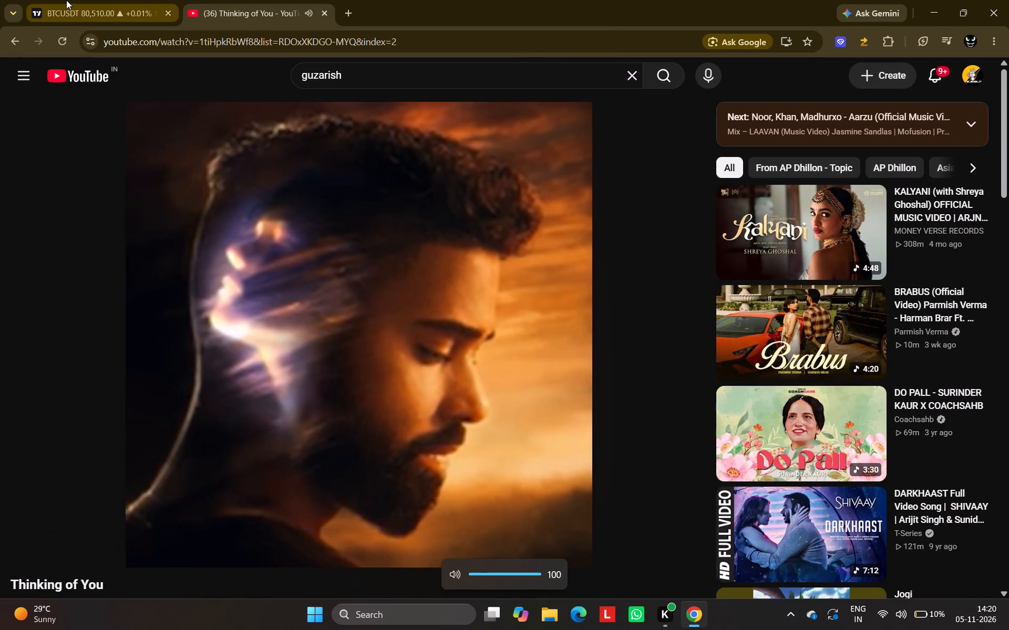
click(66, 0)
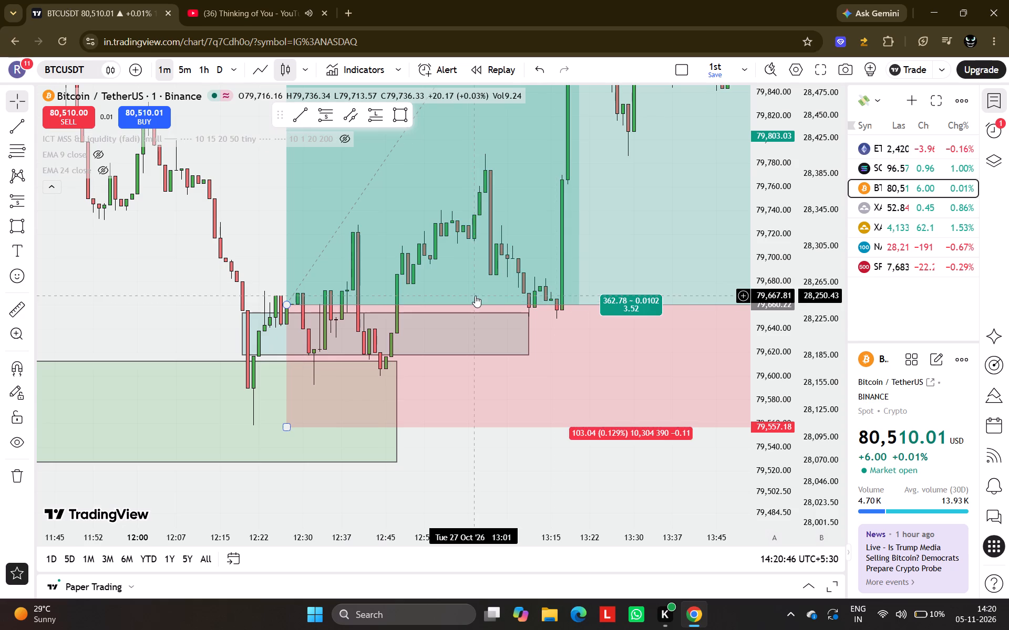
Trace the price action from the 27 October long position back to the two short positions on 26 October.
scroll(780, 334, down, 9)
scroll(620, 408, down, 2)
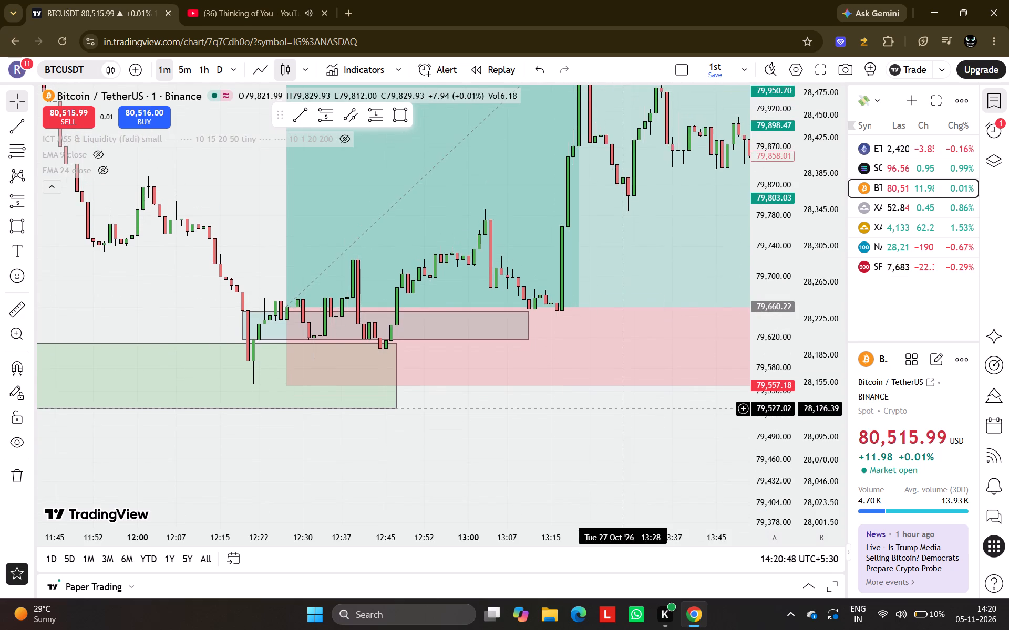
scroll(620, 408, down, 5)
drag(112, 289, 296, 385)
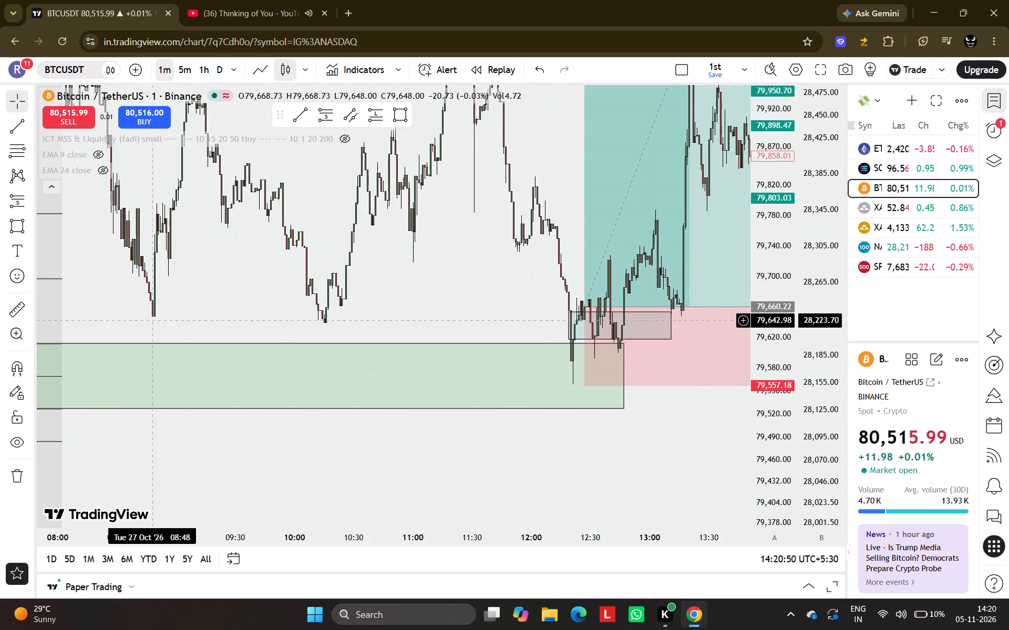
drag(296, 385, 506, 455)
scroll(771, 443, down, 8)
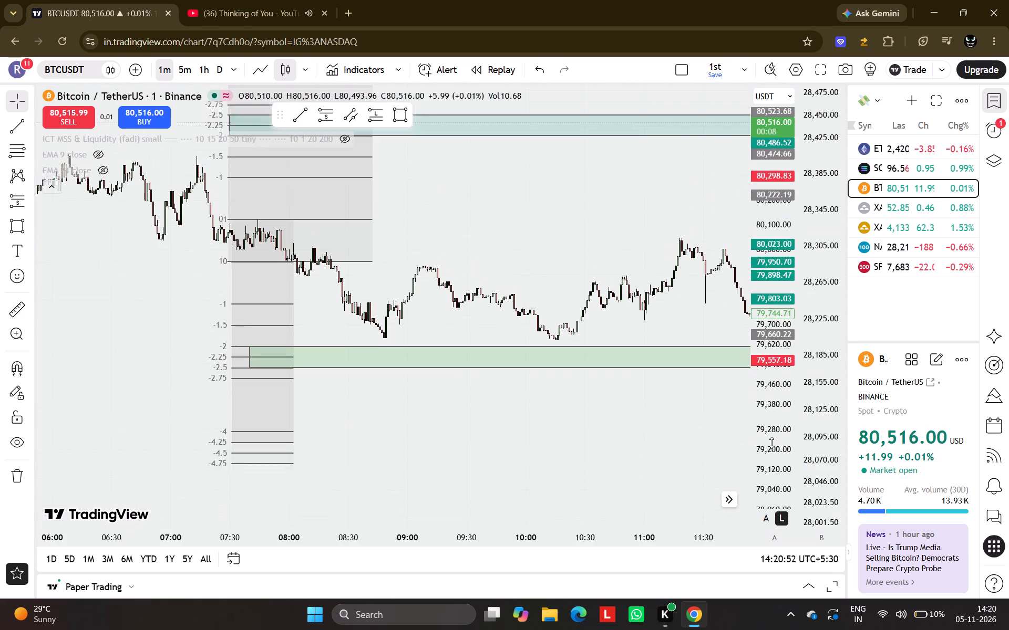
scroll(771, 443, down, 1)
scroll(178, 299, down, 6)
drag(168, 318, 603, 436)
scroll(459, 246, up, 1)
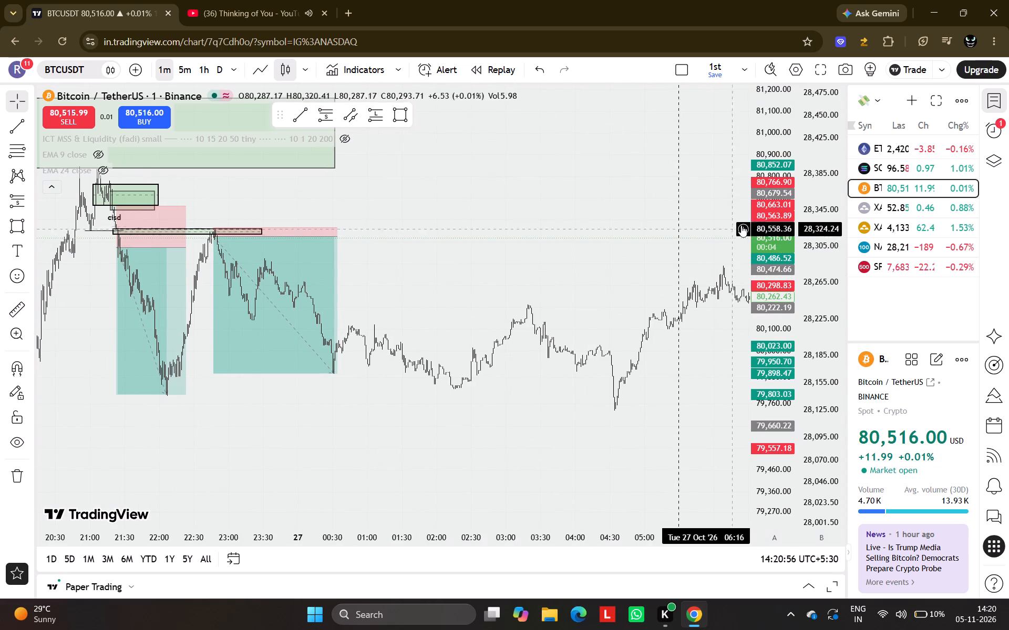
Examine the cisd rectangle, the green blocks above it and both short entries between 21:00 and 23:00 on 26 October.
scroll(768, 211, up, 12)
drag(378, 170, 404, 213)
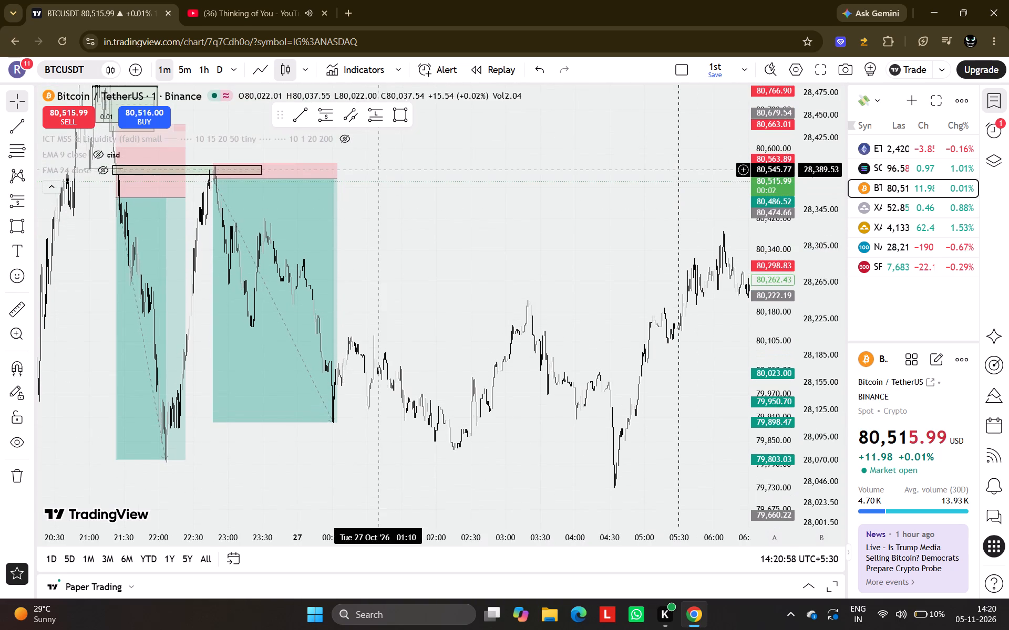
drag(404, 213, 561, 348)
scroll(769, 173, up, 12)
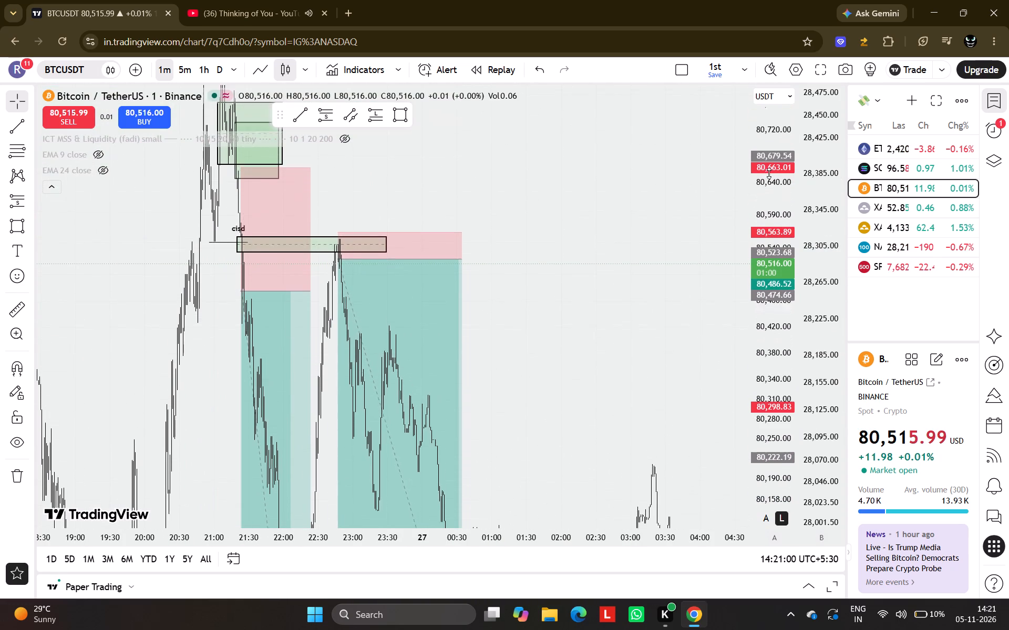
scroll(344, 177, up, 4)
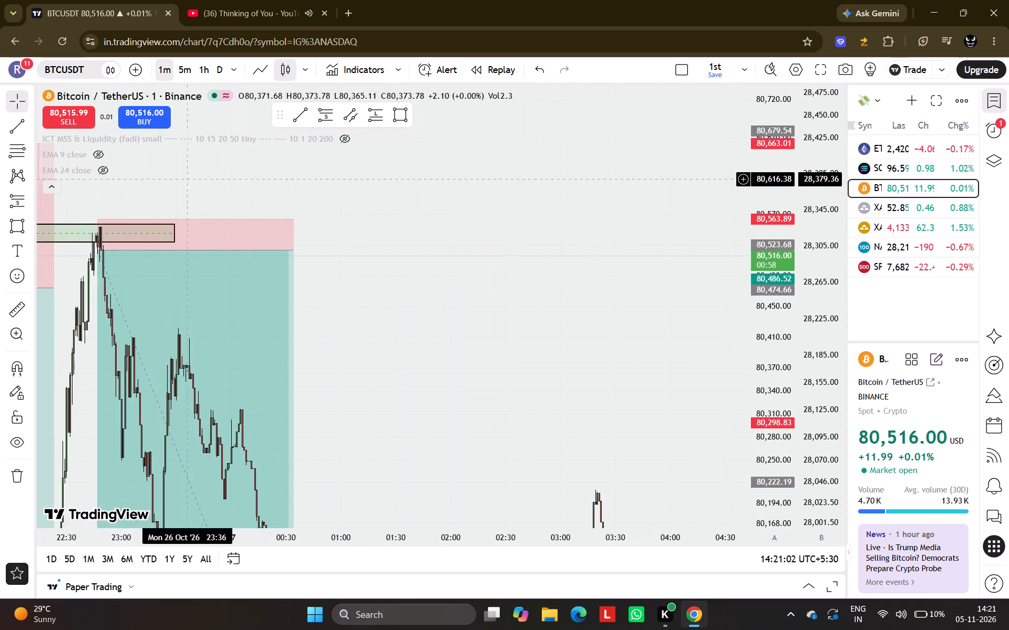
drag(145, 185, 625, 288)
scroll(767, 208, up, 4)
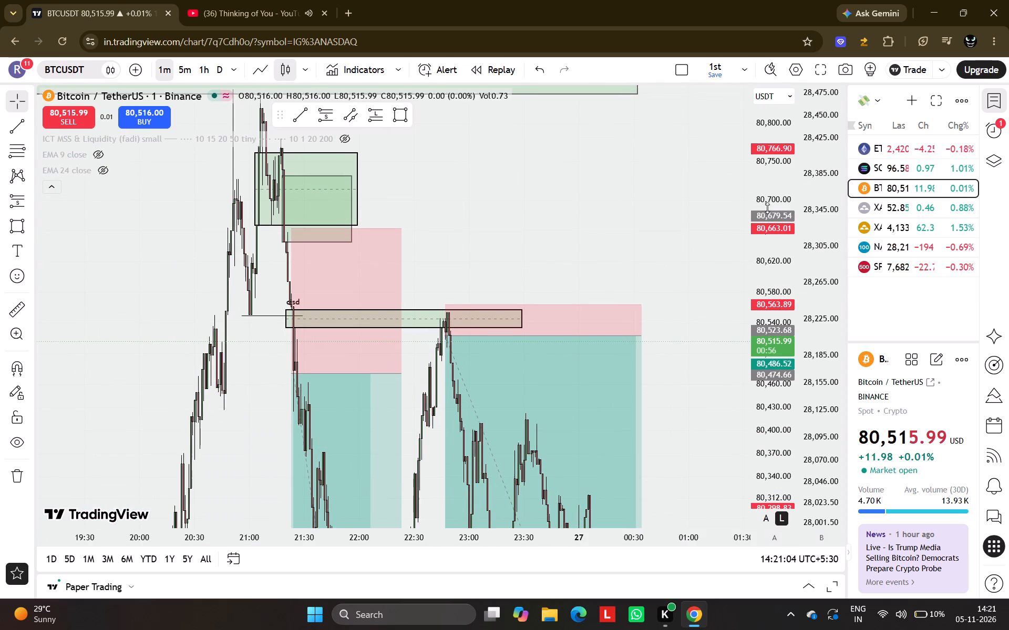
scroll(767, 208, up, 3)
scroll(443, 204, up, 4)
drag(178, 262, 654, 364)
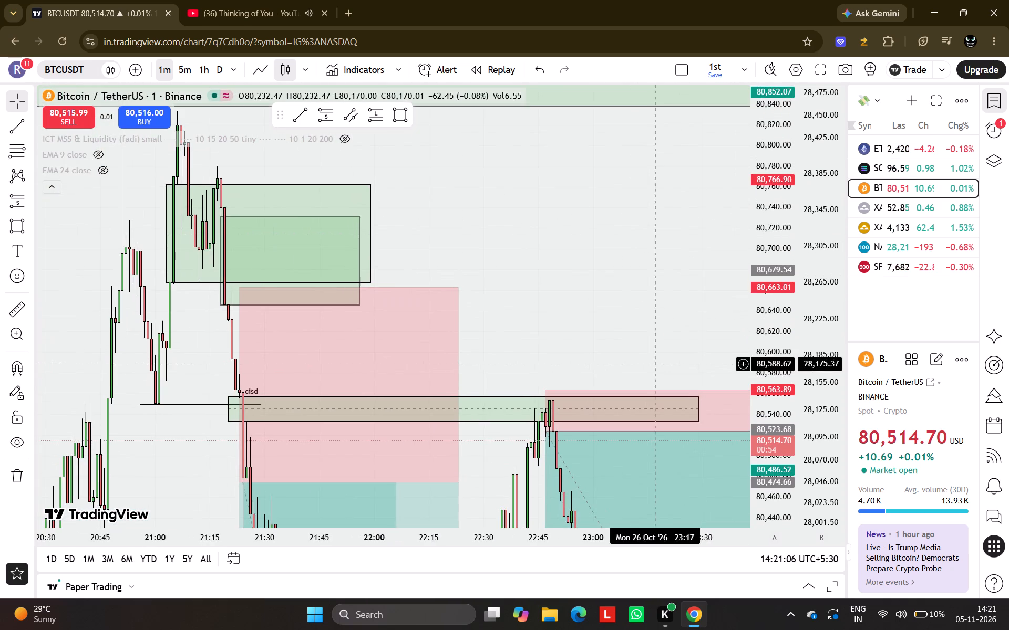
scroll(792, 262, up, 5)
scroll(487, 256, up, 4)
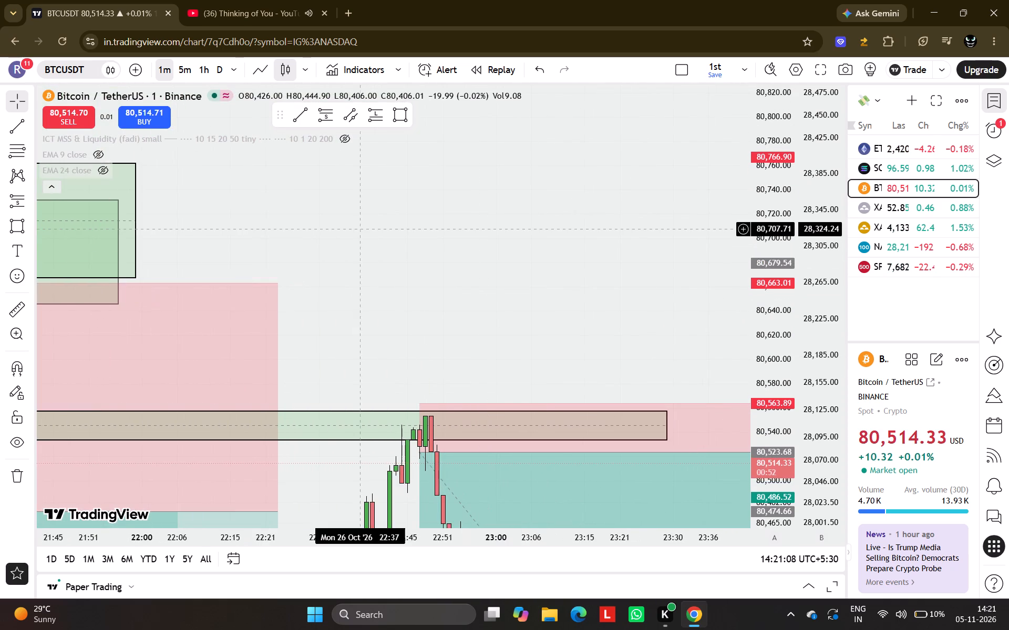
drag(355, 229, 660, 327)
drag(363, 268, 629, 238)
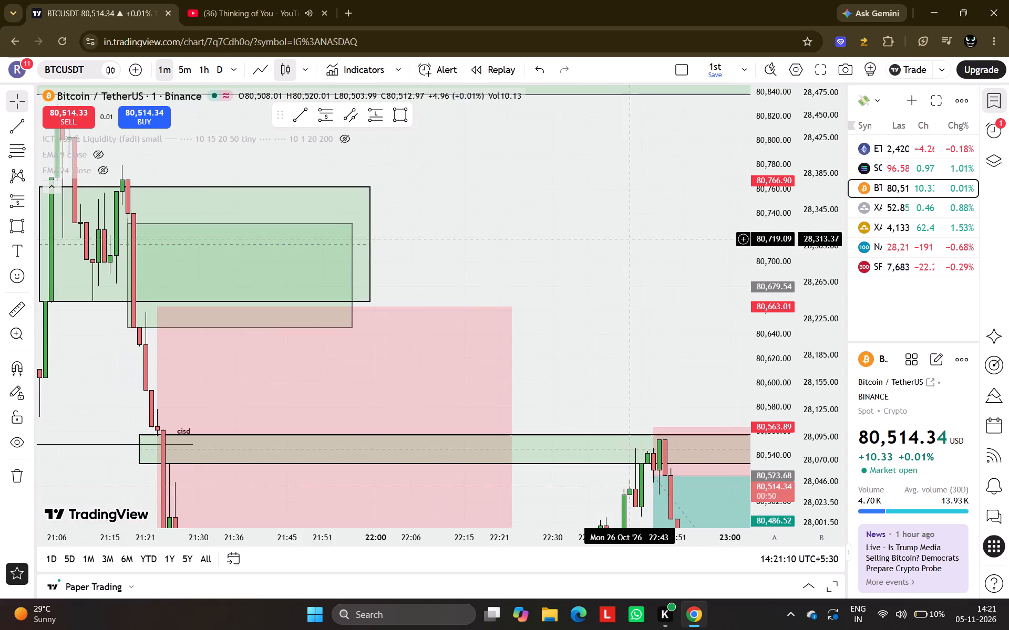
drag(629, 238, 629, 239)
scroll(759, 347, down, 3)
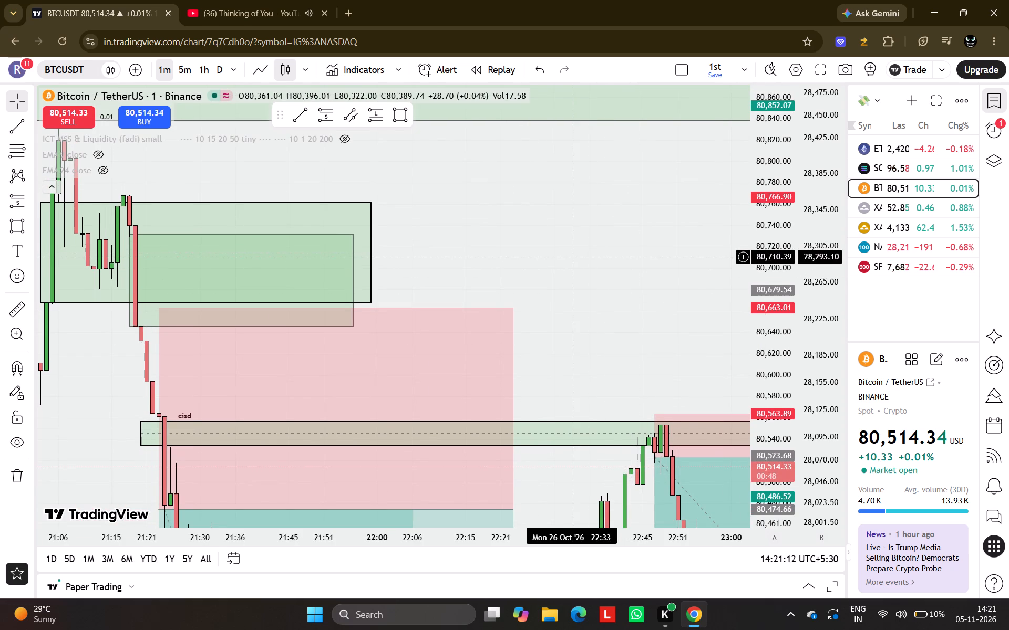
drag(570, 257, 574, 184)
scroll(669, 291, down, 5)
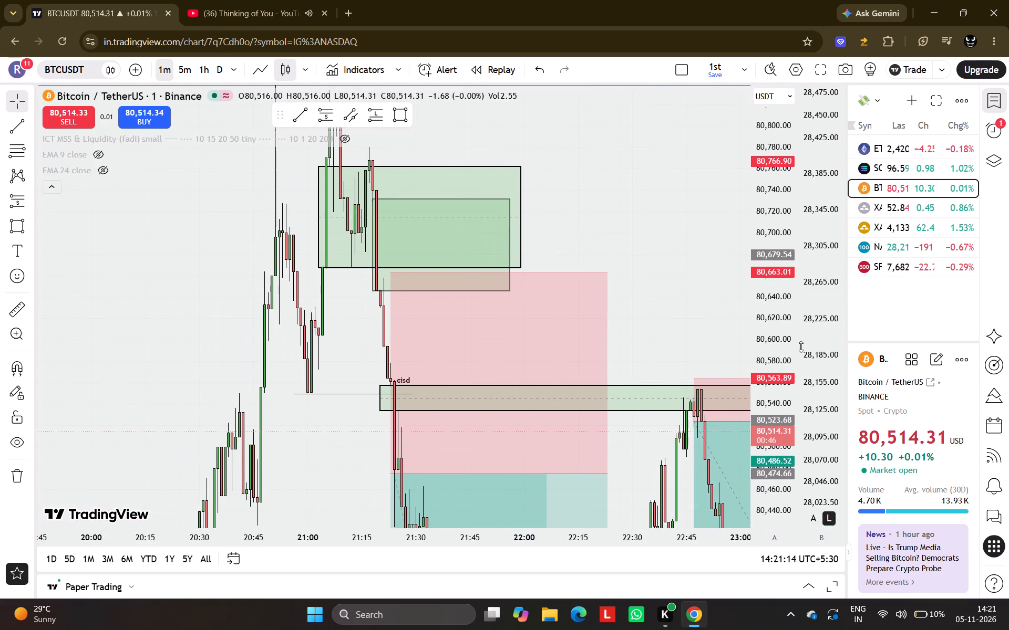
scroll(781, 342, down, 3)
drag(668, 304, 619, 275)
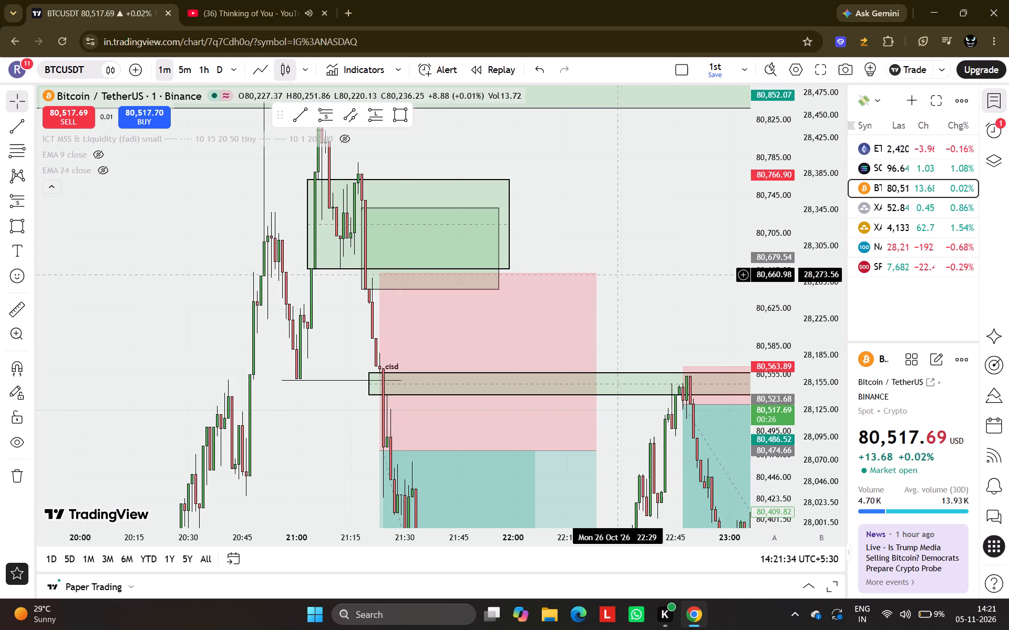
scroll(665, 301, up, 1)
click(665, 301)
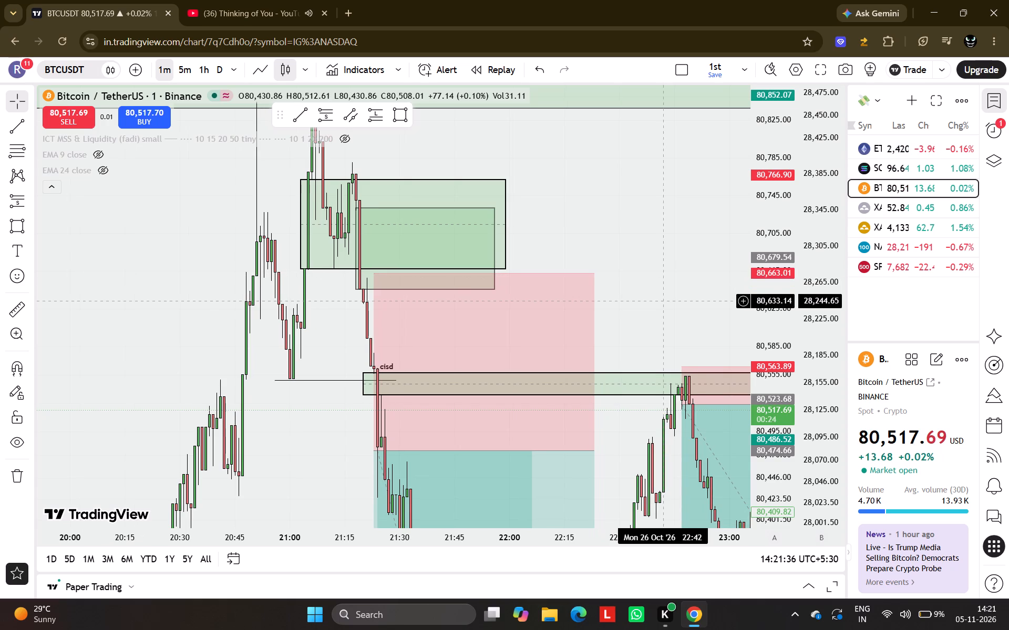
drag(665, 301, 633, 173)
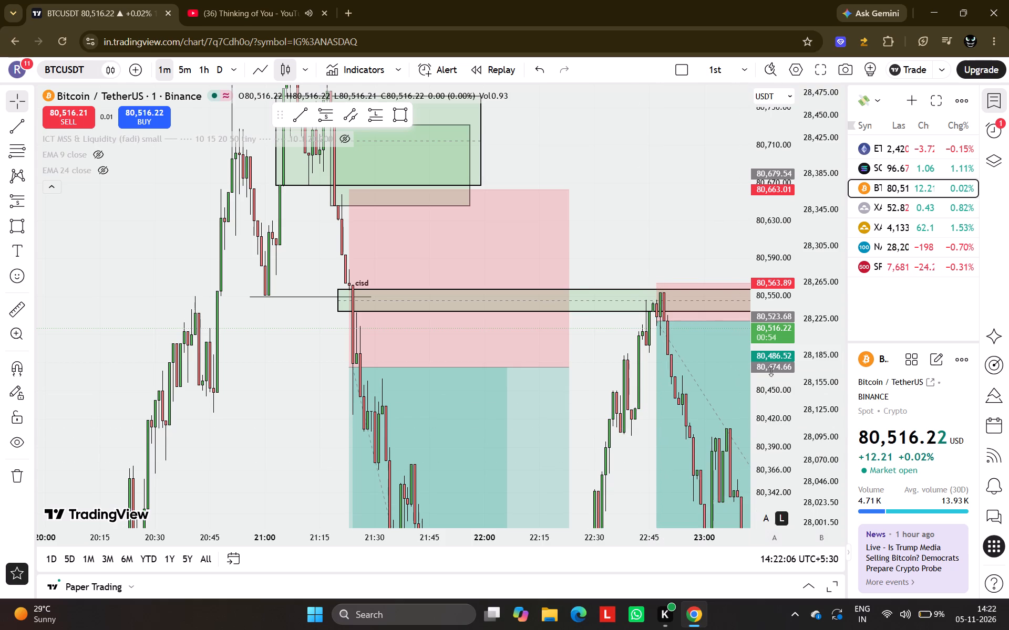
Trace the price action forward from the 26 October short positions to the long position on 27 October.
scroll(771, 369, down, 6)
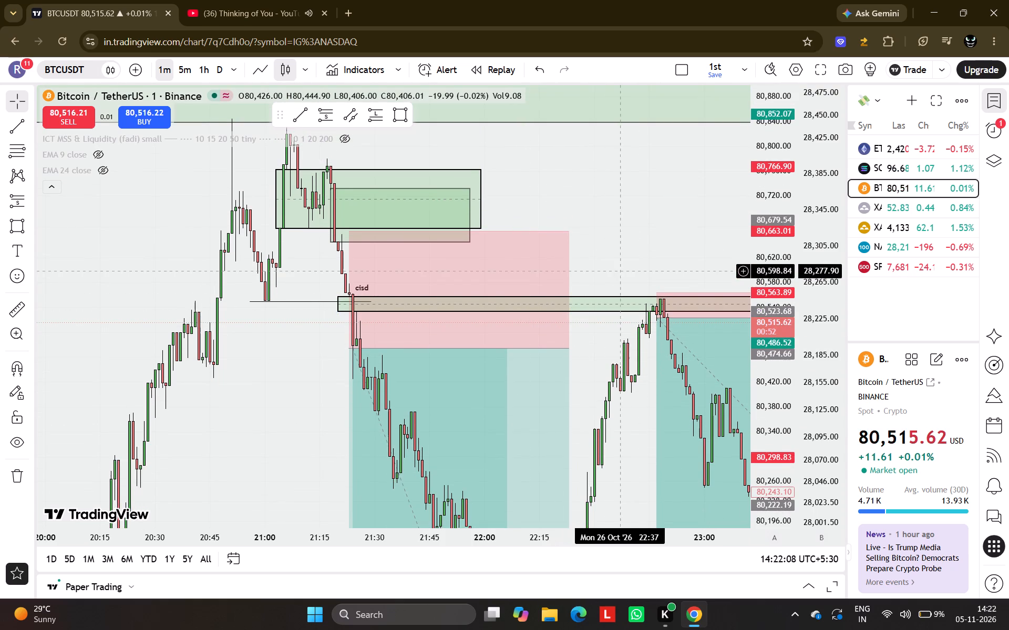
drag(619, 271, 608, 215)
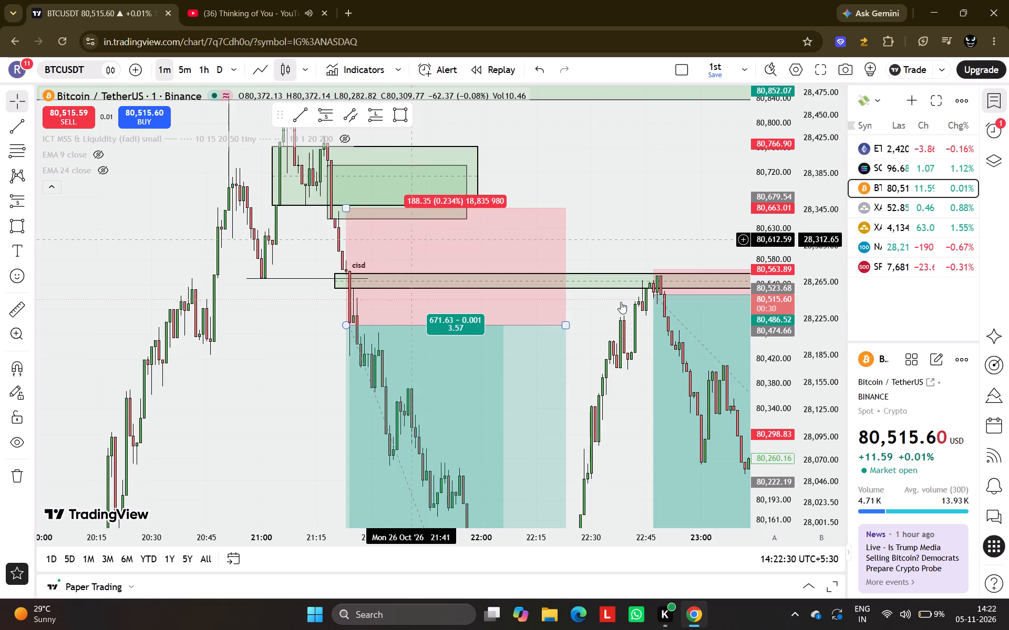
scroll(671, 256, down, 2)
drag(685, 253, 548, 132)
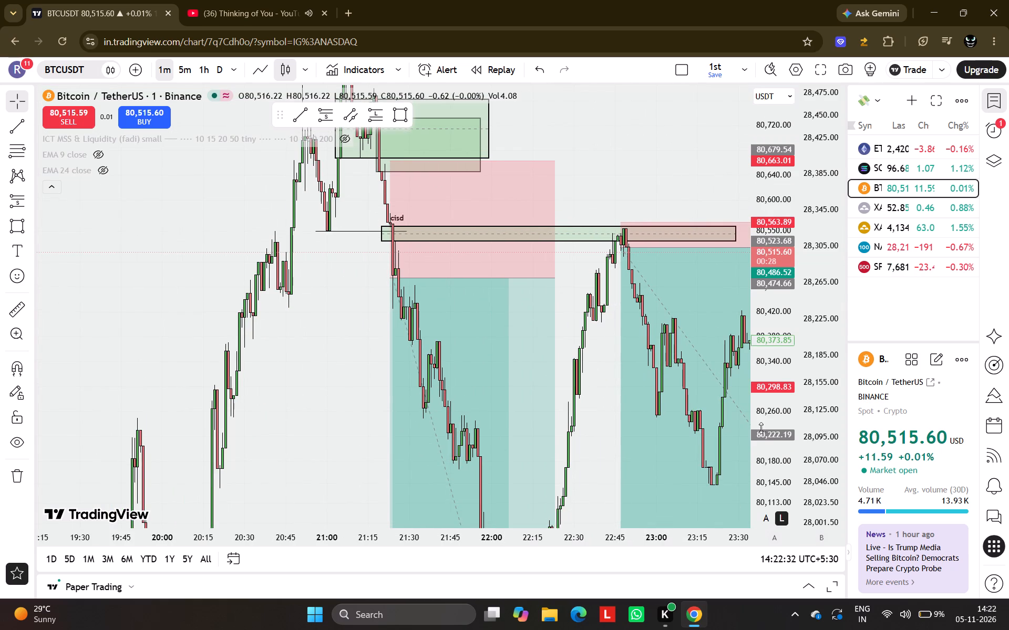
scroll(765, 428, down, 13)
scroll(712, 466, down, 3)
drag(715, 444, 266, 456)
scroll(635, 442, down, 4)
drag(674, 451, 420, 419)
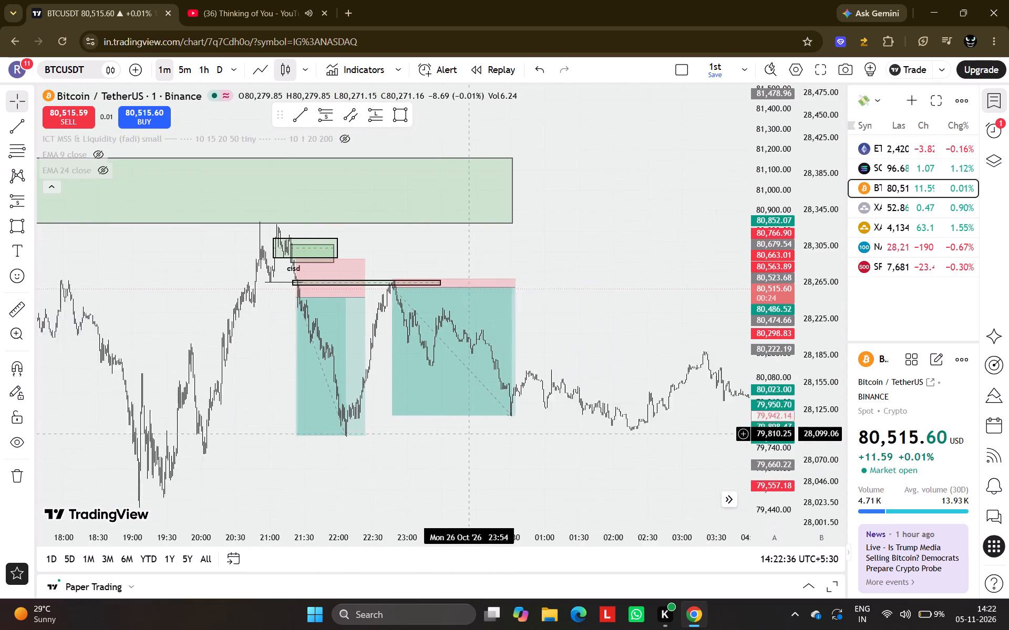
drag(420, 419, 301, 417)
drag(660, 369, 274, 370)
scroll(570, 365, up, 6)
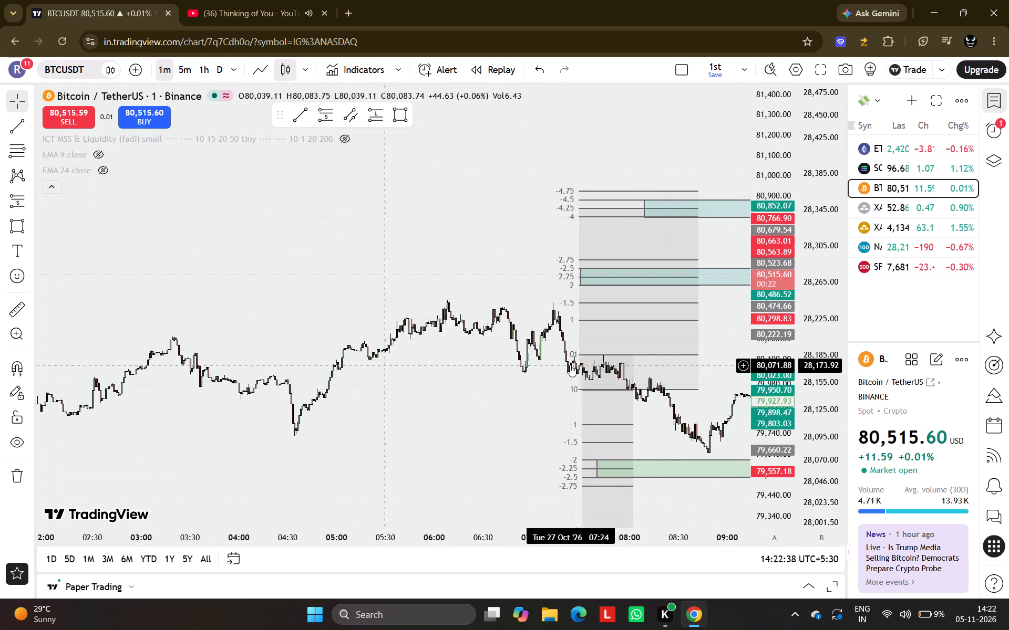
drag(688, 443, 376, 373)
drag(732, 359, 564, 359)
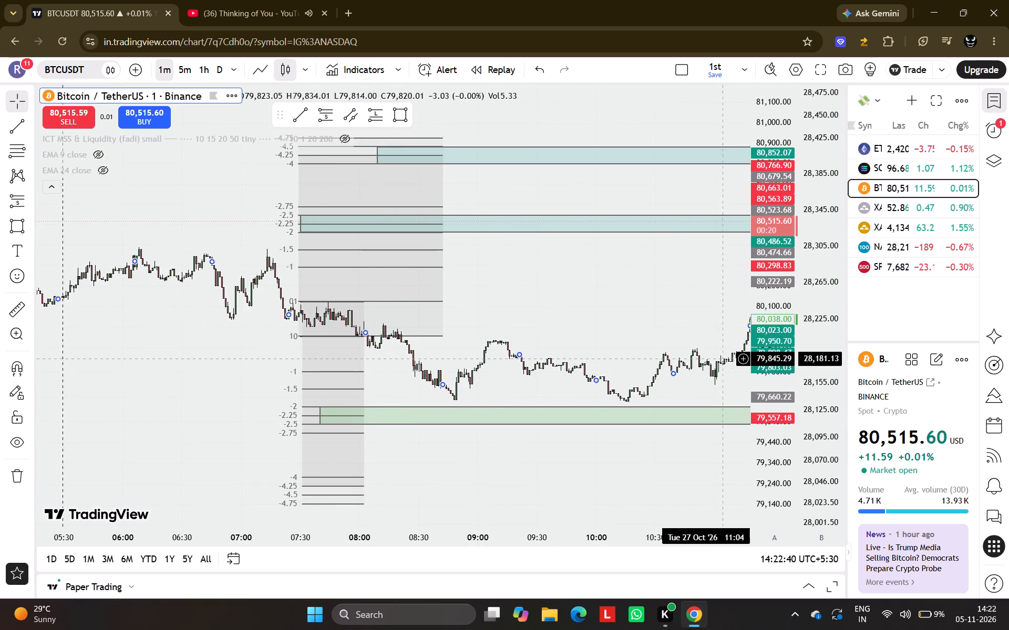
drag(564, 359, 258, 361)
scroll(760, 281, up, 10)
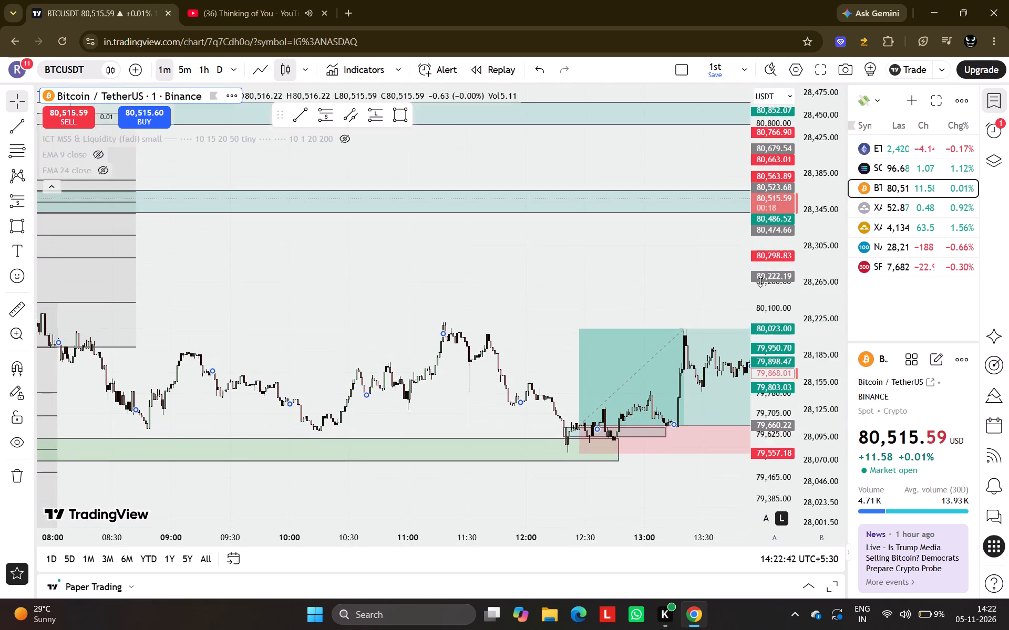
drag(681, 316, 405, 173)
scroll(405, 173, up, 5)
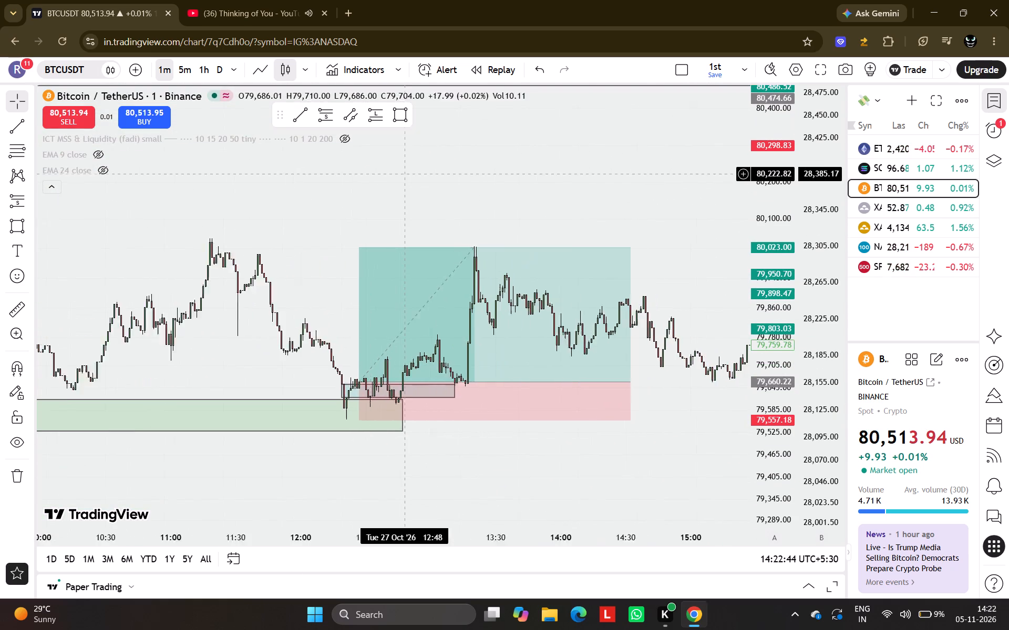
Examine the 27 October long position's entry block and the candles reacting from the green zone around 12:20.
scroll(405, 173, up, 2)
scroll(758, 314, up, 12)
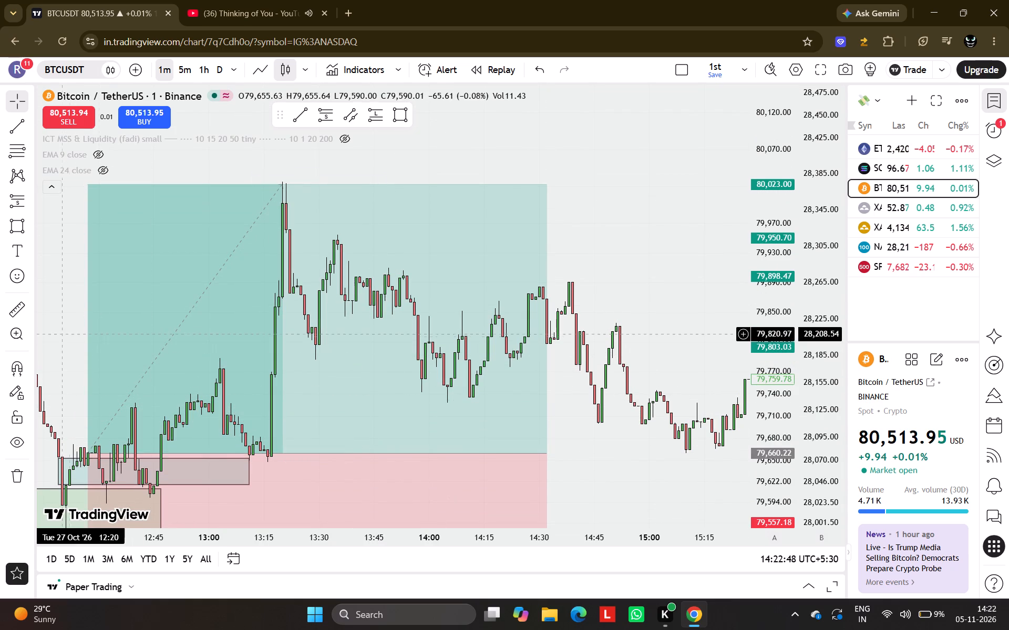
drag(60, 333, 488, 282)
scroll(488, 282, up, 3)
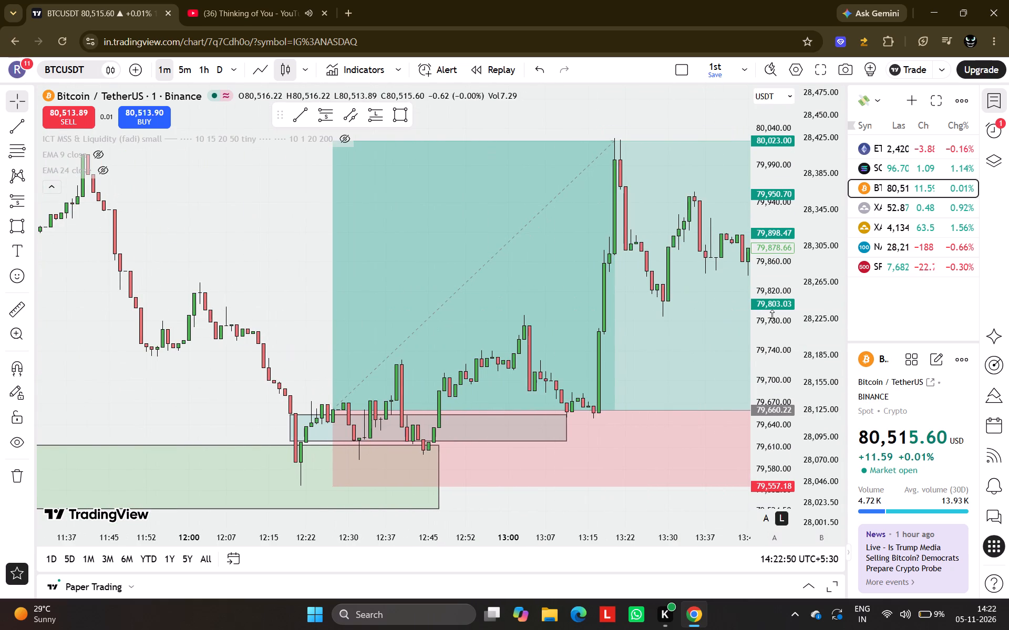
scroll(772, 316, up, 10)
drag(304, 371, 242, 217)
scroll(242, 217, up, 1)
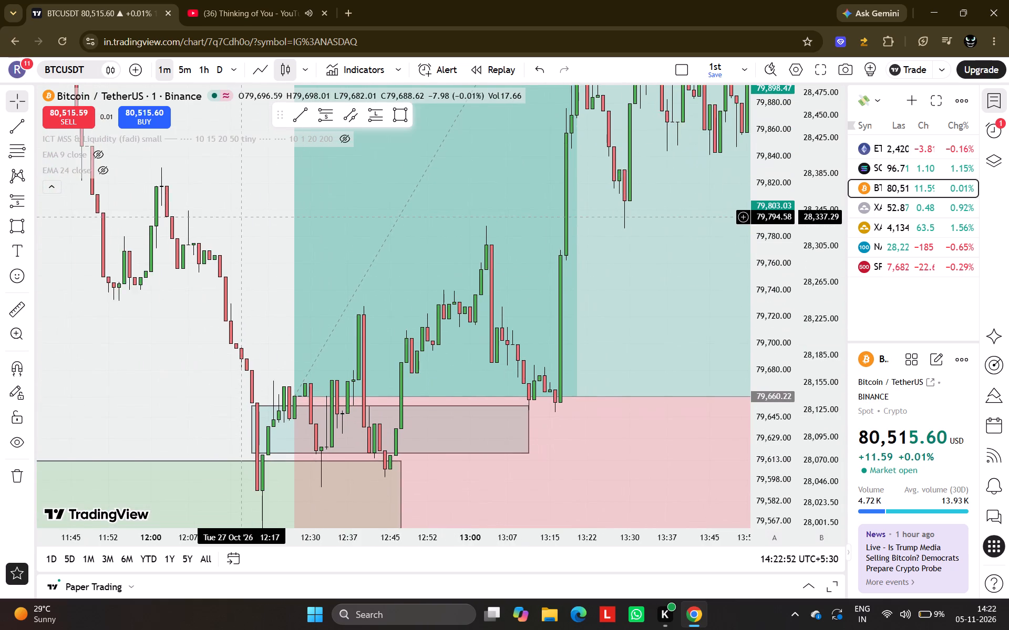
scroll(242, 217, up, 2)
drag(83, 319, 311, 113)
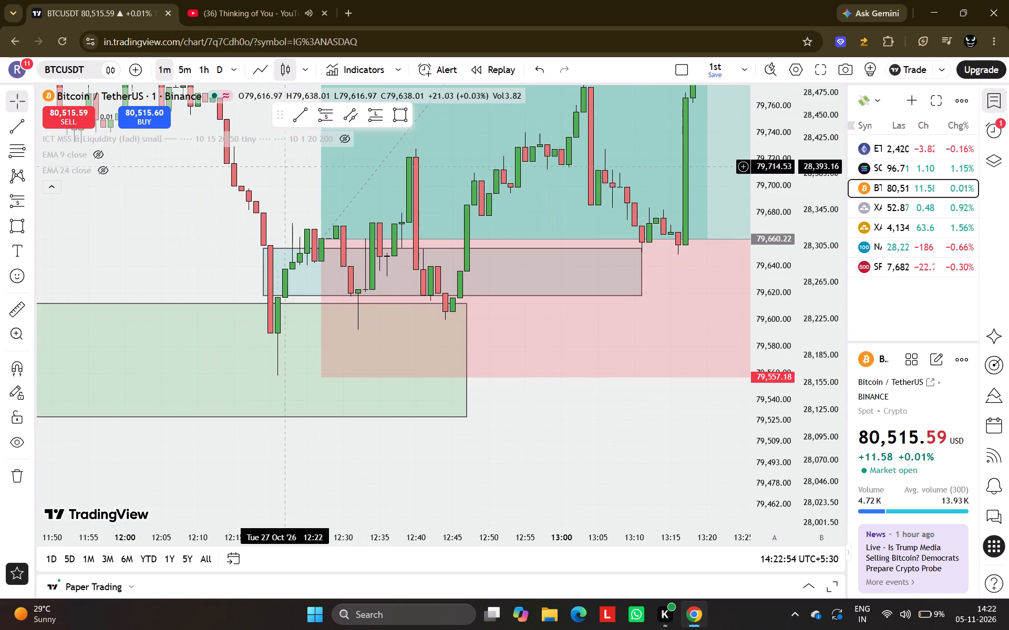
scroll(190, 232, up, 2)
drag(156, 260, 86, 277)
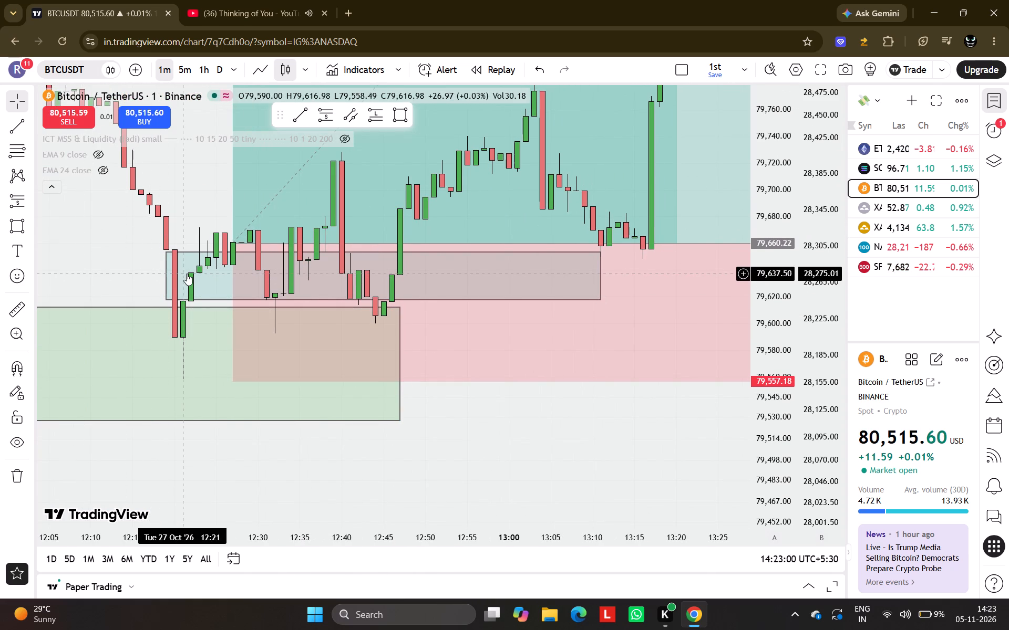
Draw a rectangle inside the 27 October entry block from 12:21 to 13:12, between 79,615.93 and 79,637.50.
drag(398, 119, 334, 297)
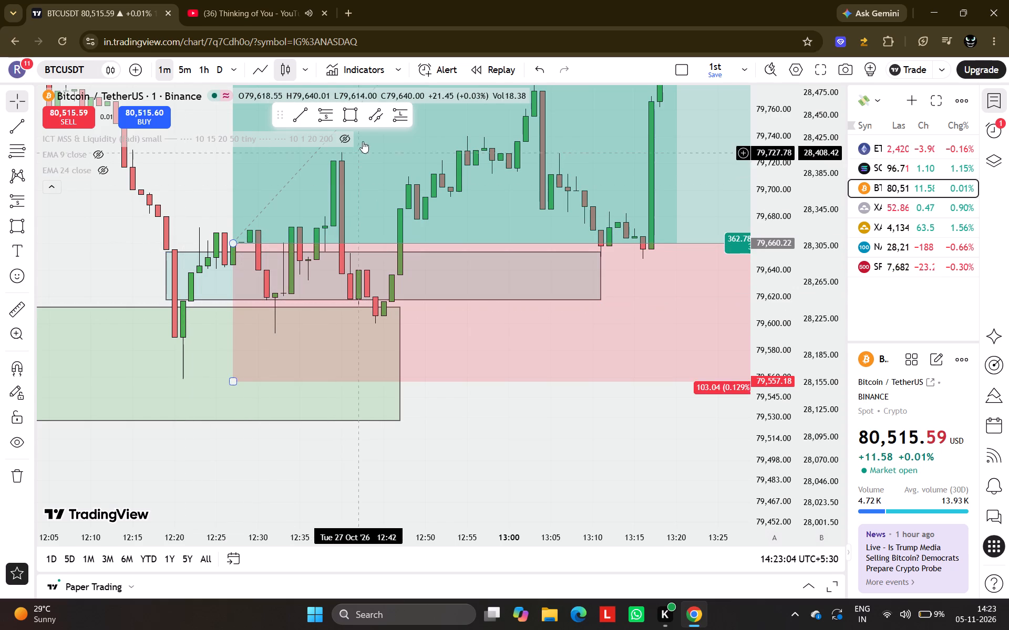
click(350, 119)
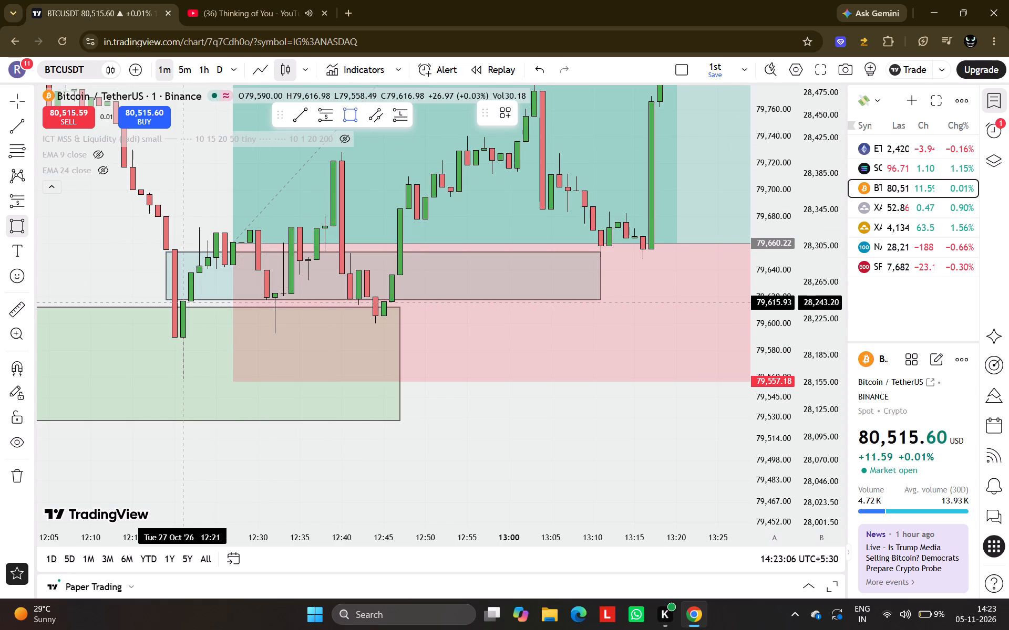
drag(179, 302, 289, 299)
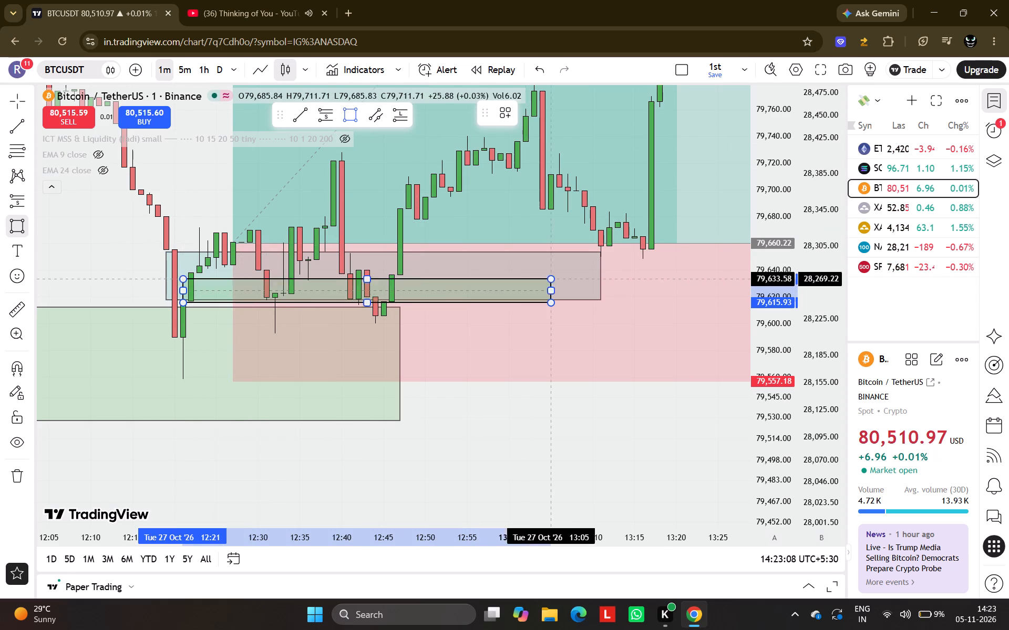
click(611, 274)
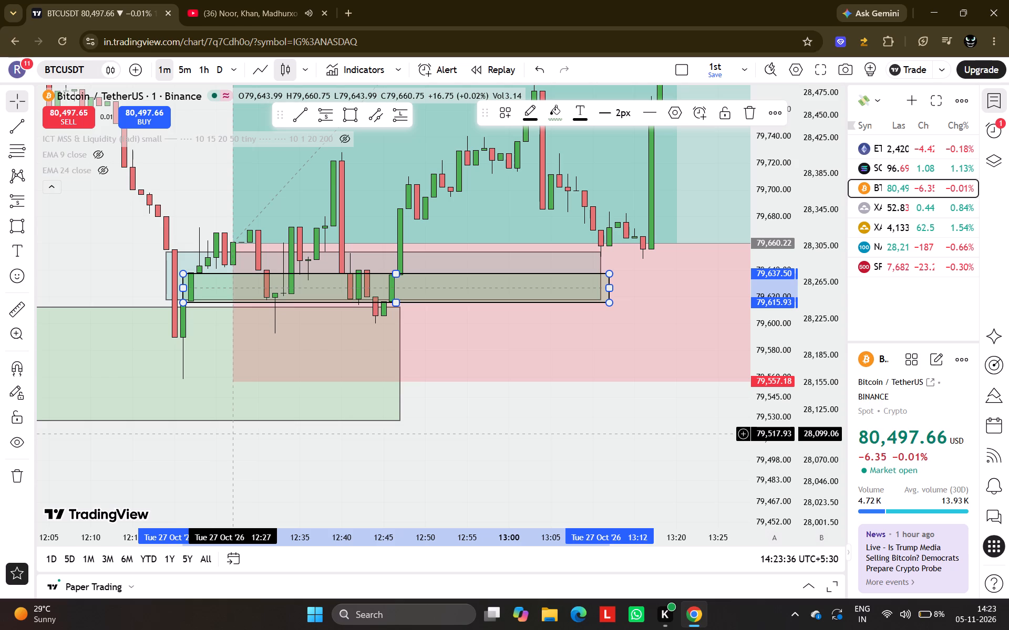
Examine the new rectangle against the 27 October long position's entry, stop area and run-up to its target.
scroll(777, 475, down, 6)
scroll(547, 467, down, 7)
drag(616, 405, 407, 629)
scroll(407, 629, down, 3)
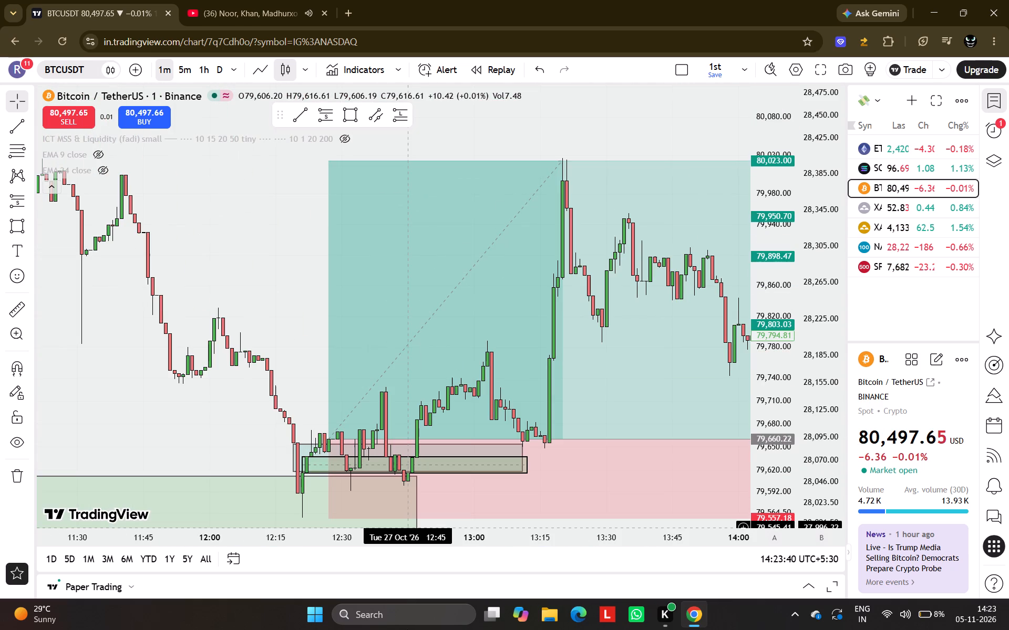
scroll(407, 629, down, 2)
scroll(280, 344, down, 5)
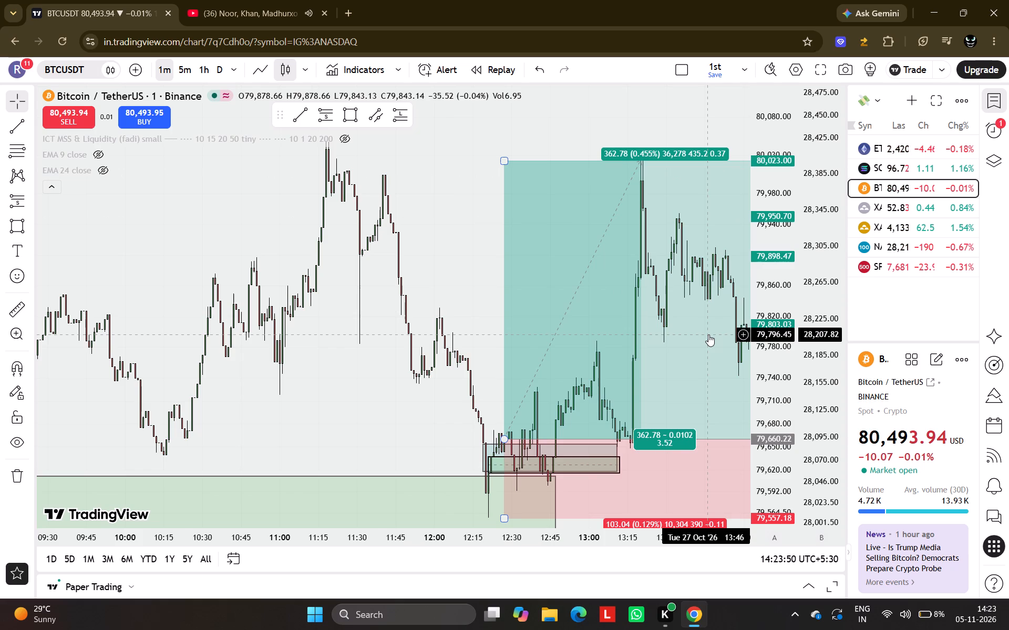
scroll(708, 334, up, 4)
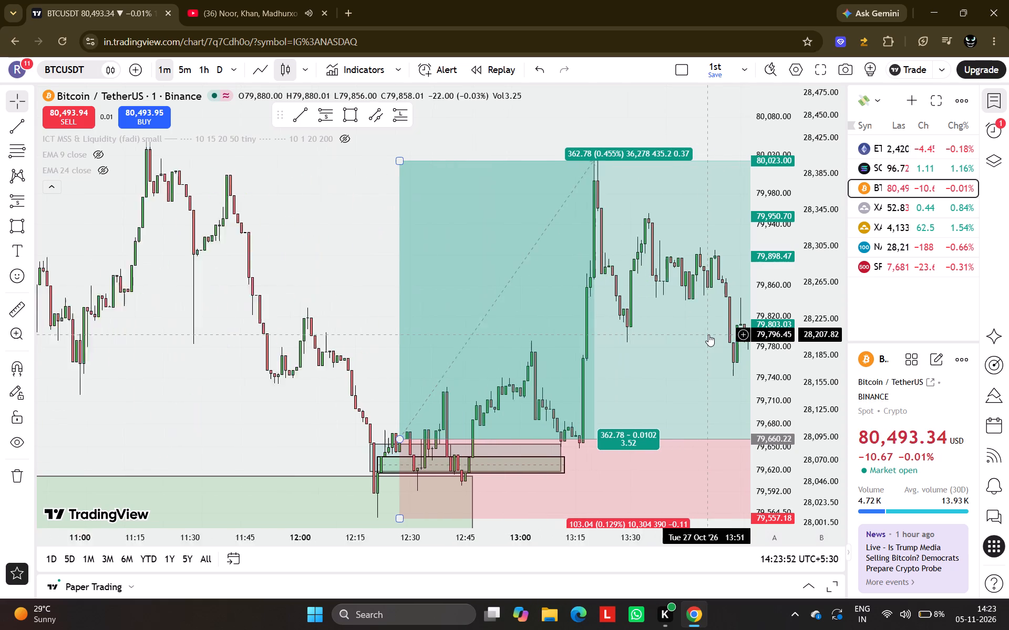
drag(269, 446, 390, 259)
scroll(390, 259, up, 7)
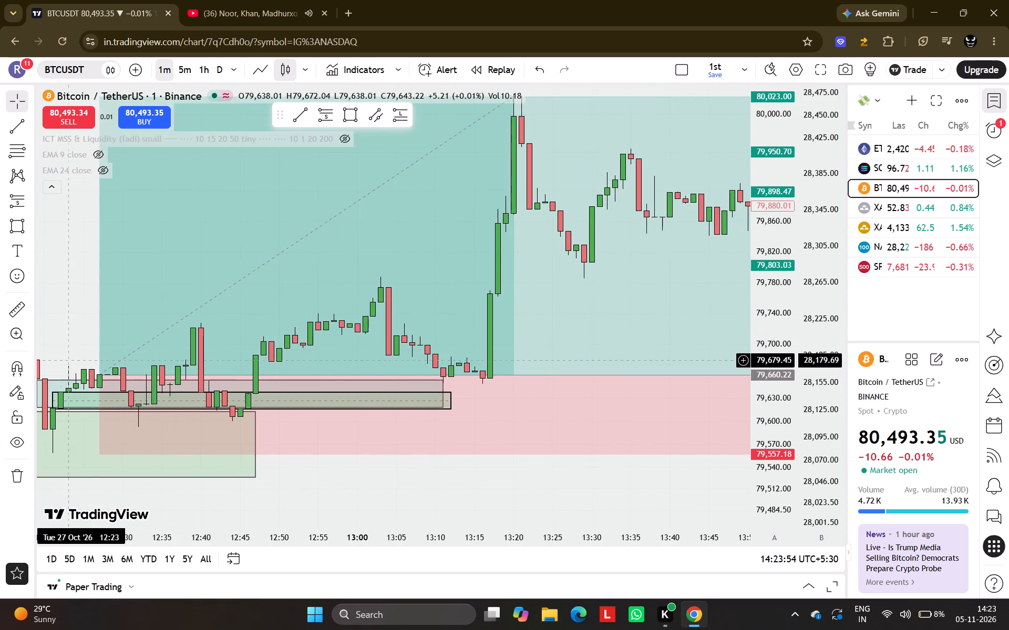
drag(74, 346, 487, 299)
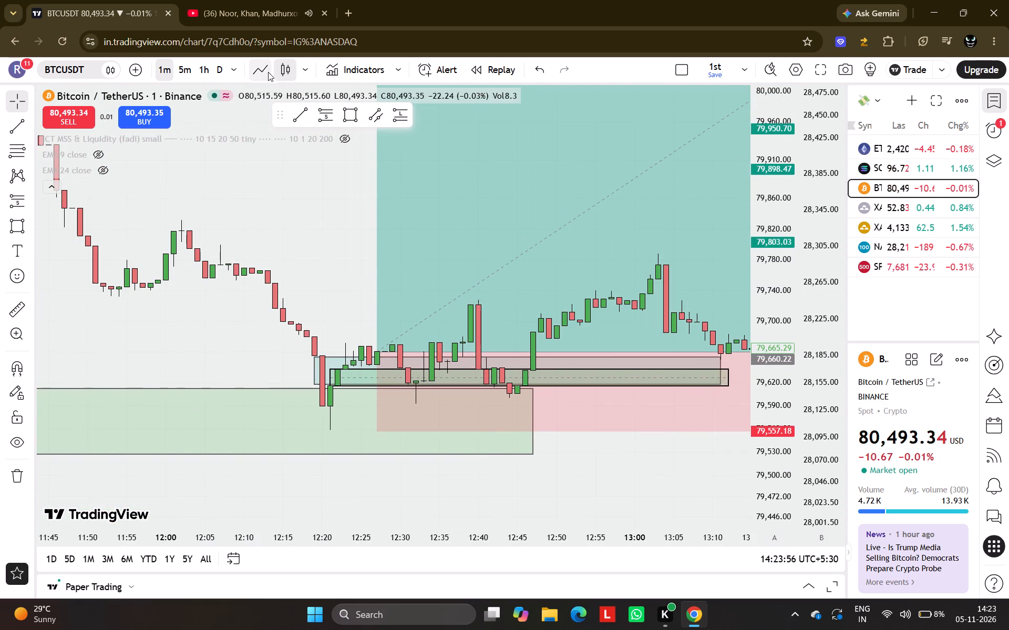
View the price around the 27 October long entry as a line chart and switch back to candles.
click(267, 71)
scroll(310, 317, down, 5)
drag(375, 328, 245, 295)
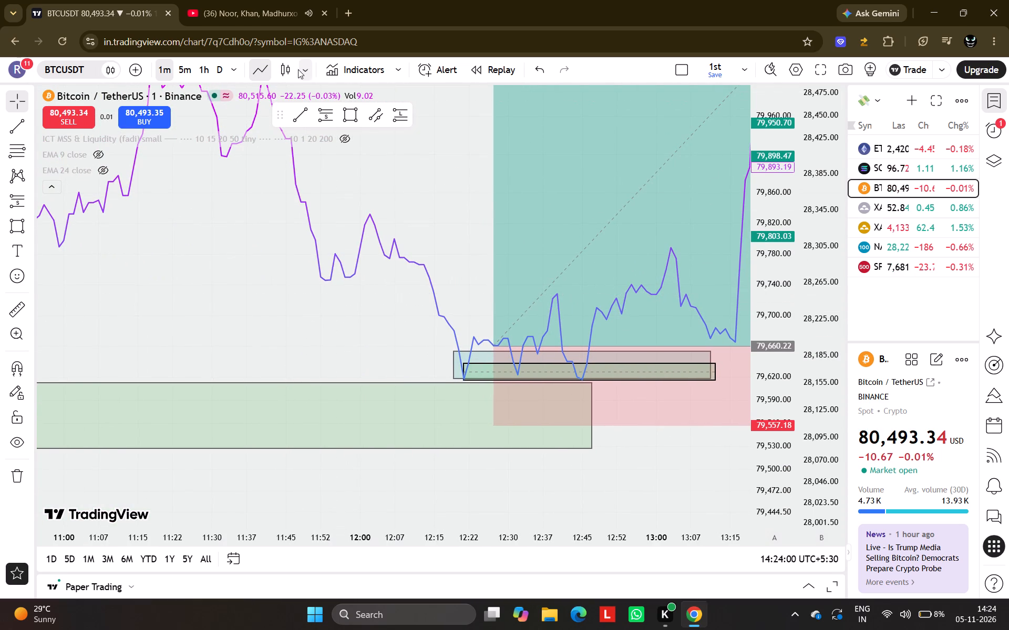
click(298, 69)
click(287, 69)
scroll(340, 241, up, 3)
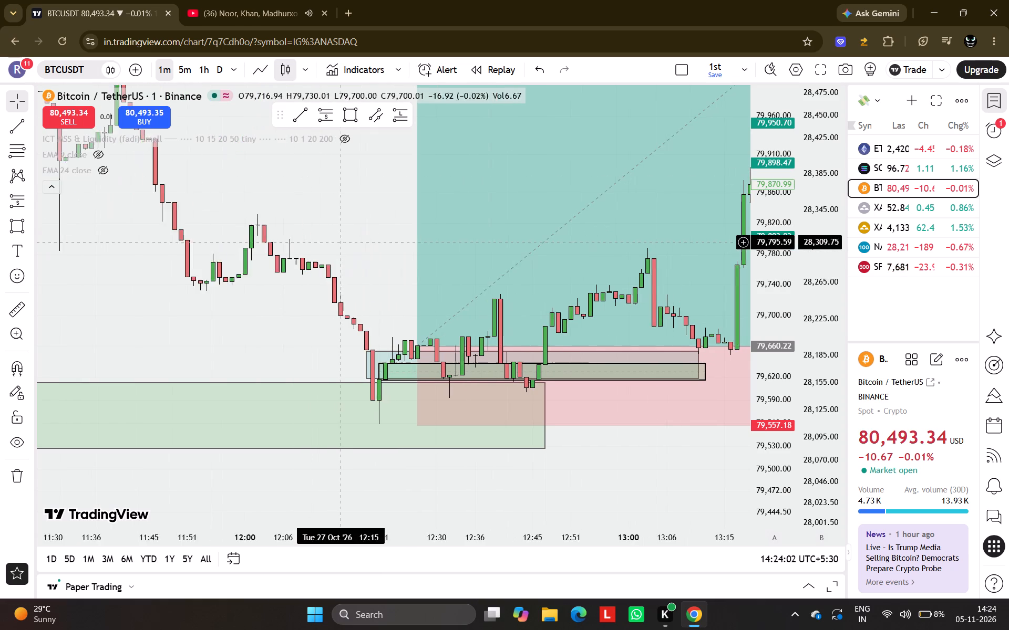
drag(295, 347, 108, 273)
Switch to YouTube, search for "kaho na kaho" and play the official Kaho Na Kaho video from Murder.
click(226, 0)
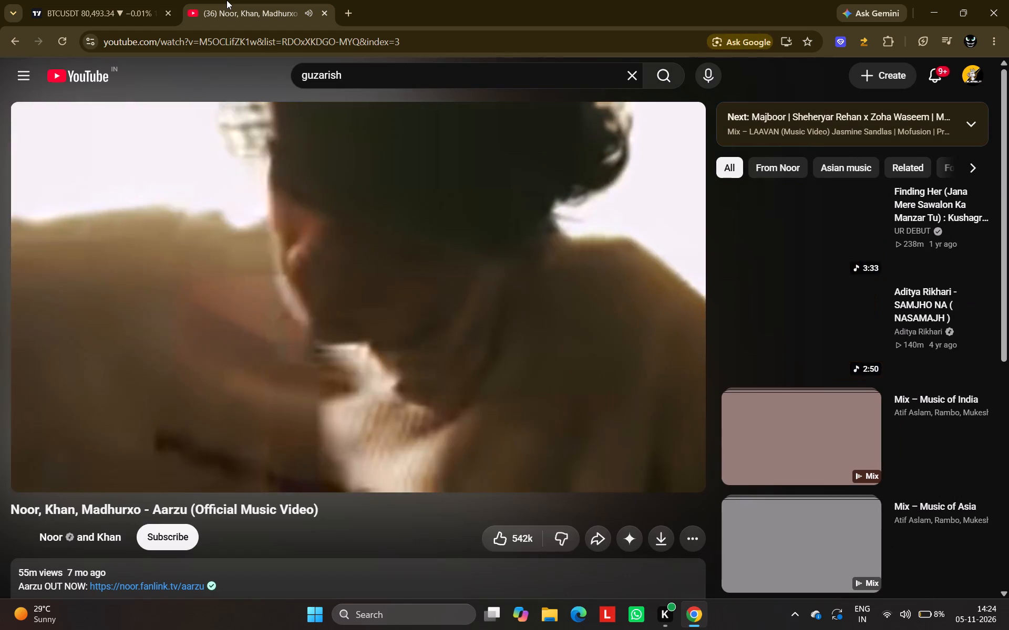
click(401, 333)
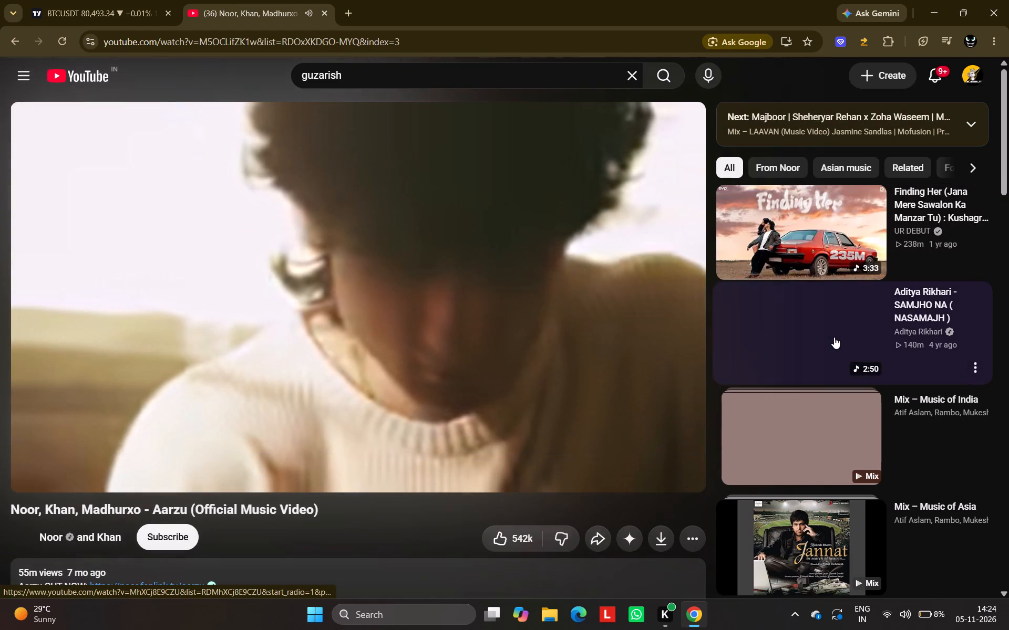
scroll(834, 337, down, 4)
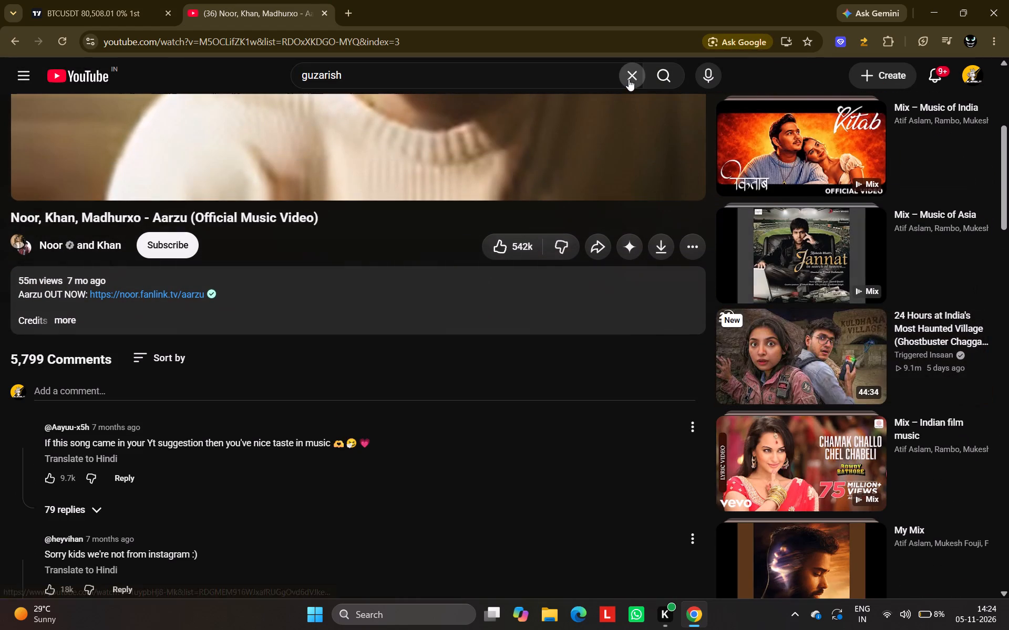
click(629, 79)
text(kaho na kaho)
key(Return)
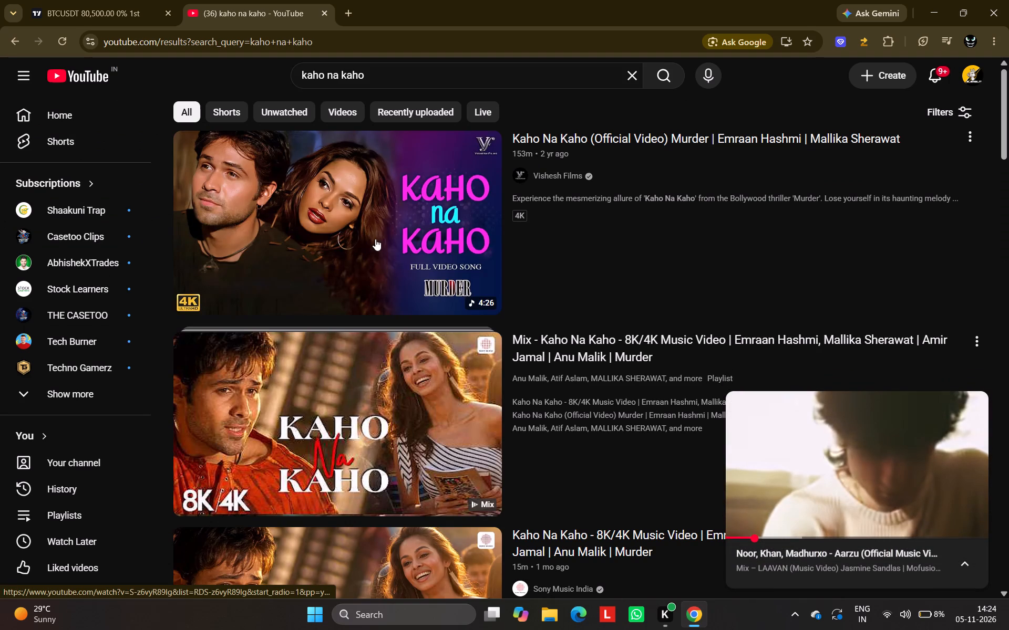
click(363, 216)
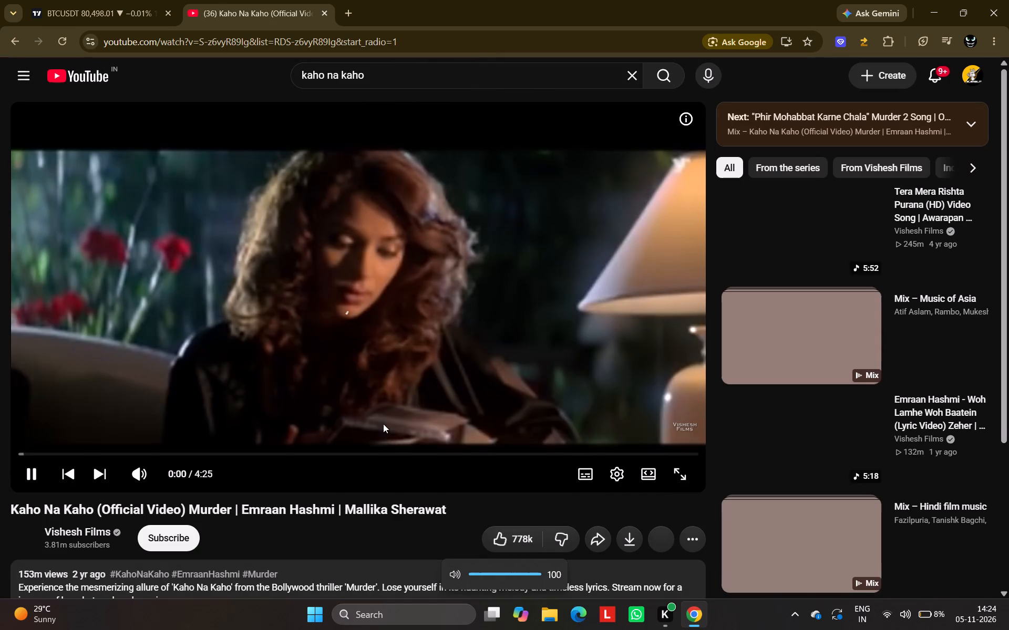
Switch back to the TradingView chart and examine the 27 October long position, its entry blocks and the surrounding price swings.
click(131, 6)
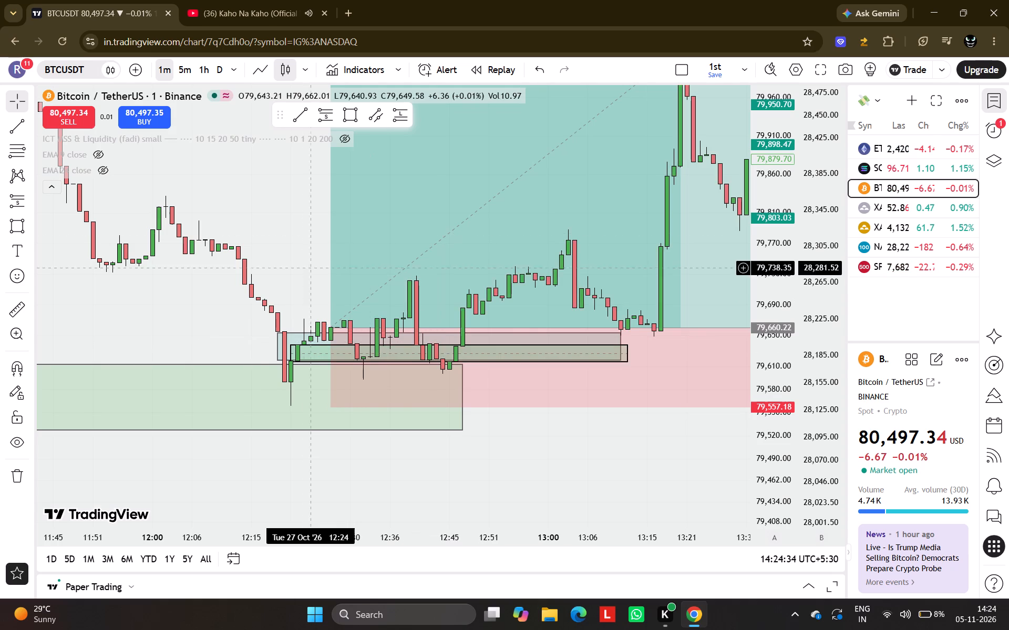
scroll(307, 233, down, 3)
scroll(770, 397, down, 5)
scroll(654, 433, down, 1)
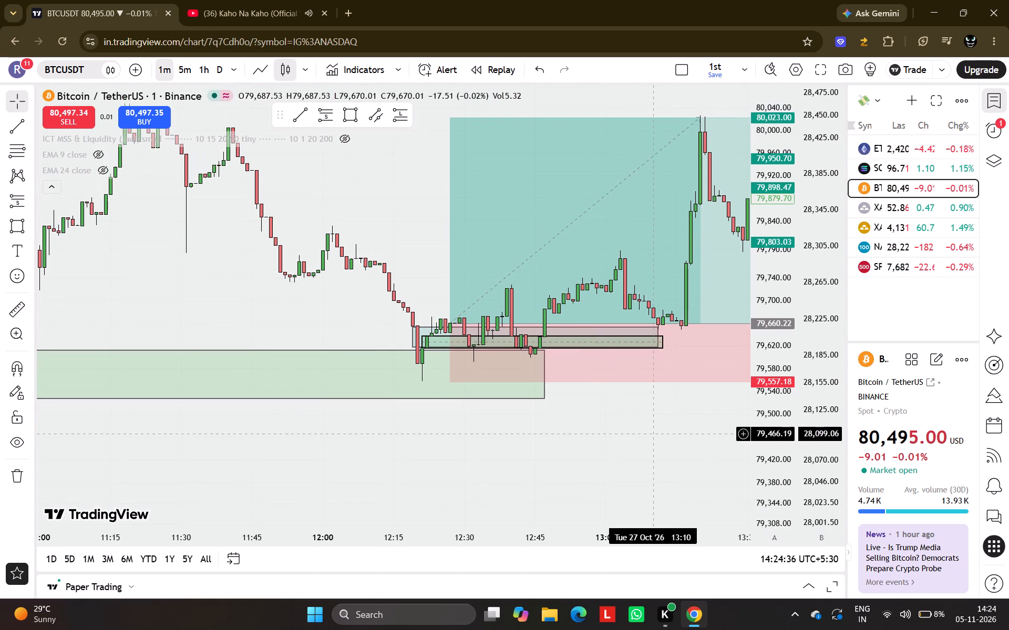
scroll(654, 433, down, 2)
drag(696, 429, 500, 370)
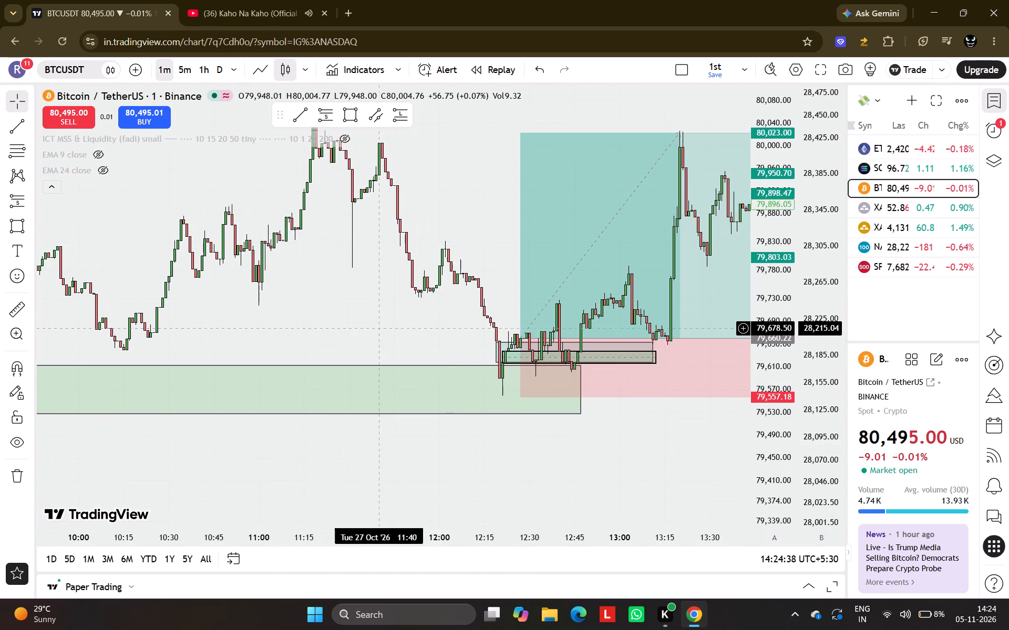
drag(379, 328, 251, 316)
scroll(612, 390, down, 2)
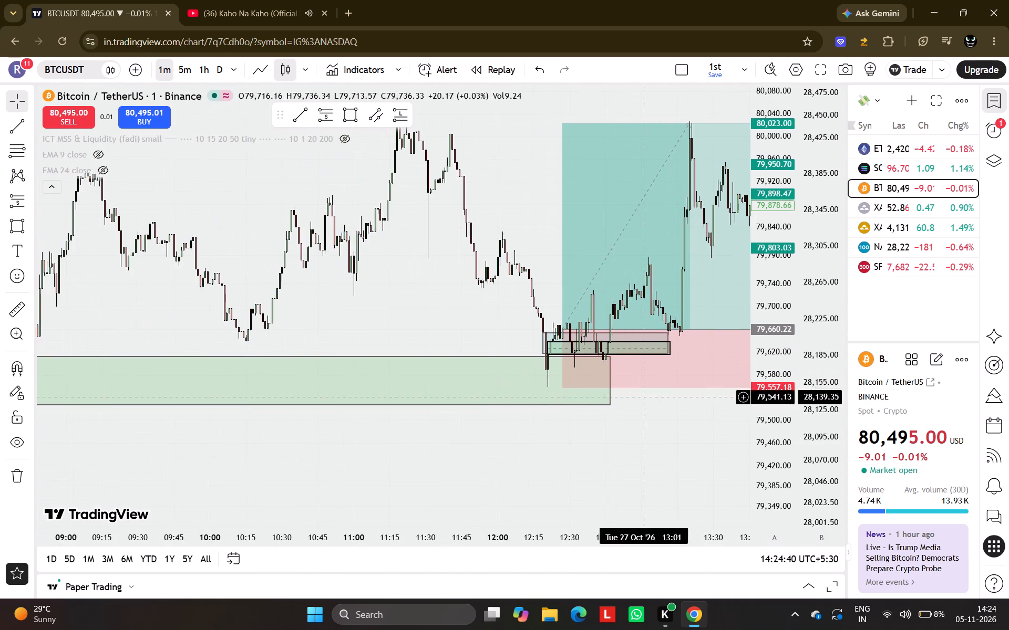
drag(712, 425, 413, 433)
scroll(413, 433, down, 1)
scroll(618, 394, up, 2)
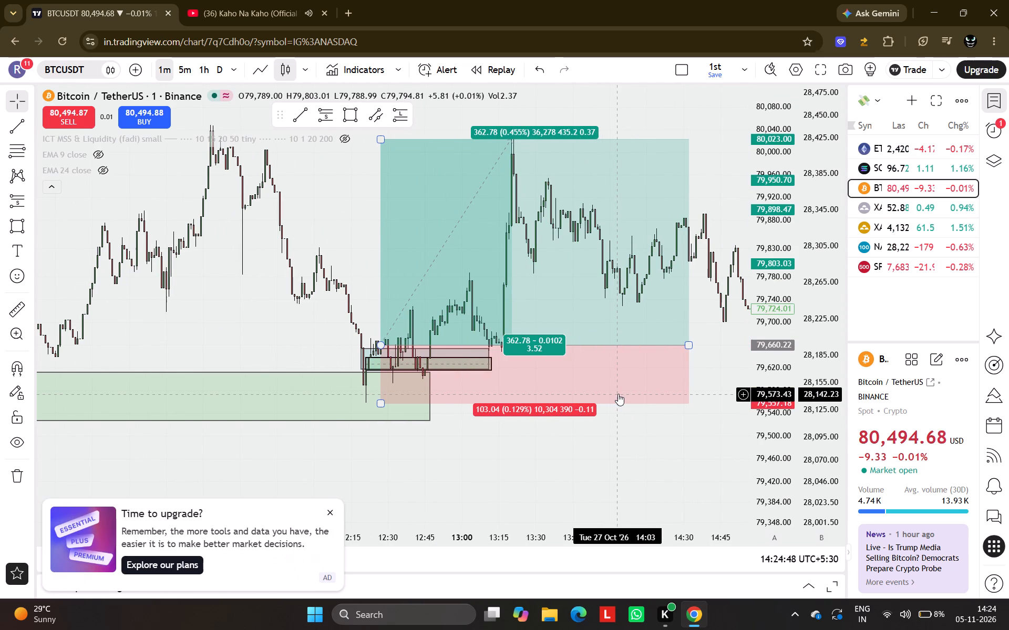
scroll(618, 394, up, 3)
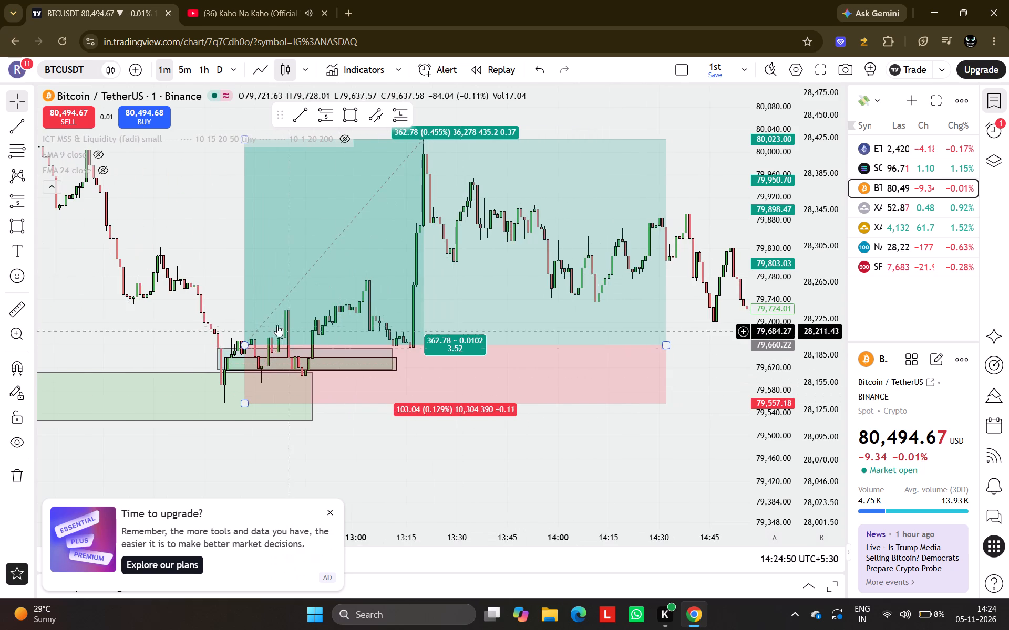
Shorten the 27 October long position so that it ends at about 13:22, by the peak at its target.
drag(170, 313, 325, 297)
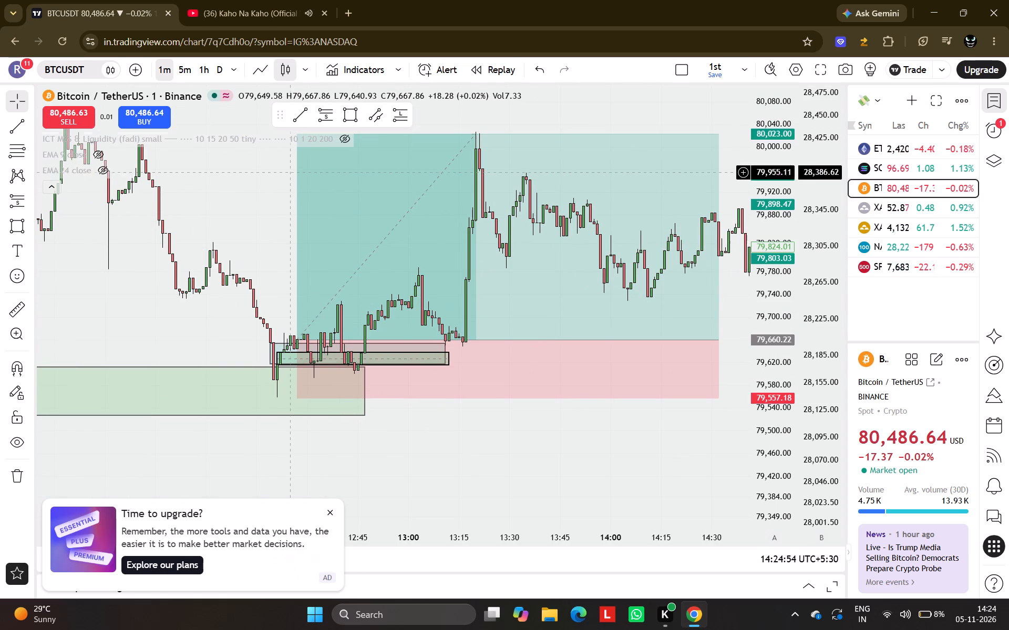
scroll(380, 408, down, 1)
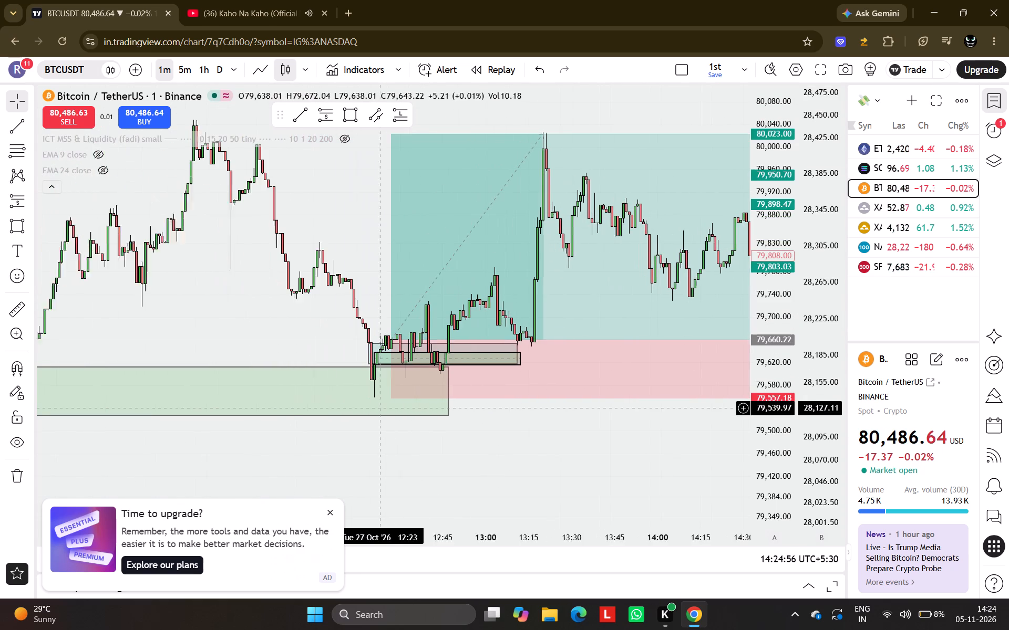
scroll(380, 408, down, 1)
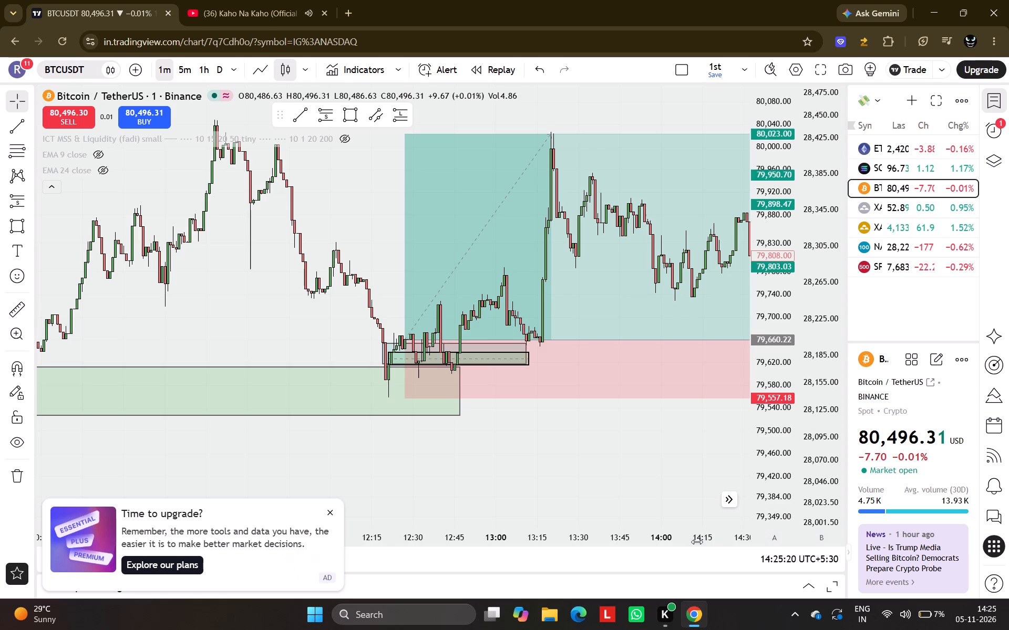
scroll(531, 493, down, 3)
drag(634, 442, 320, 437)
scroll(320, 437, right, 1)
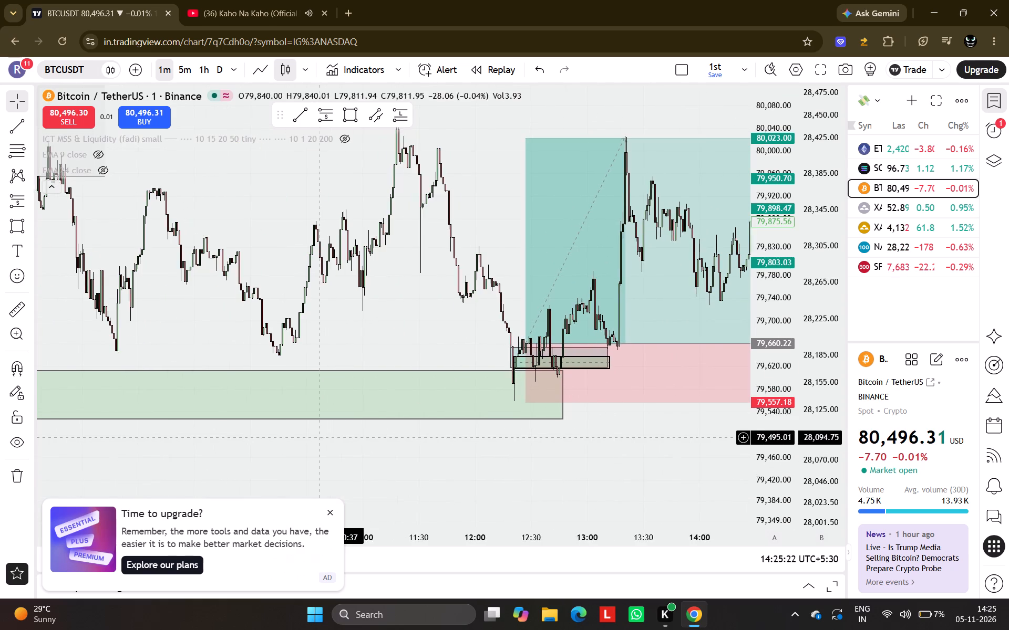
drag(642, 431, 246, 473)
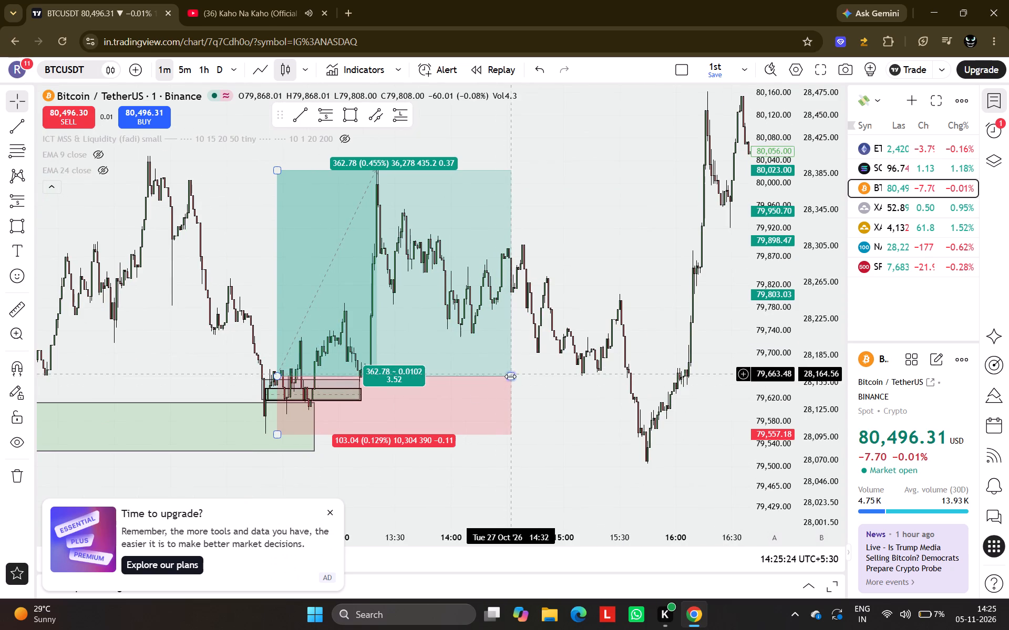
drag(510, 377, 378, 379)
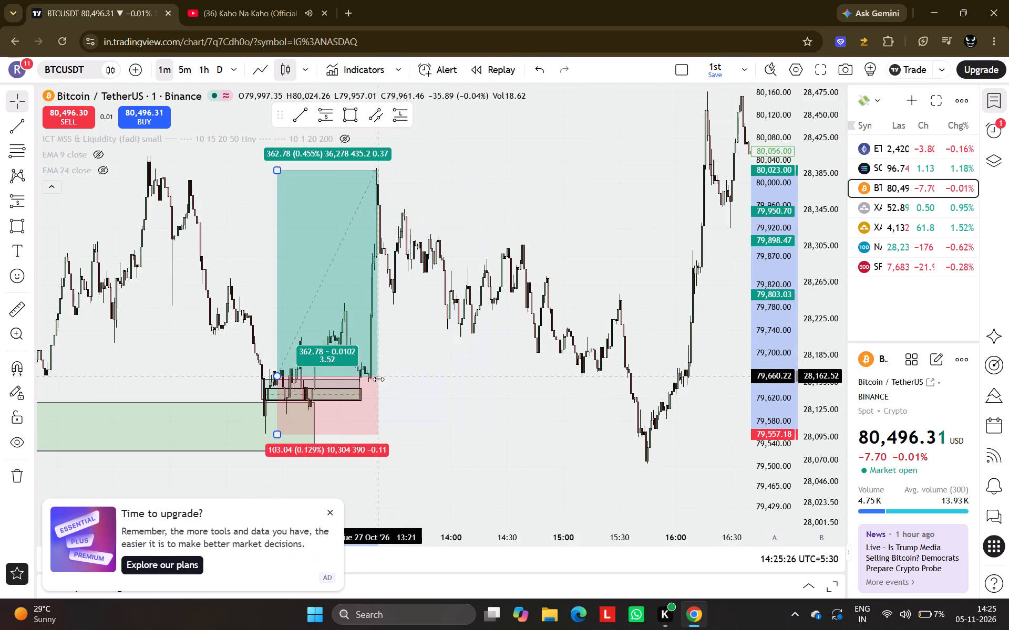
drag(378, 379, 379, 380)
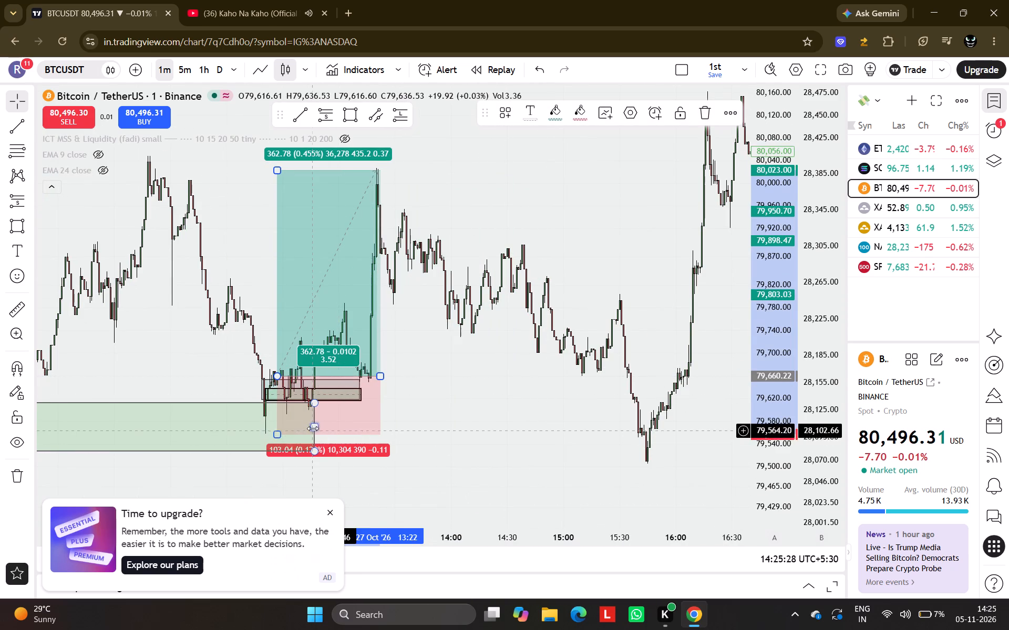
Extend the green zone below the long position forward in time to about 16:22 on 27 October.
drag(313, 426, 716, 429)
Examine the 27 October price swings from the extended green zone up to the upper reaction zone and the evening short position.
scroll(716, 429, up, 3)
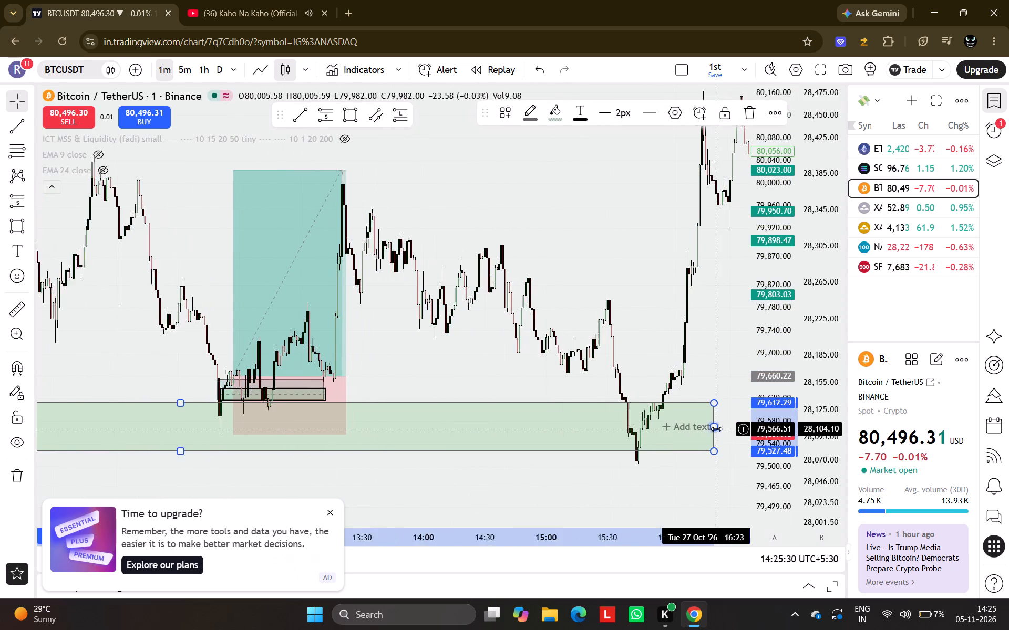
scroll(716, 429, up, 1)
scroll(696, 367, down, 5)
scroll(762, 402, down, 5)
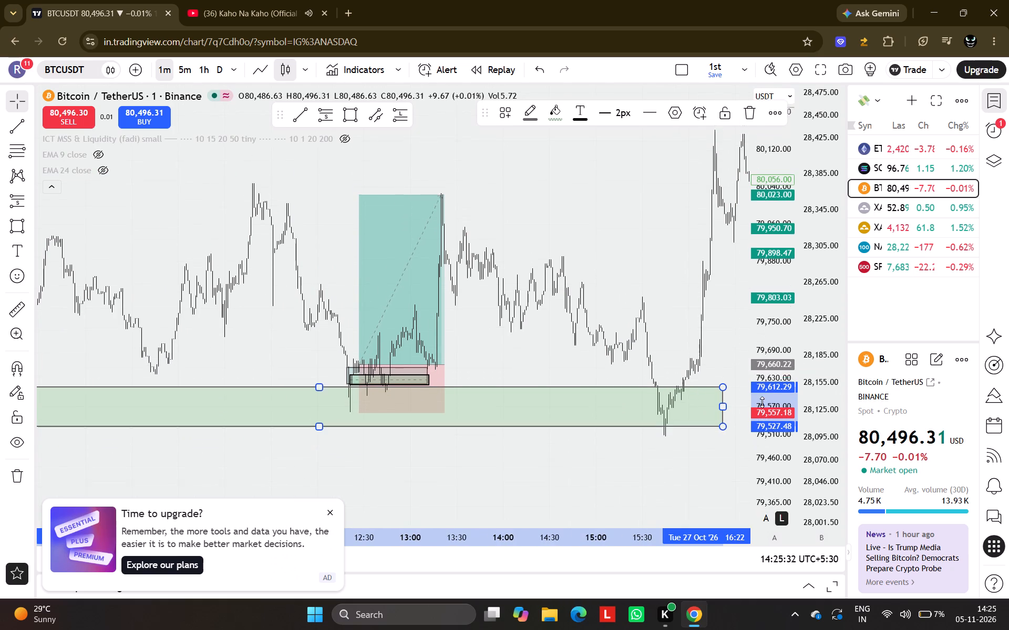
scroll(697, 397, down, 6)
drag(700, 449, 489, 473)
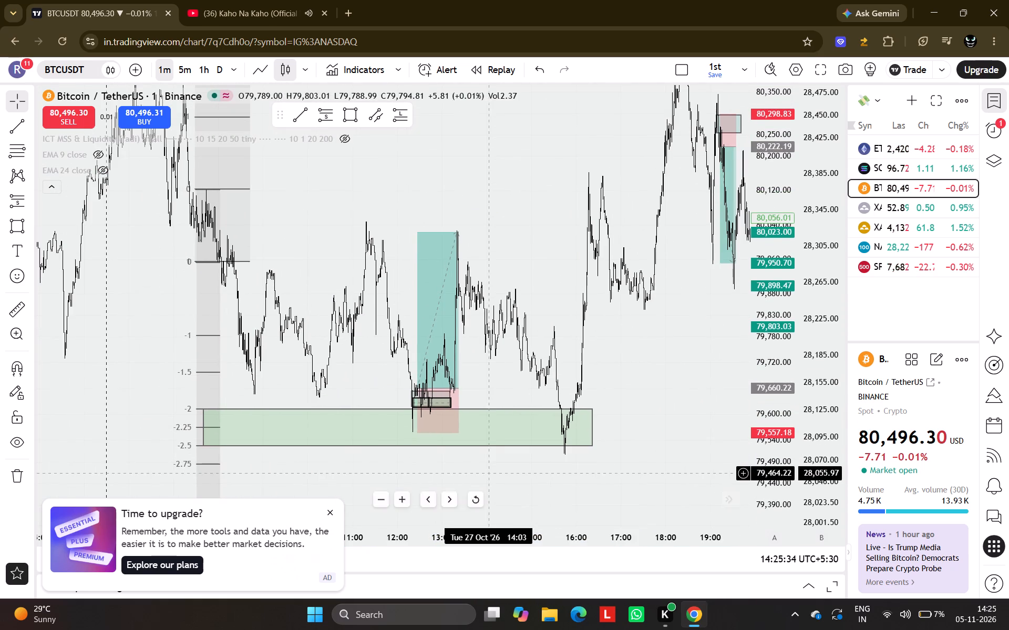
drag(559, 208, 424, 424)
scroll(660, 302, up, 3)
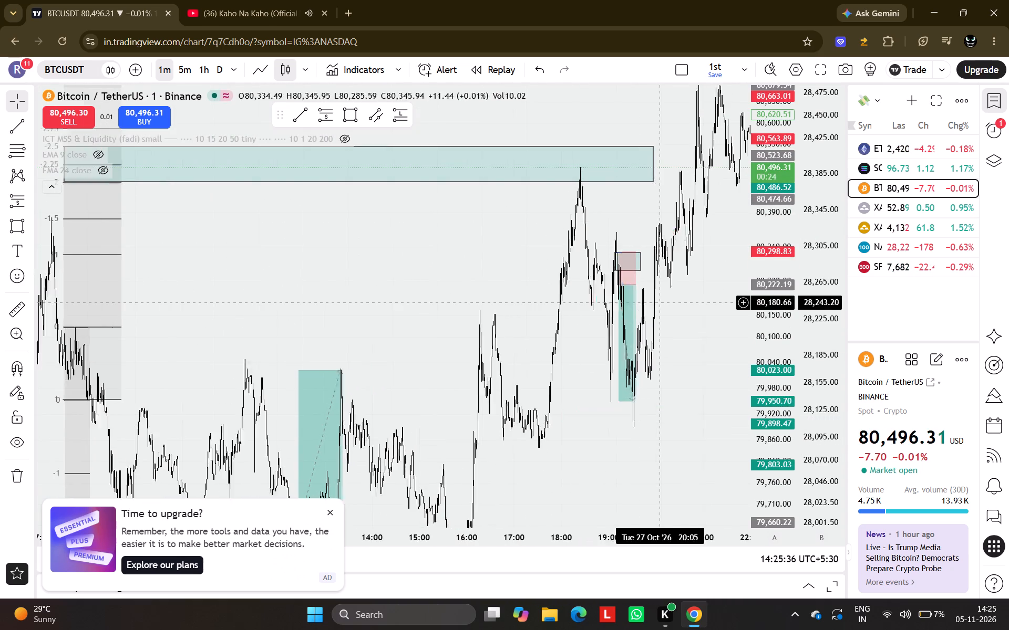
scroll(660, 302, up, 3)
drag(326, 237, 686, 260)
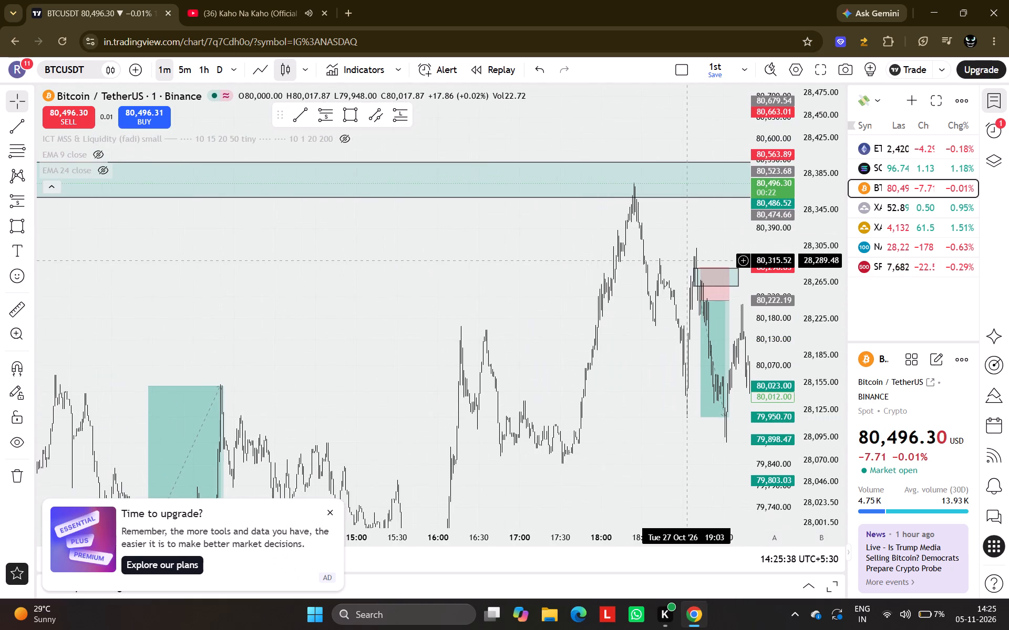
scroll(686, 260, up, 7)
drag(550, 220, 659, 279)
scroll(659, 279, up, 3)
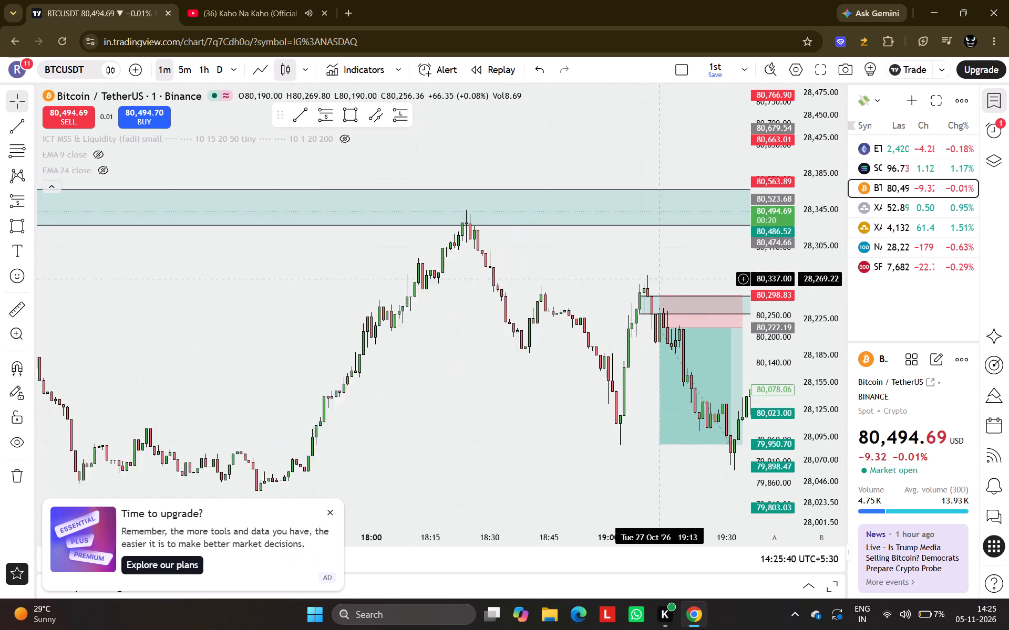
drag(520, 251, 678, 277)
scroll(678, 277, down, 13)
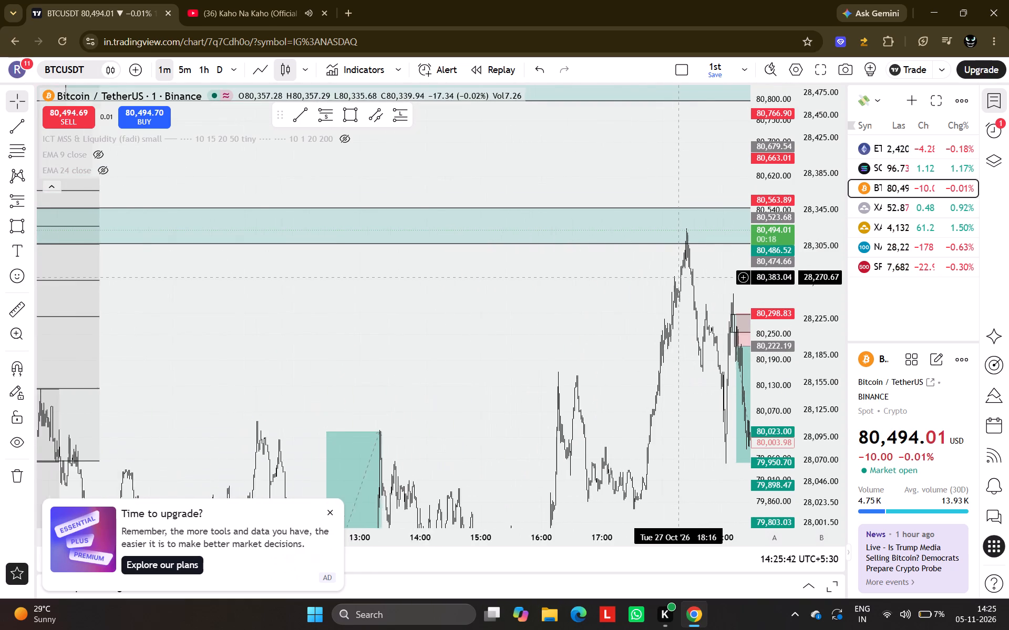
scroll(637, 282, up, 7)
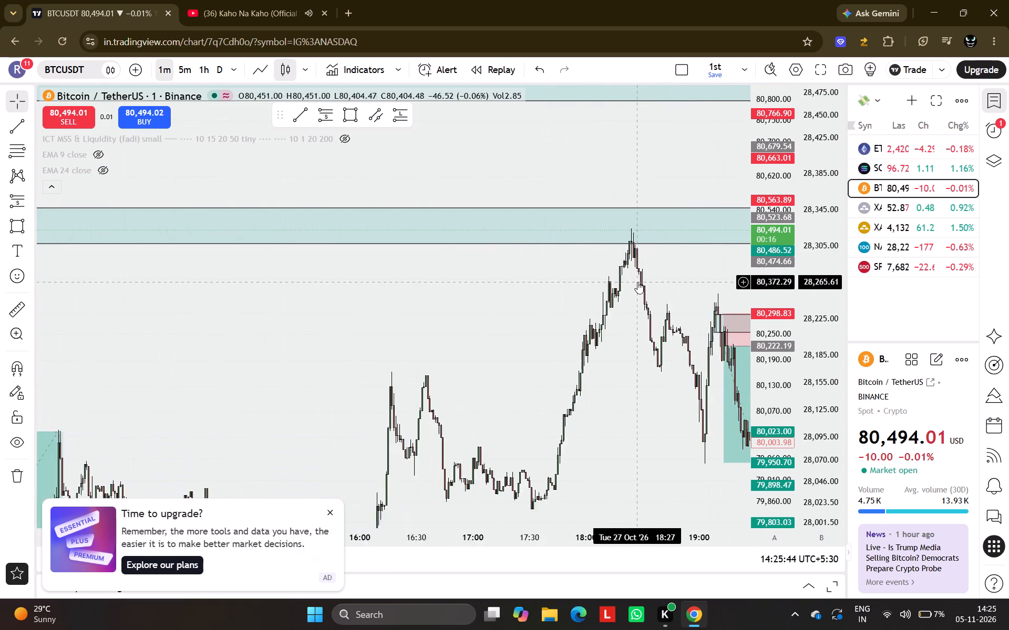
scroll(637, 282, up, 6)
drag(540, 280, 728, 238)
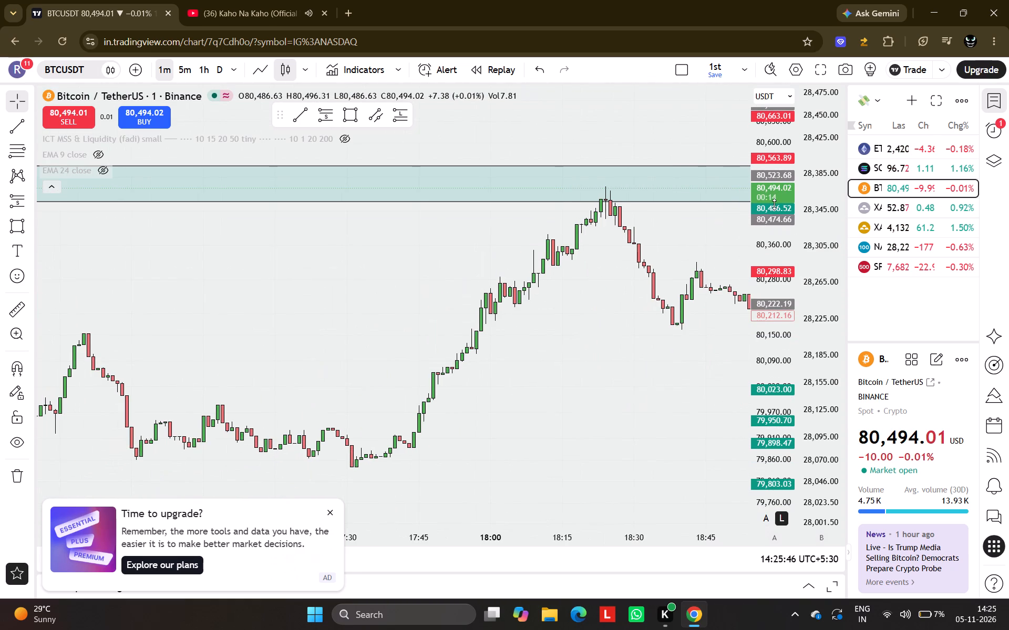
scroll(774, 204, up, 11)
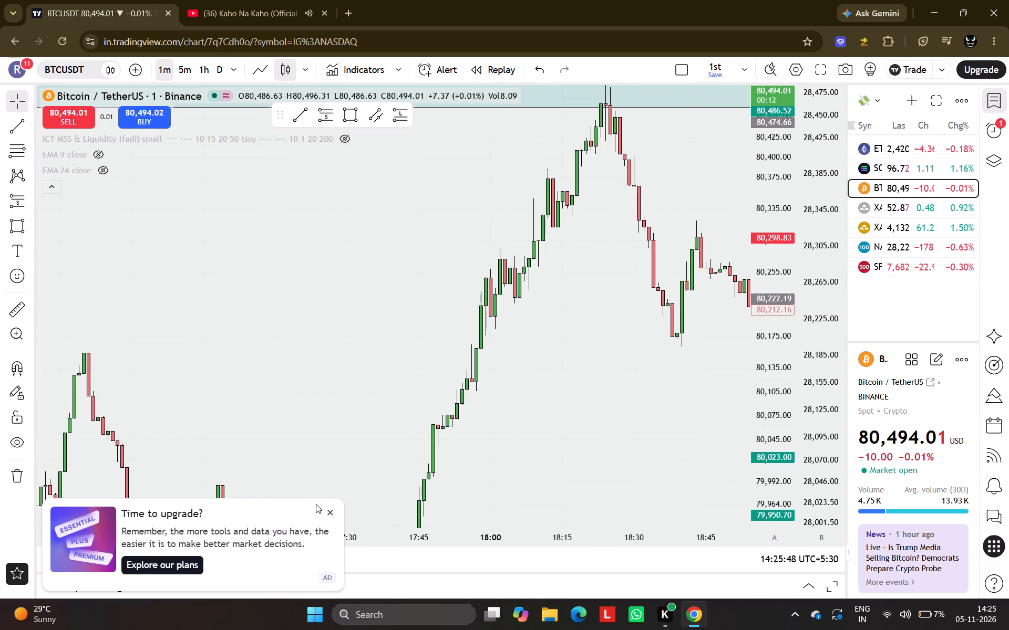
Dismiss the upgrade offer covering the chart.
click(328, 512)
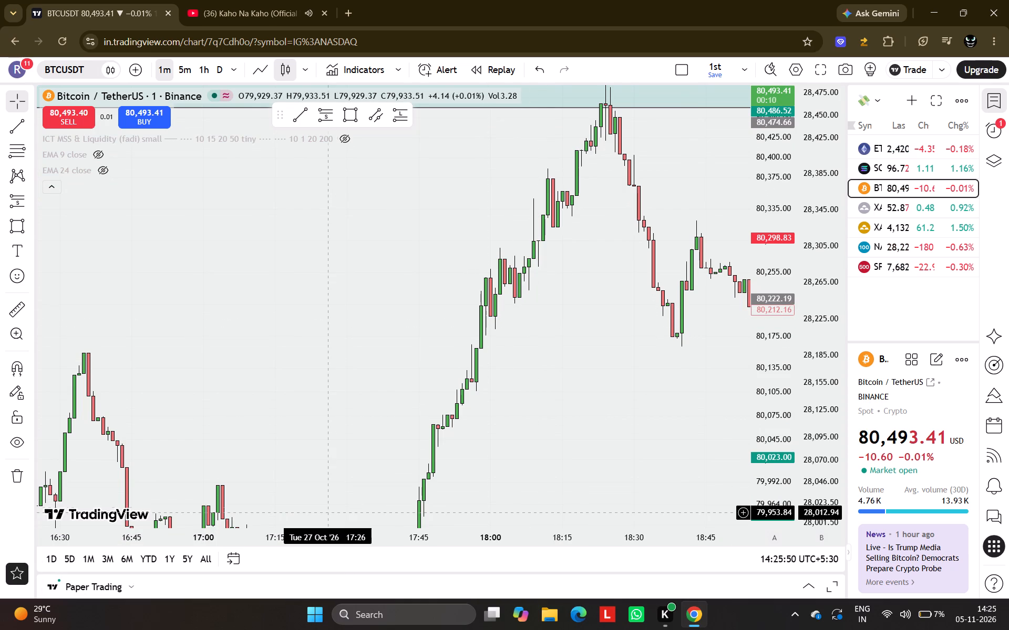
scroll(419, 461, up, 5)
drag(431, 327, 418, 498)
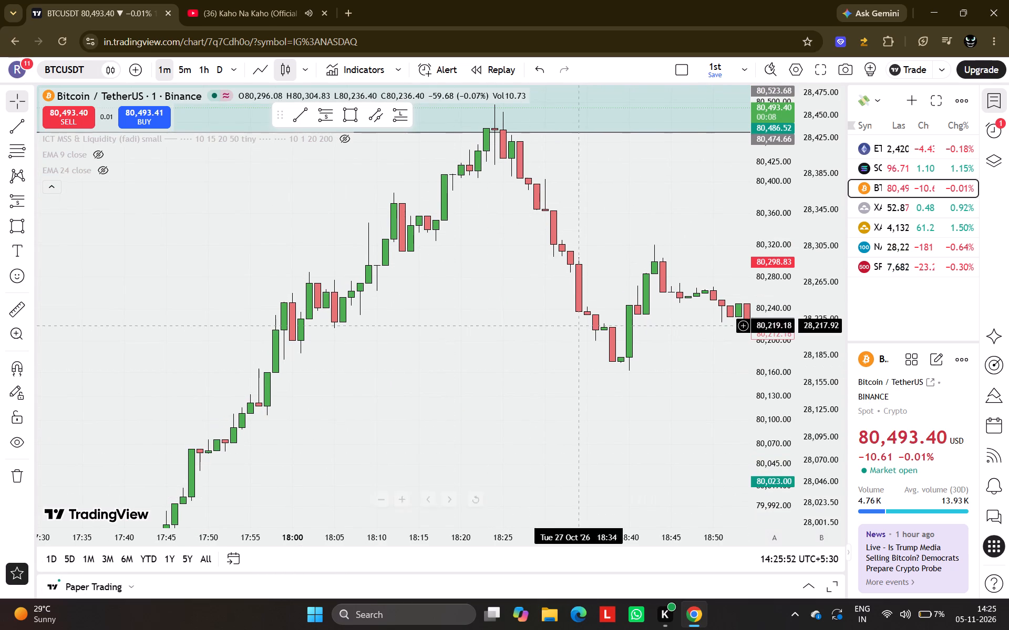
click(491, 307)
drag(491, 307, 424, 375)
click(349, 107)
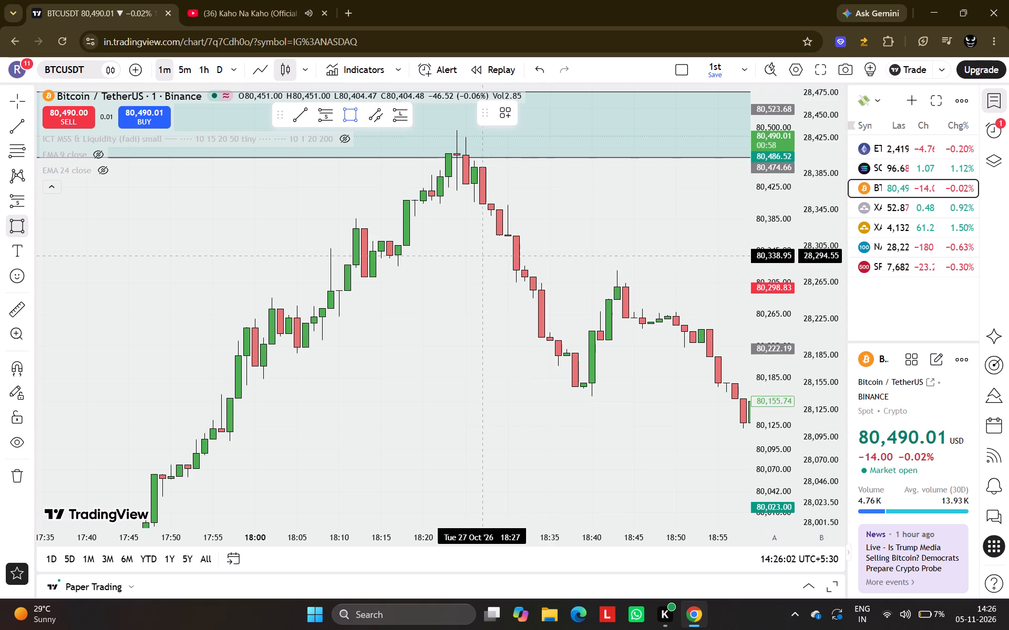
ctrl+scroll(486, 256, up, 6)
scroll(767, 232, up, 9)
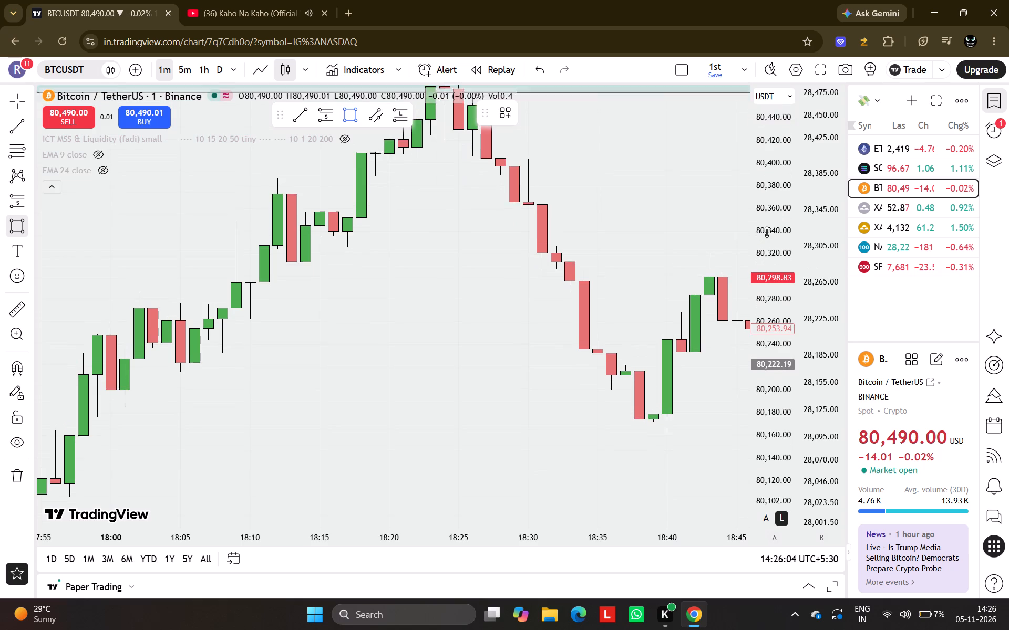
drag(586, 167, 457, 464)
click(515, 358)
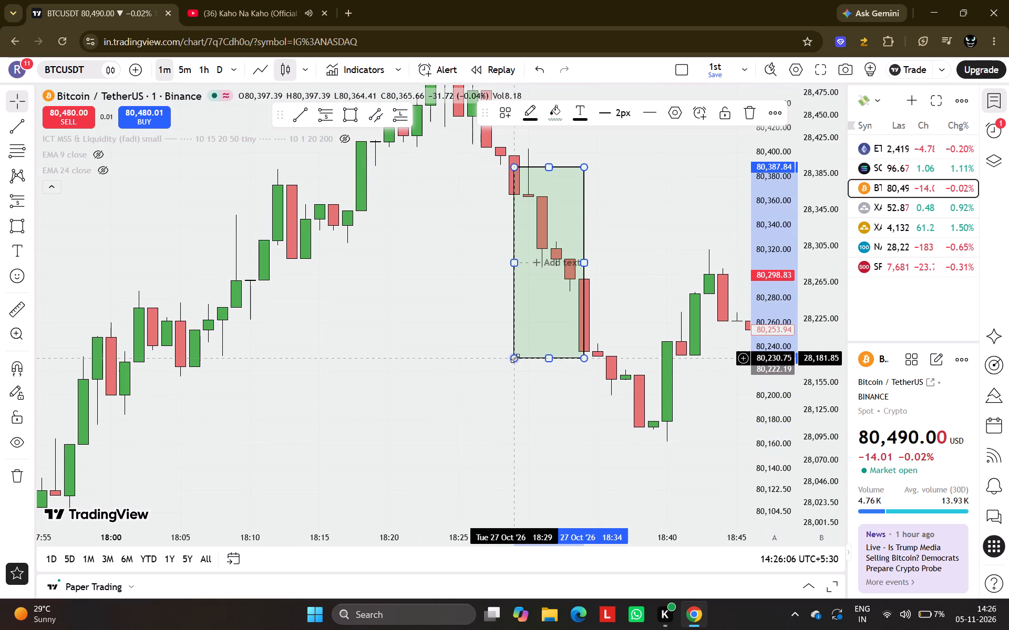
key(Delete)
Draw a rectangle below the 27 October evening peak from 18:17 to 18:46, between about 80,351.64 and 80,388.38.
drag(604, 171, 538, 389)
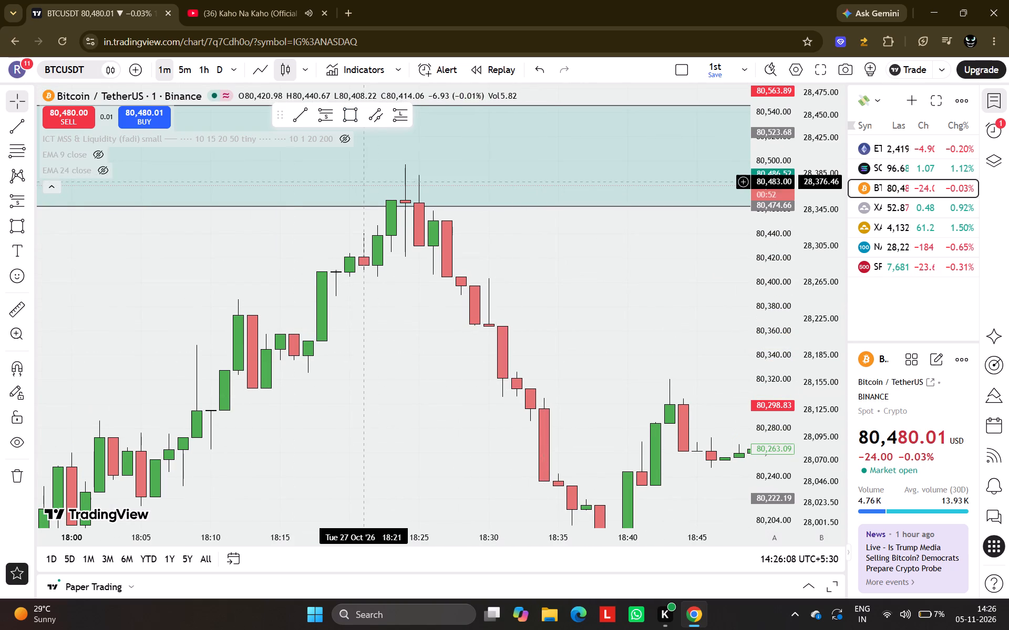
click(351, 121)
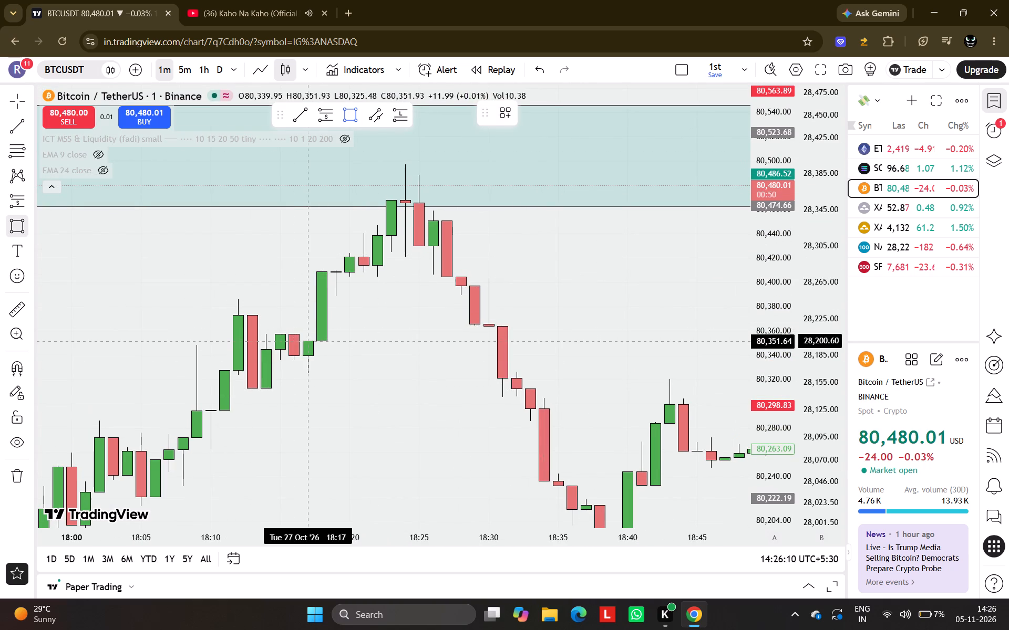
drag(307, 341, 576, 275)
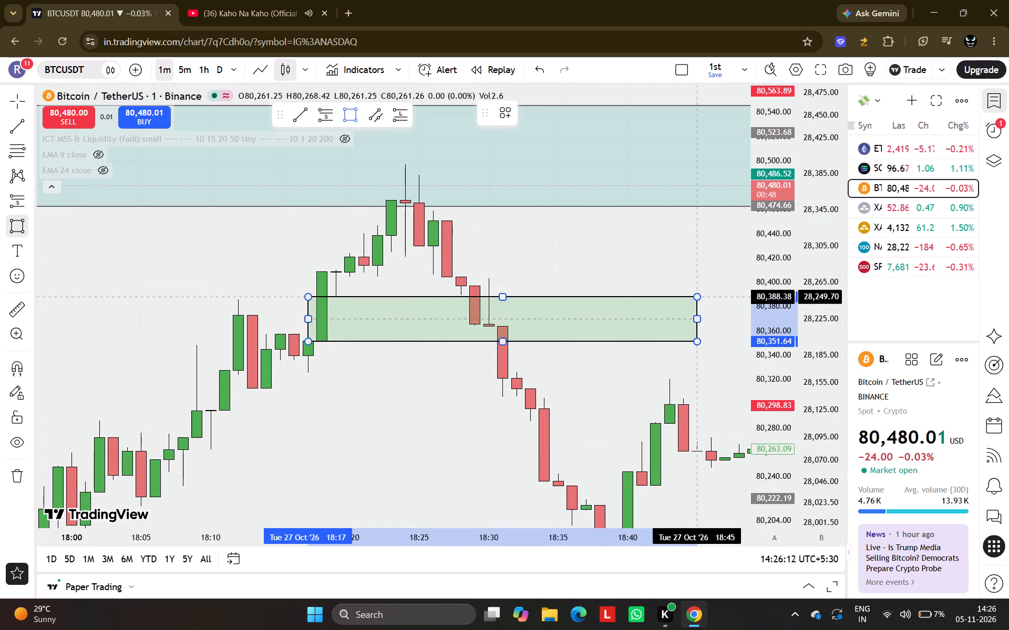
click(706, 296)
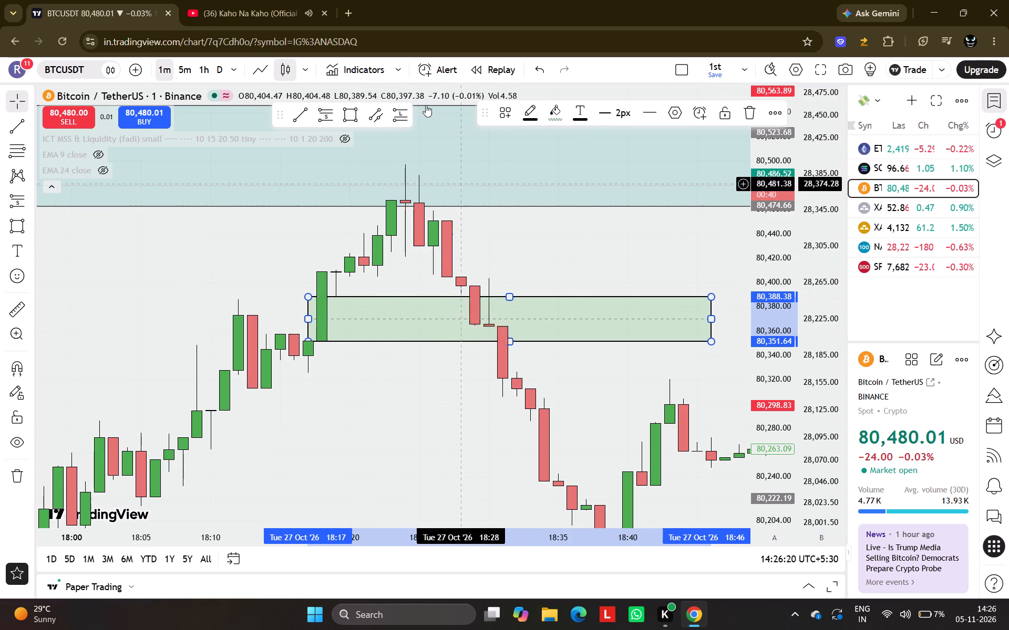
Start another rectangle on the 27 October evening price move.
click(345, 118)
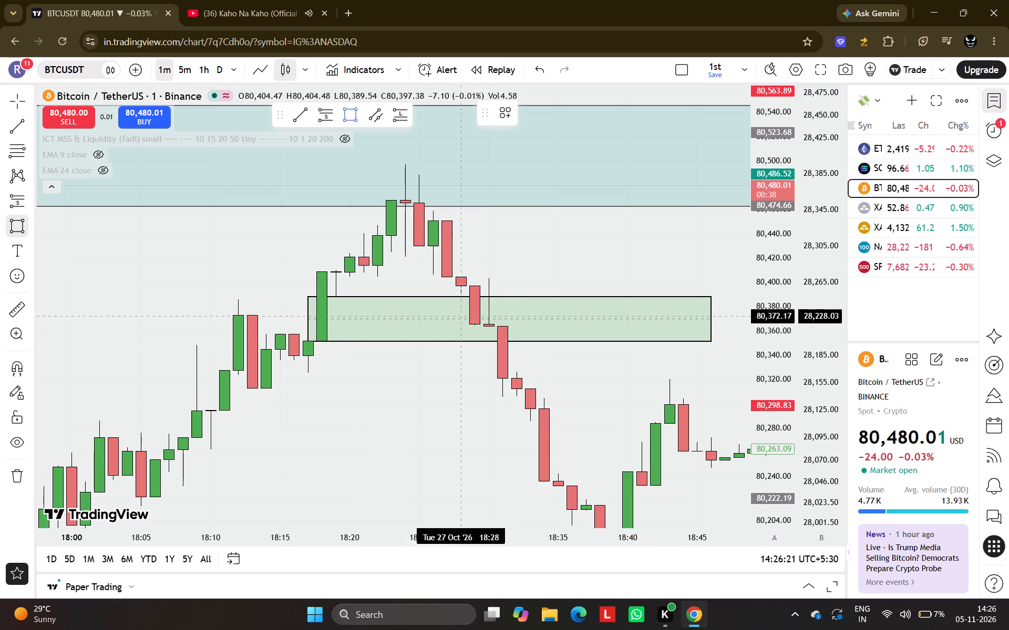